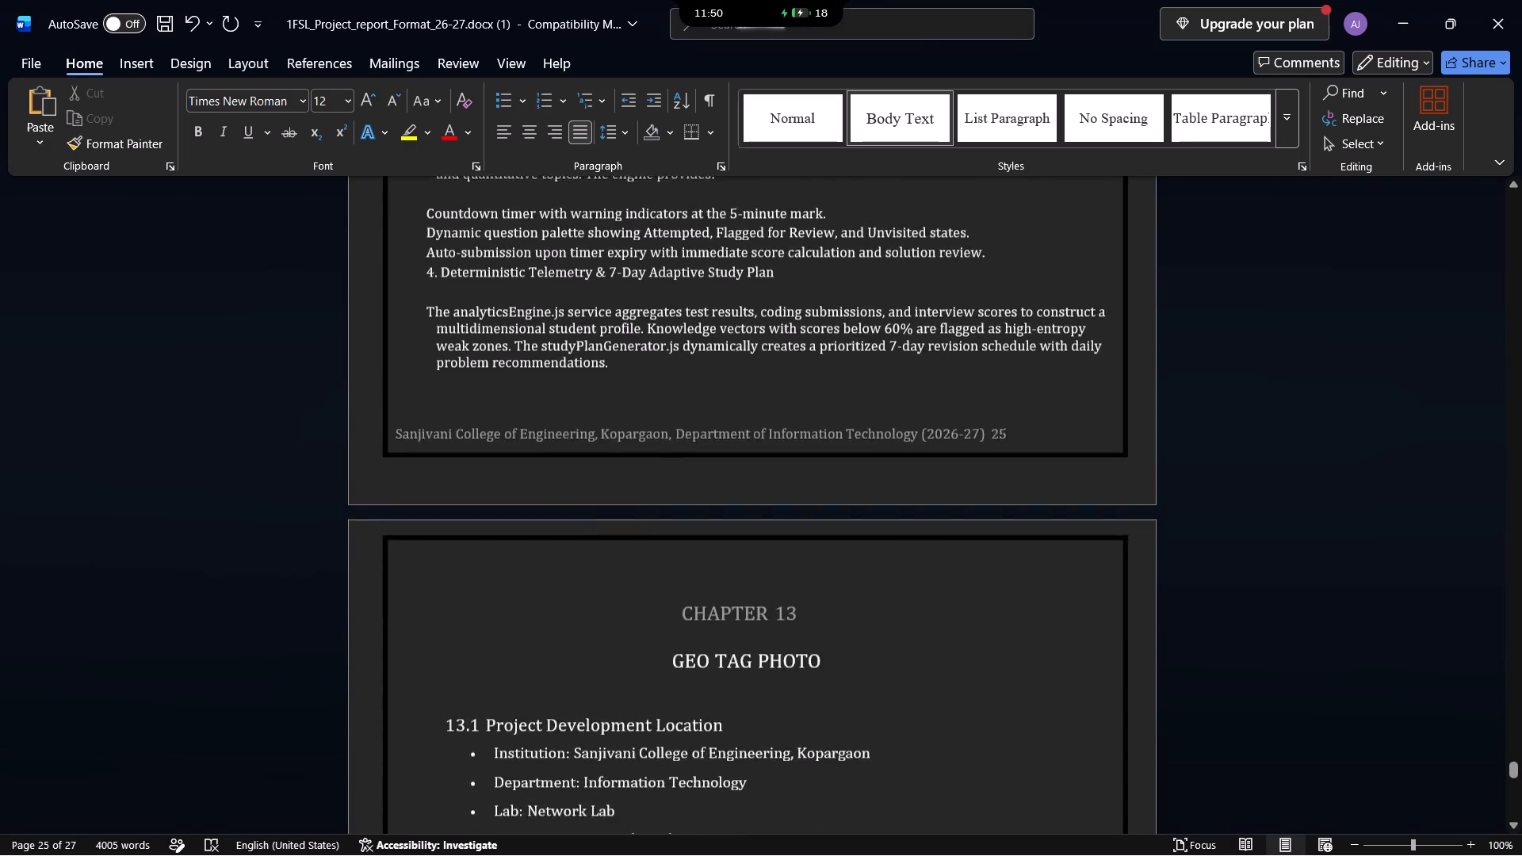
scroll(802, 311, "down", 1)
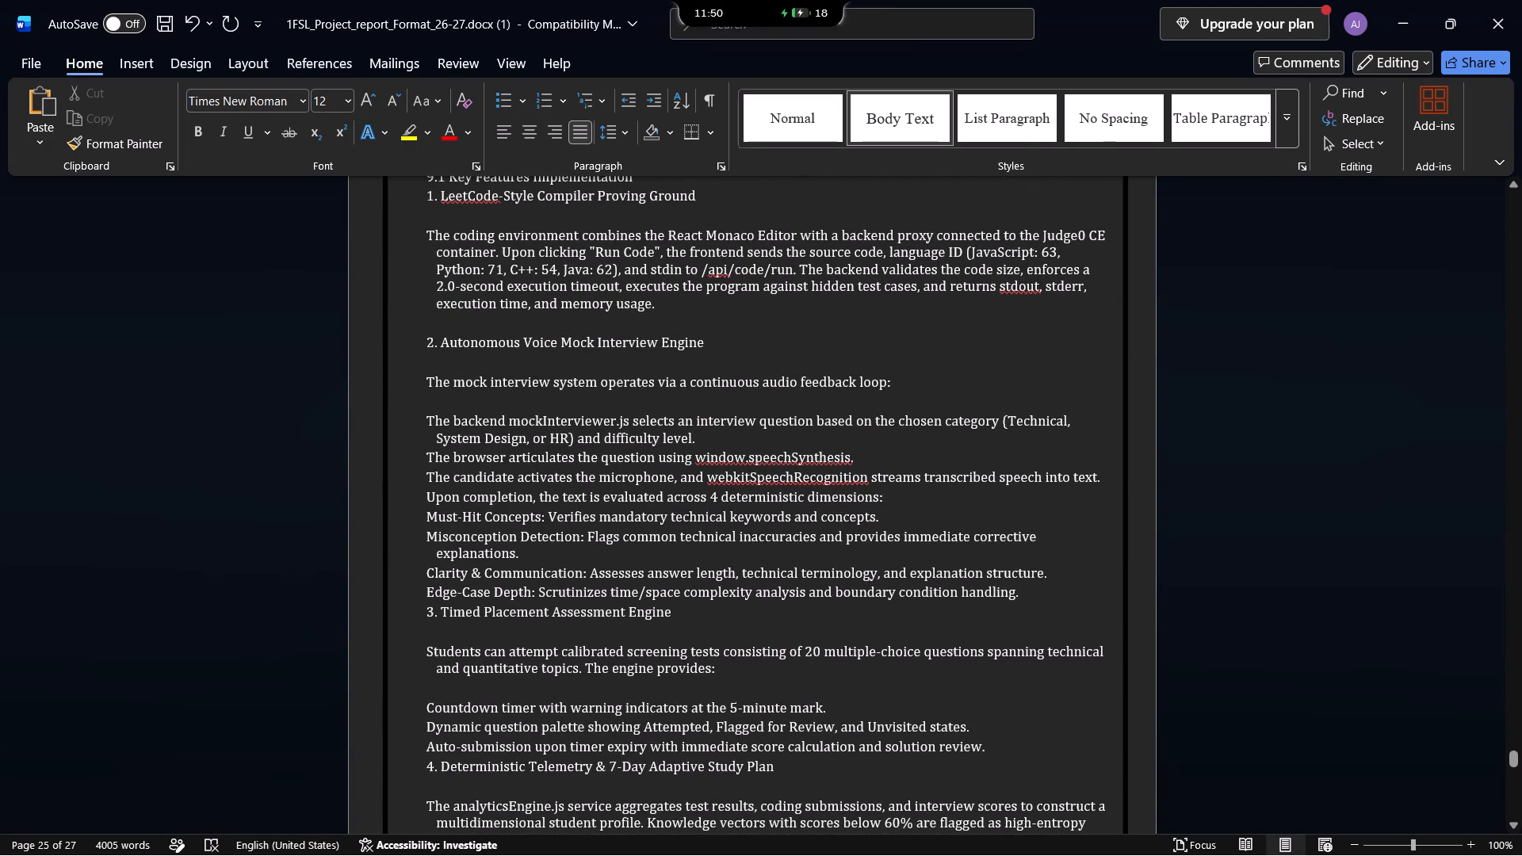
scroll(802, 311, "down", 5)
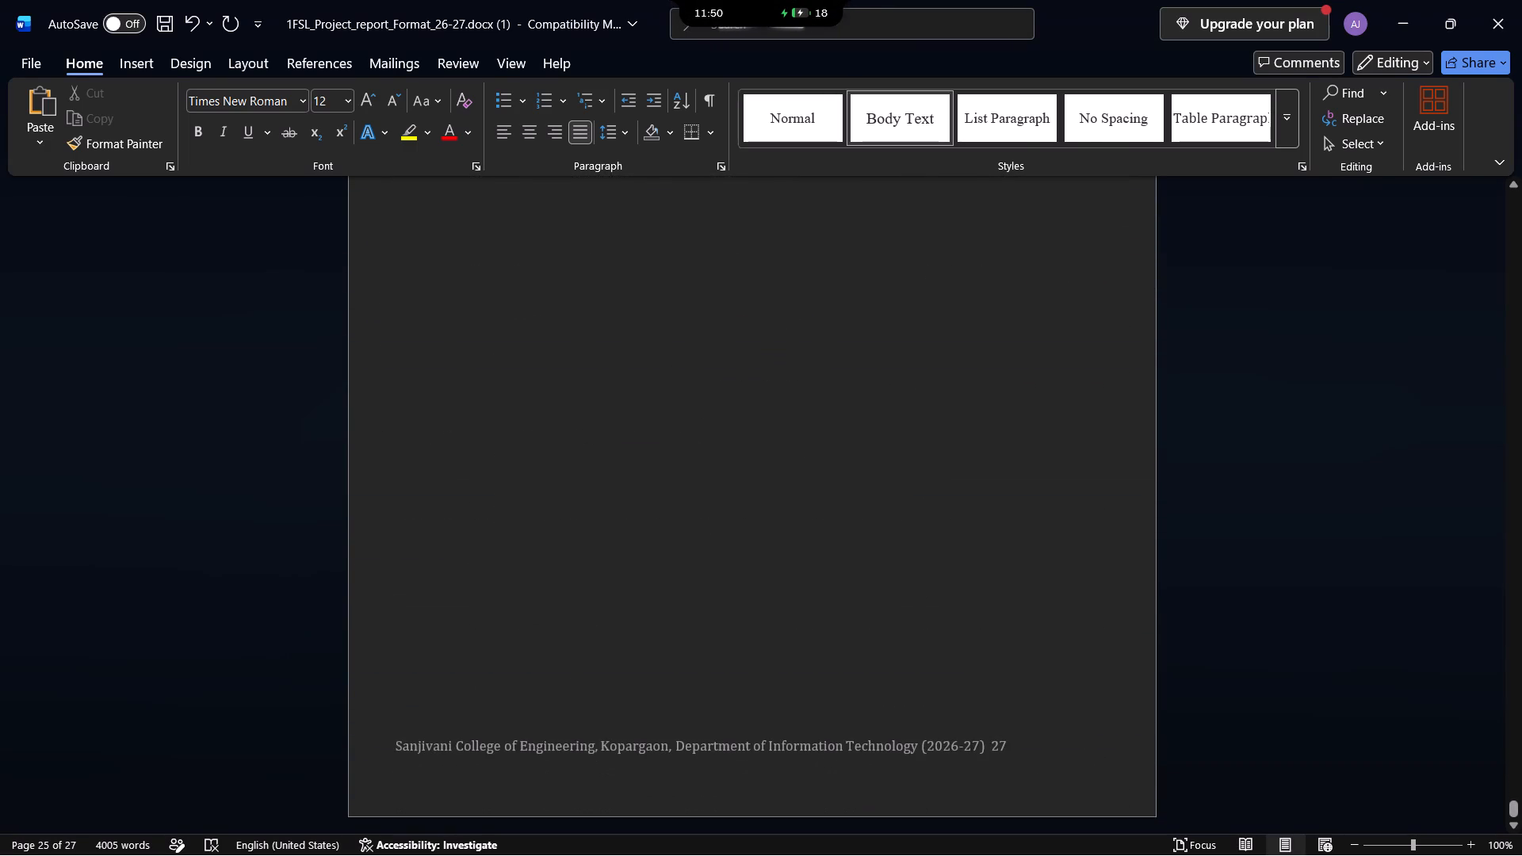
scroll(802, 311, "down", 2)
scroll(802, 311, "up", 7)
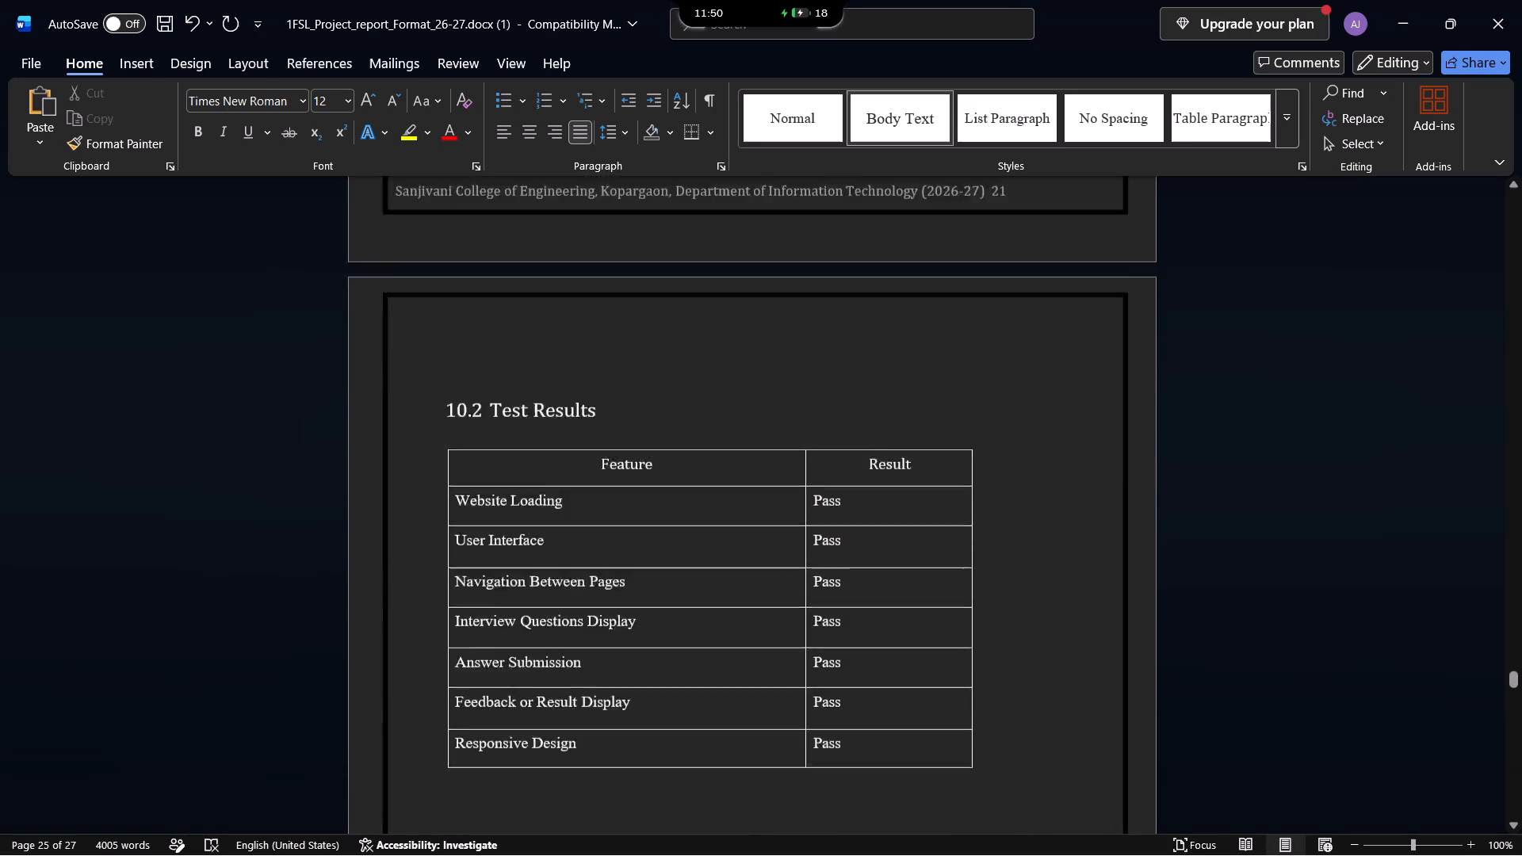
scroll(802, 311, "up", 5)
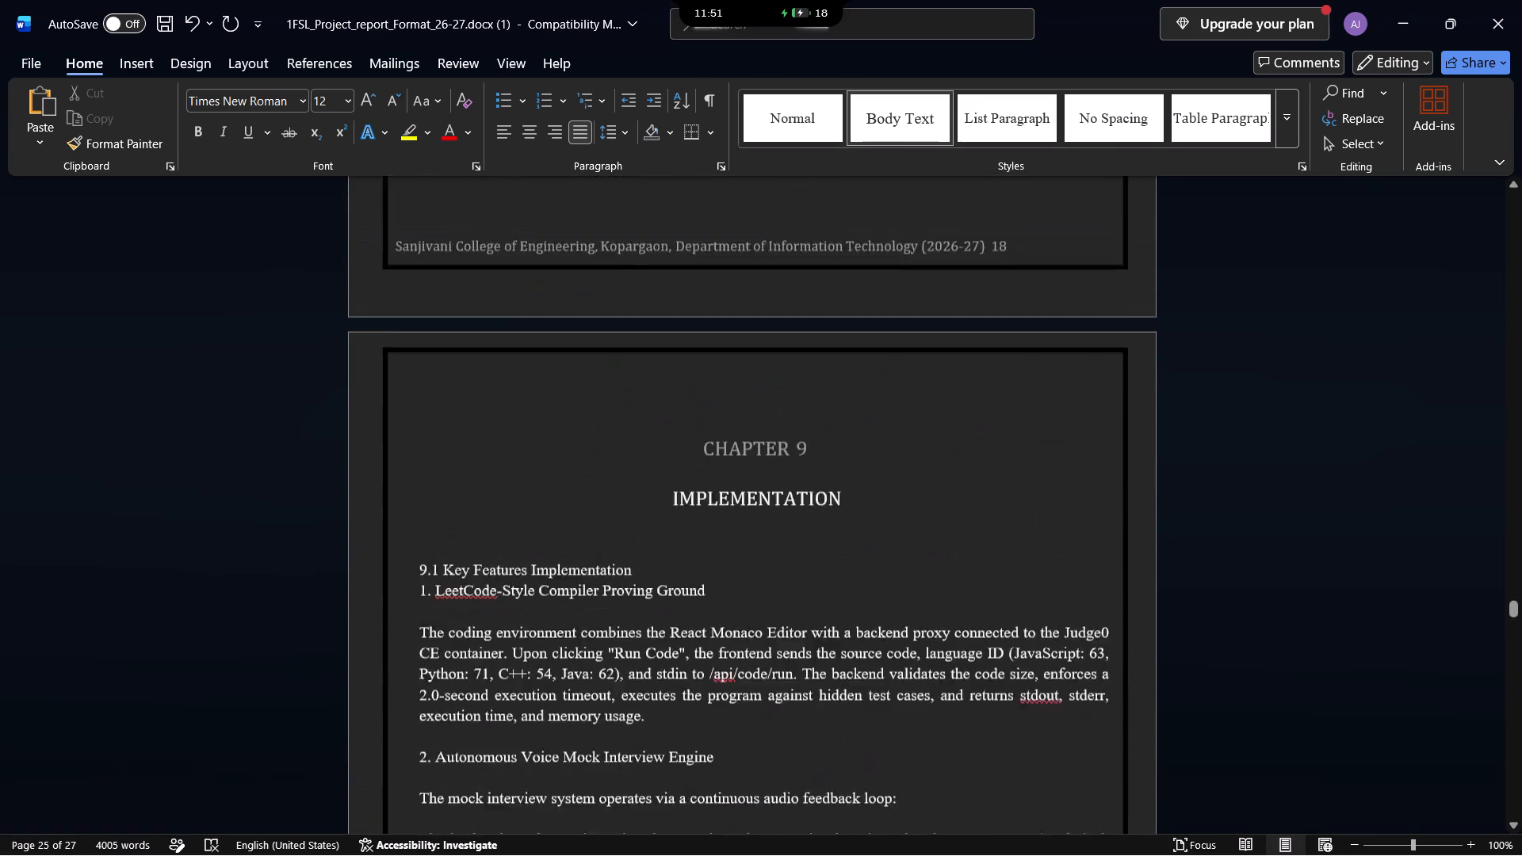
scroll(802, 311, "up", 3)
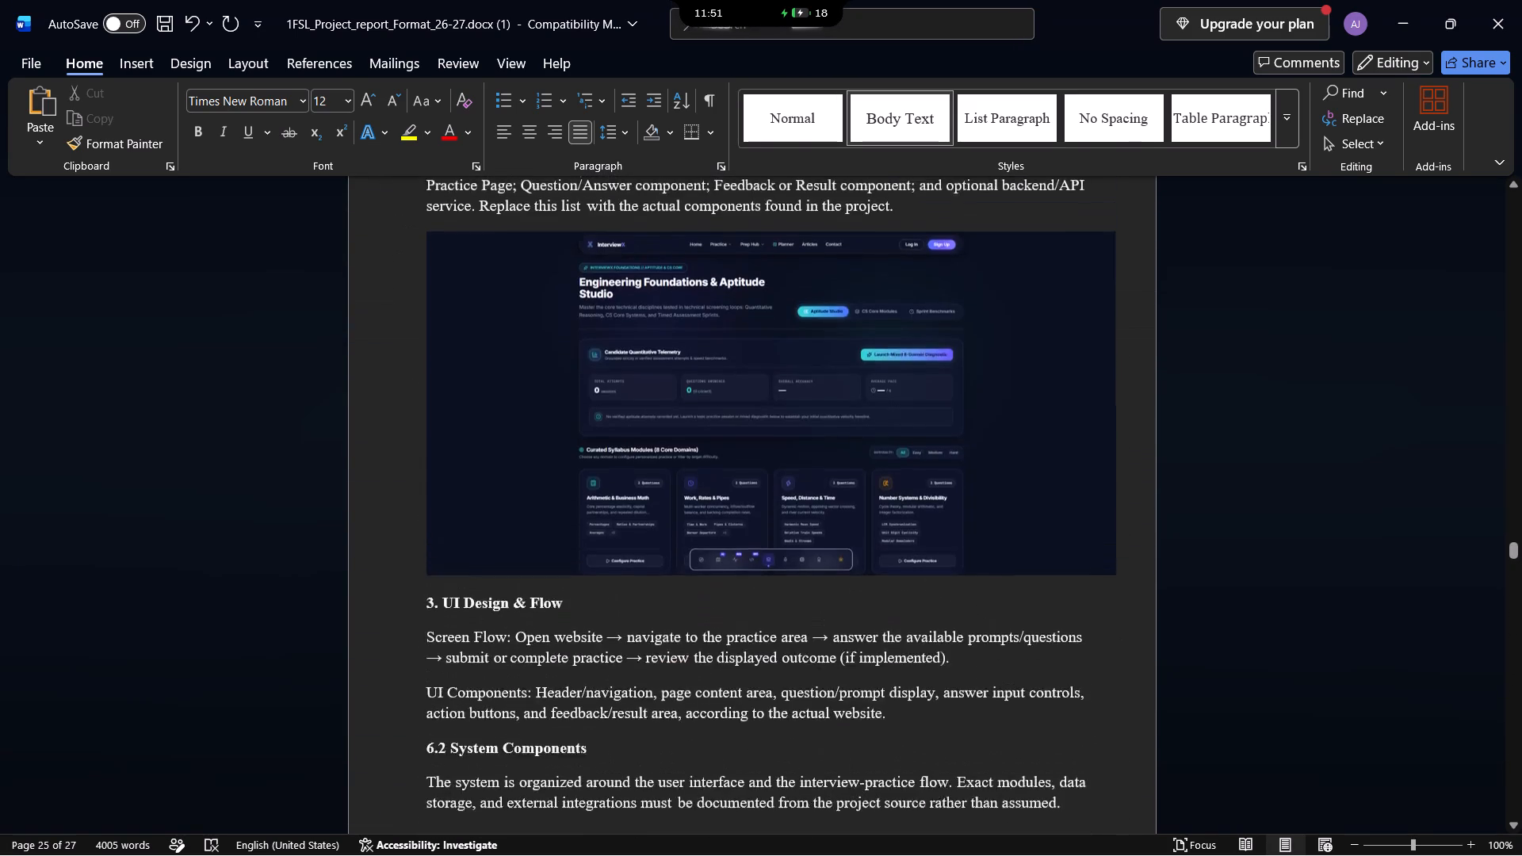
scroll(802, 311, "down", 1)
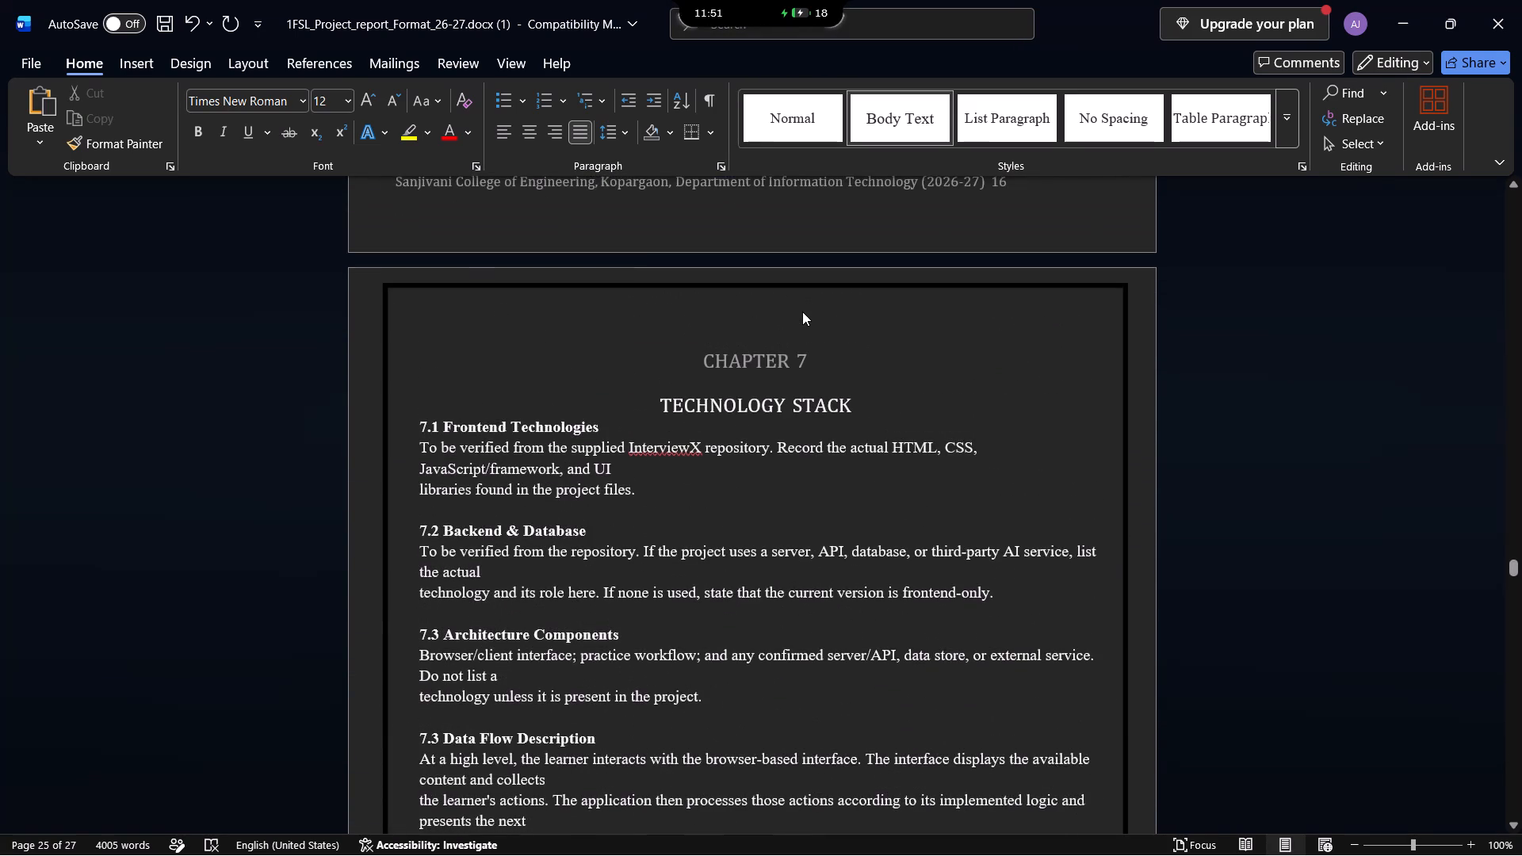
scroll(802, 311, "up", 5)
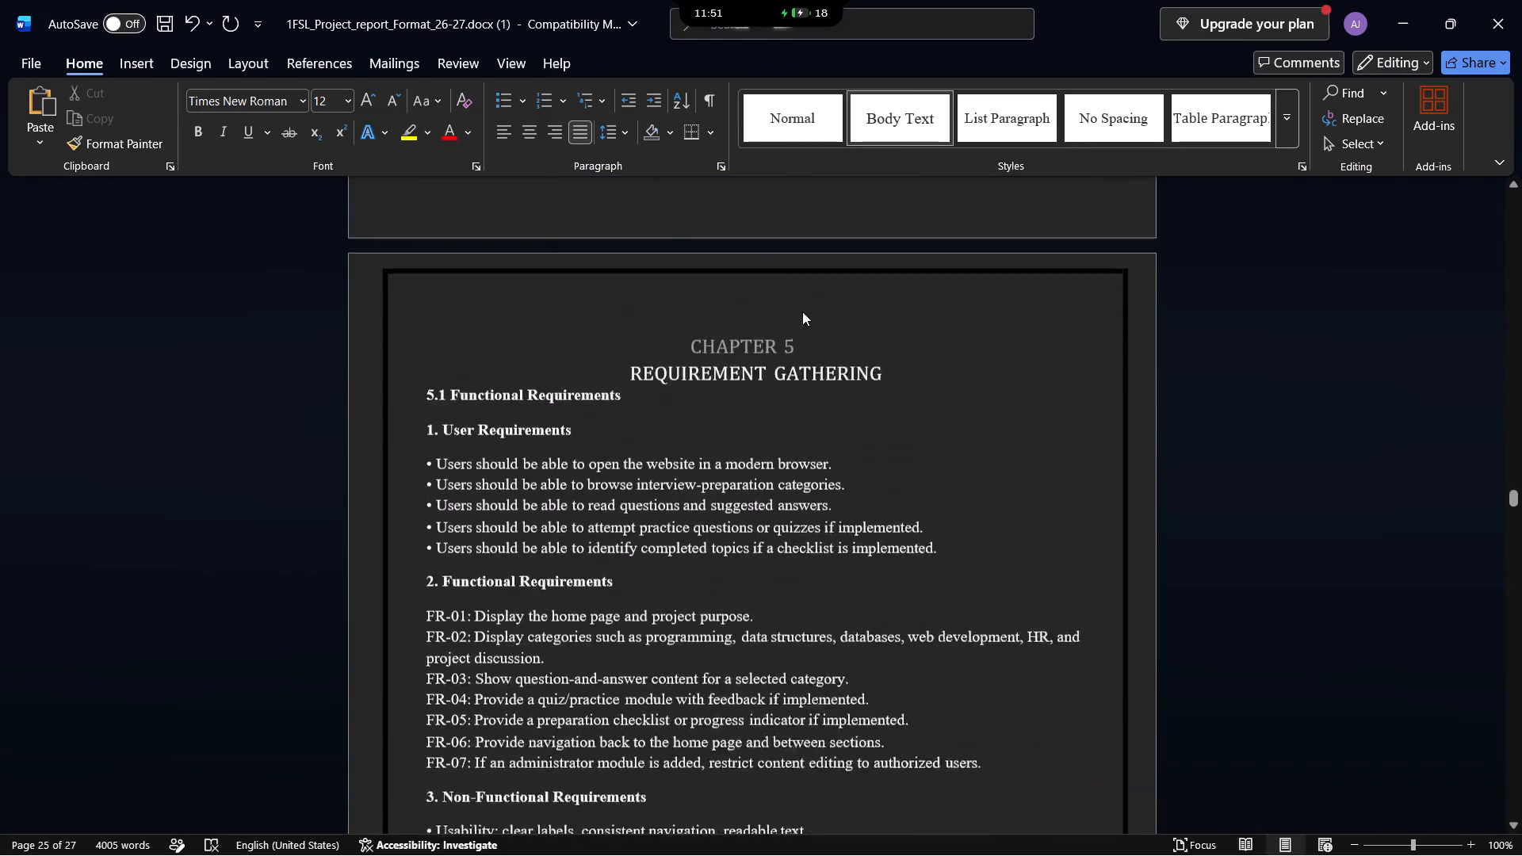
scroll(802, 311, "up", 4)
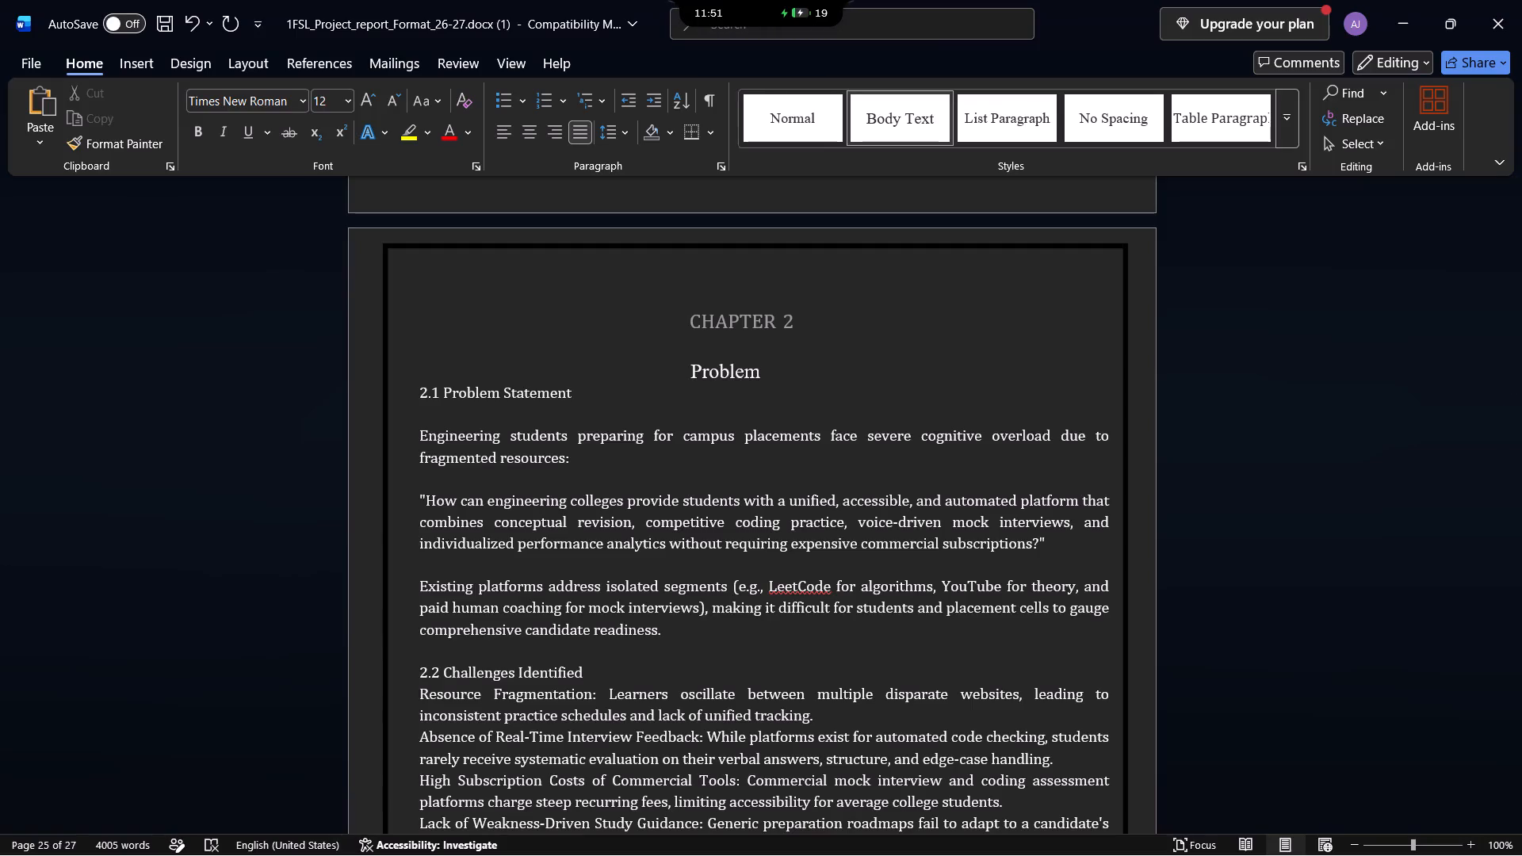
Return to the Word report and delete the repeated CHAPTER 4 heading from the header of the client letter's continuation page.
left_click(1332, 648)
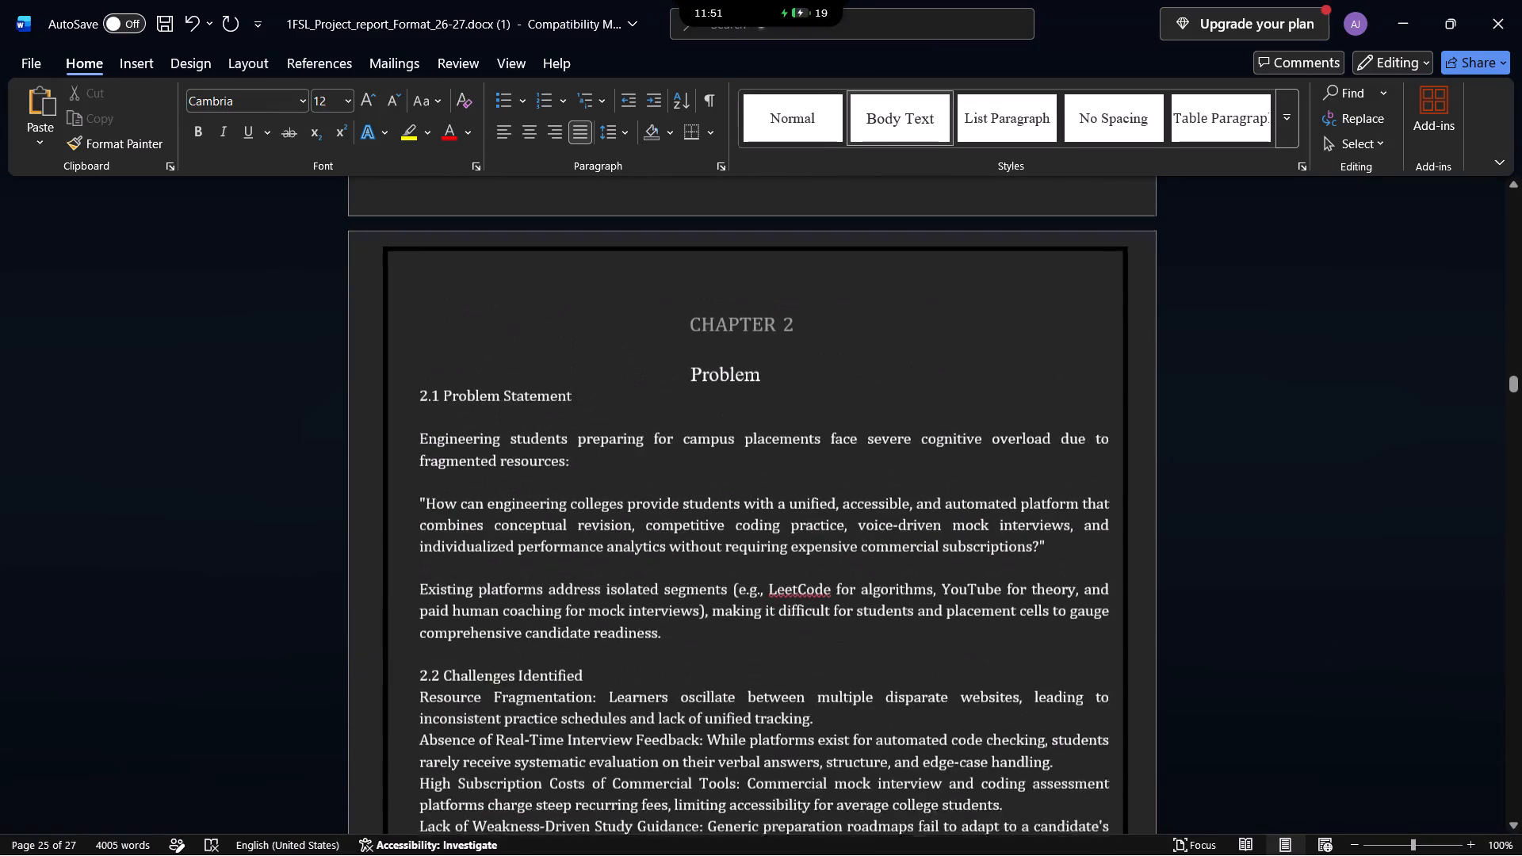
scroll(1332, 648, "down", 2)
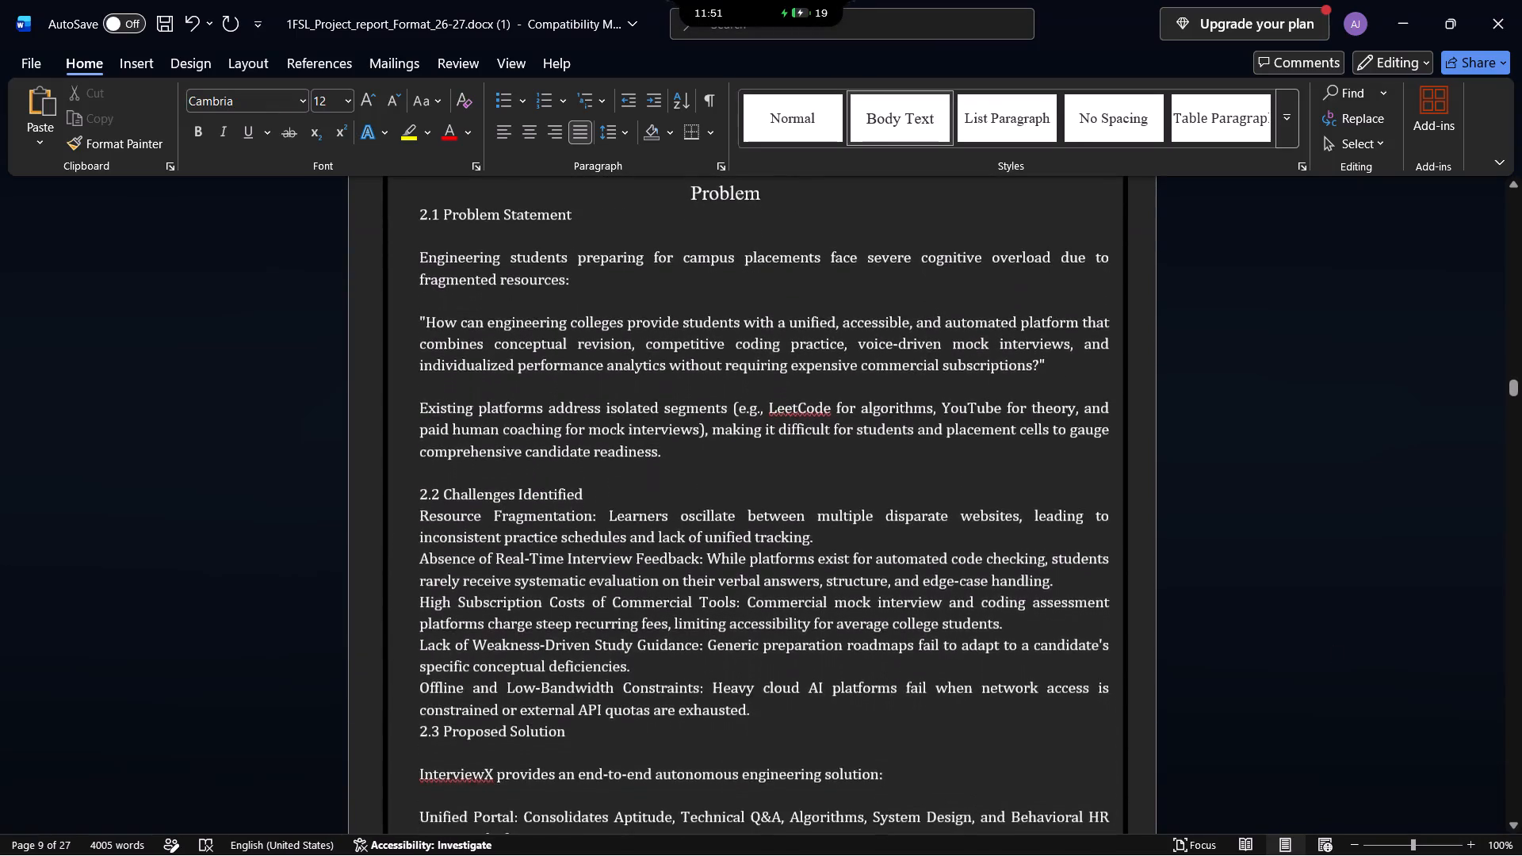
scroll(1332, 648, "down", 4)
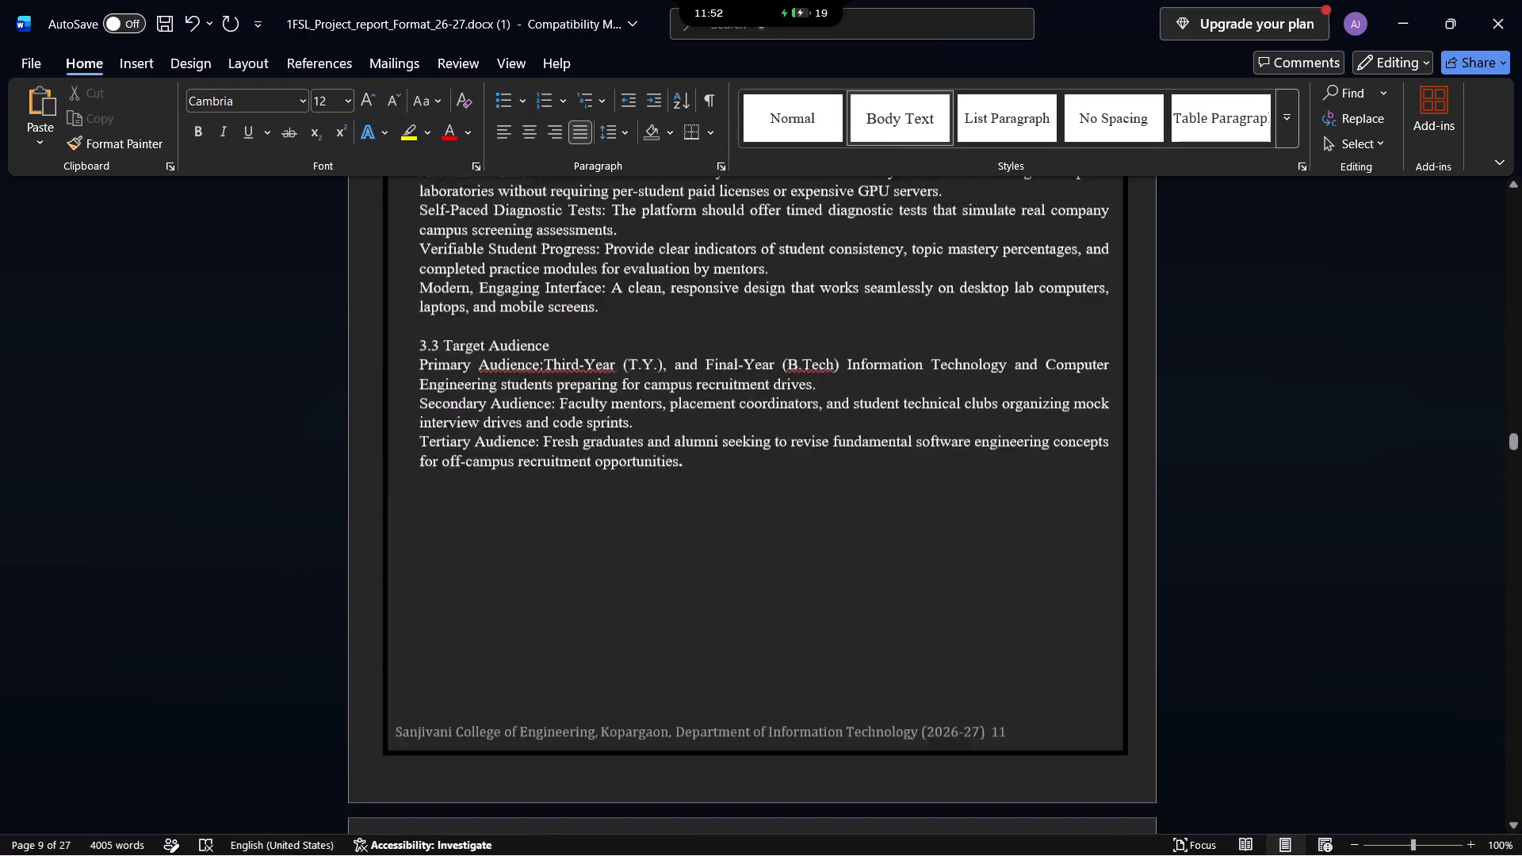
scroll(1332, 648, "down", 1)
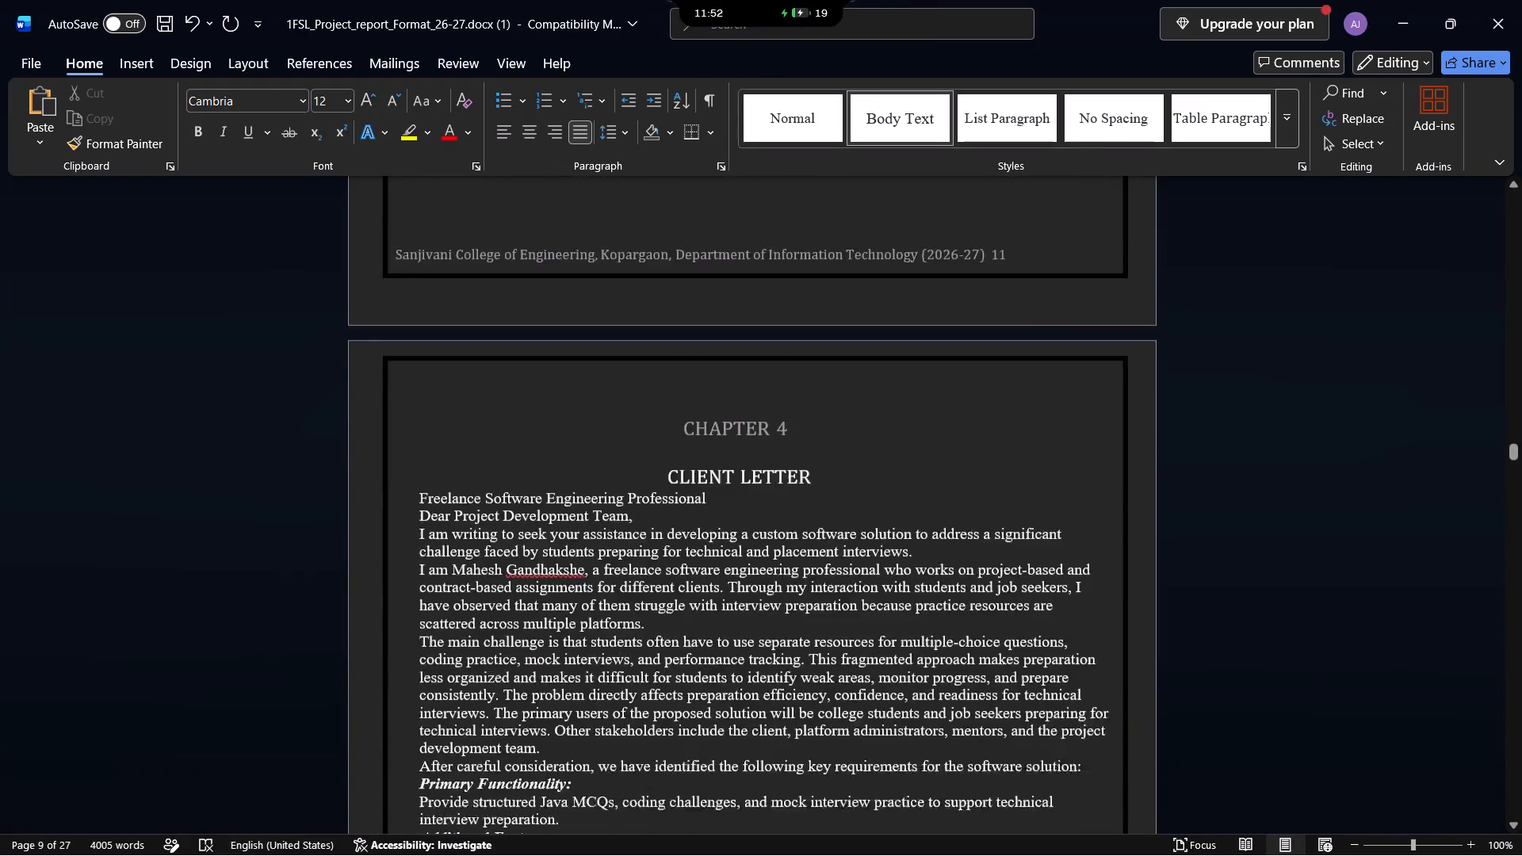
scroll(1332, 648, "down", 3)
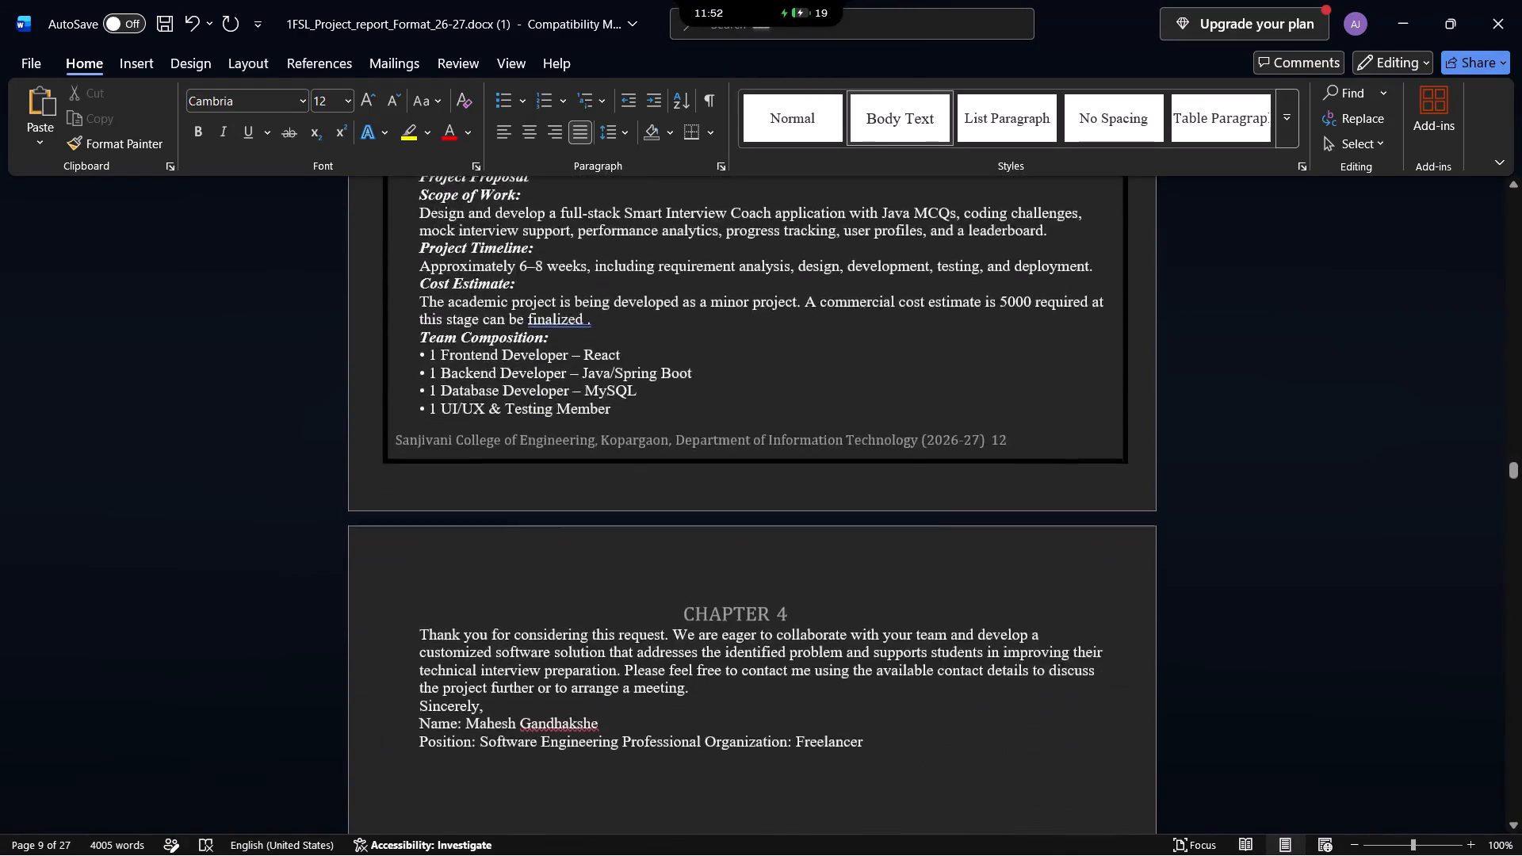
scroll(1332, 648, "down", 1)
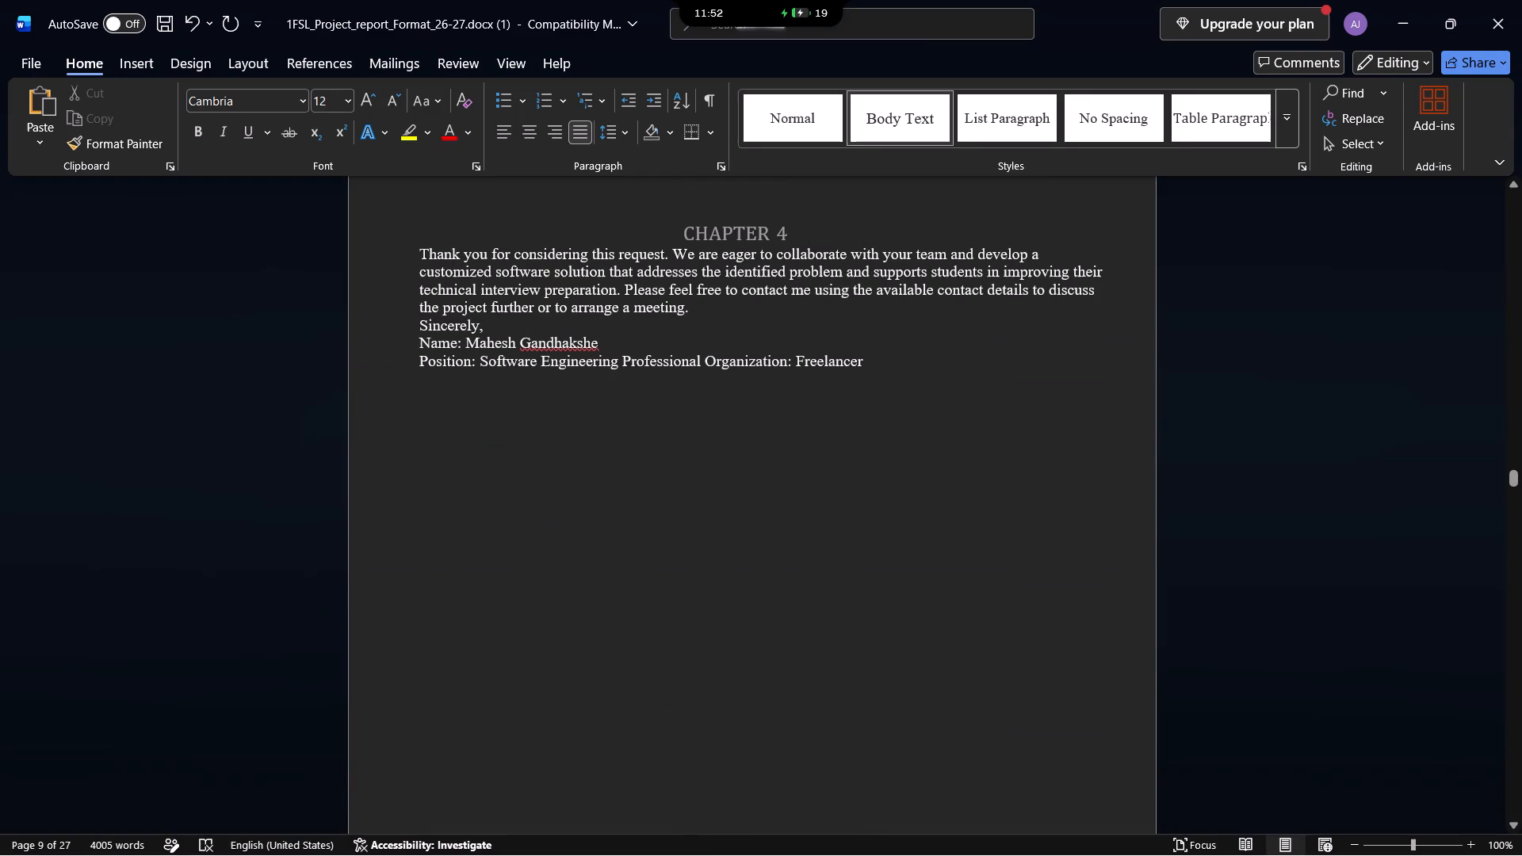
left_click(813, 216)
left_click_drag(813, 216, 782, 218)
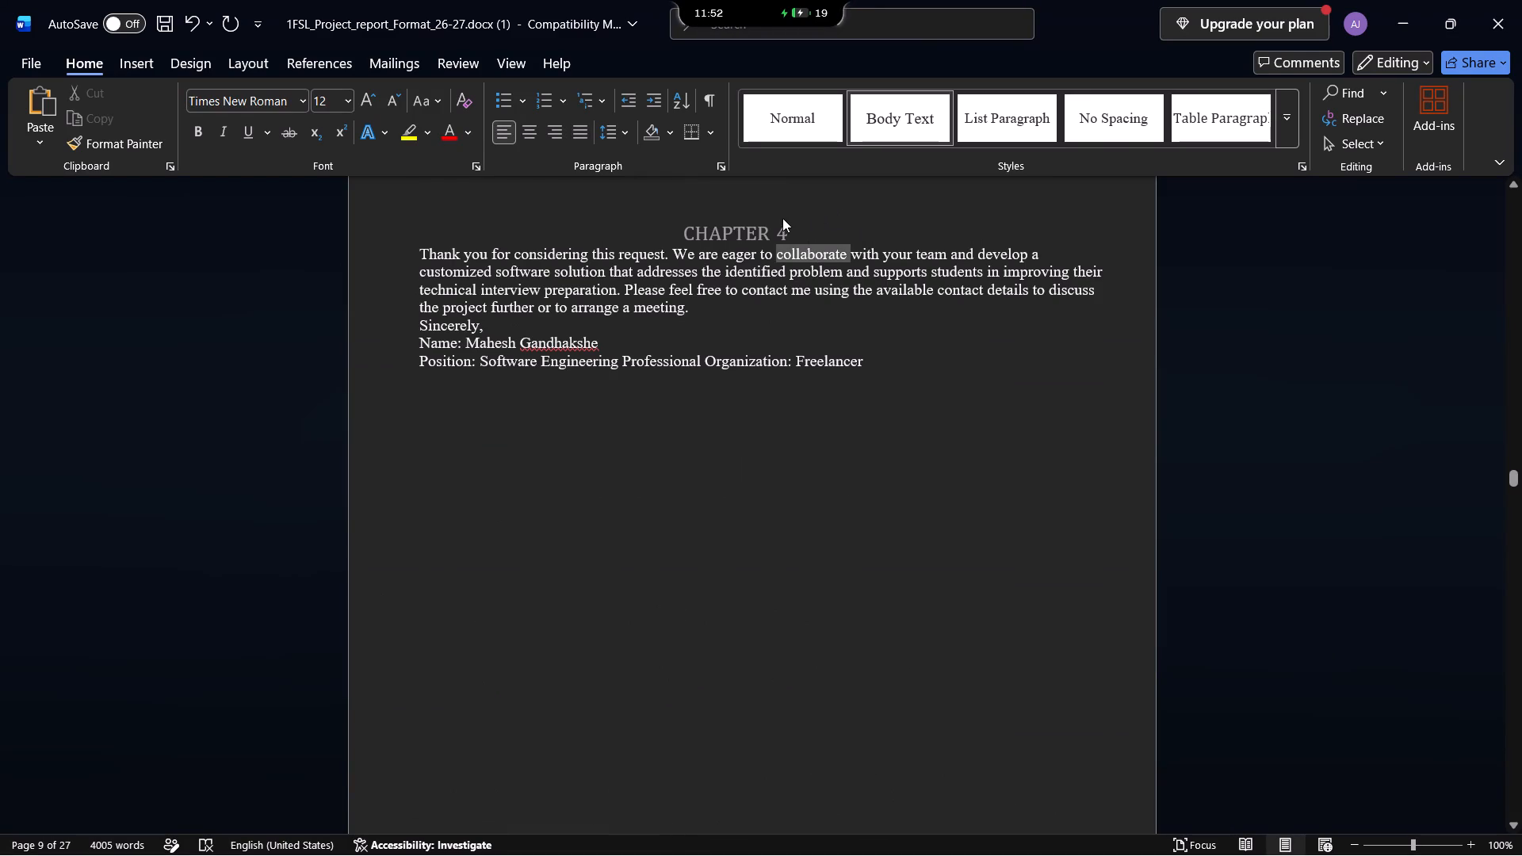
left_click_drag(782, 218, 775, 221)
double_click(775, 221)
left_click_drag(775, 221, 787, 229)
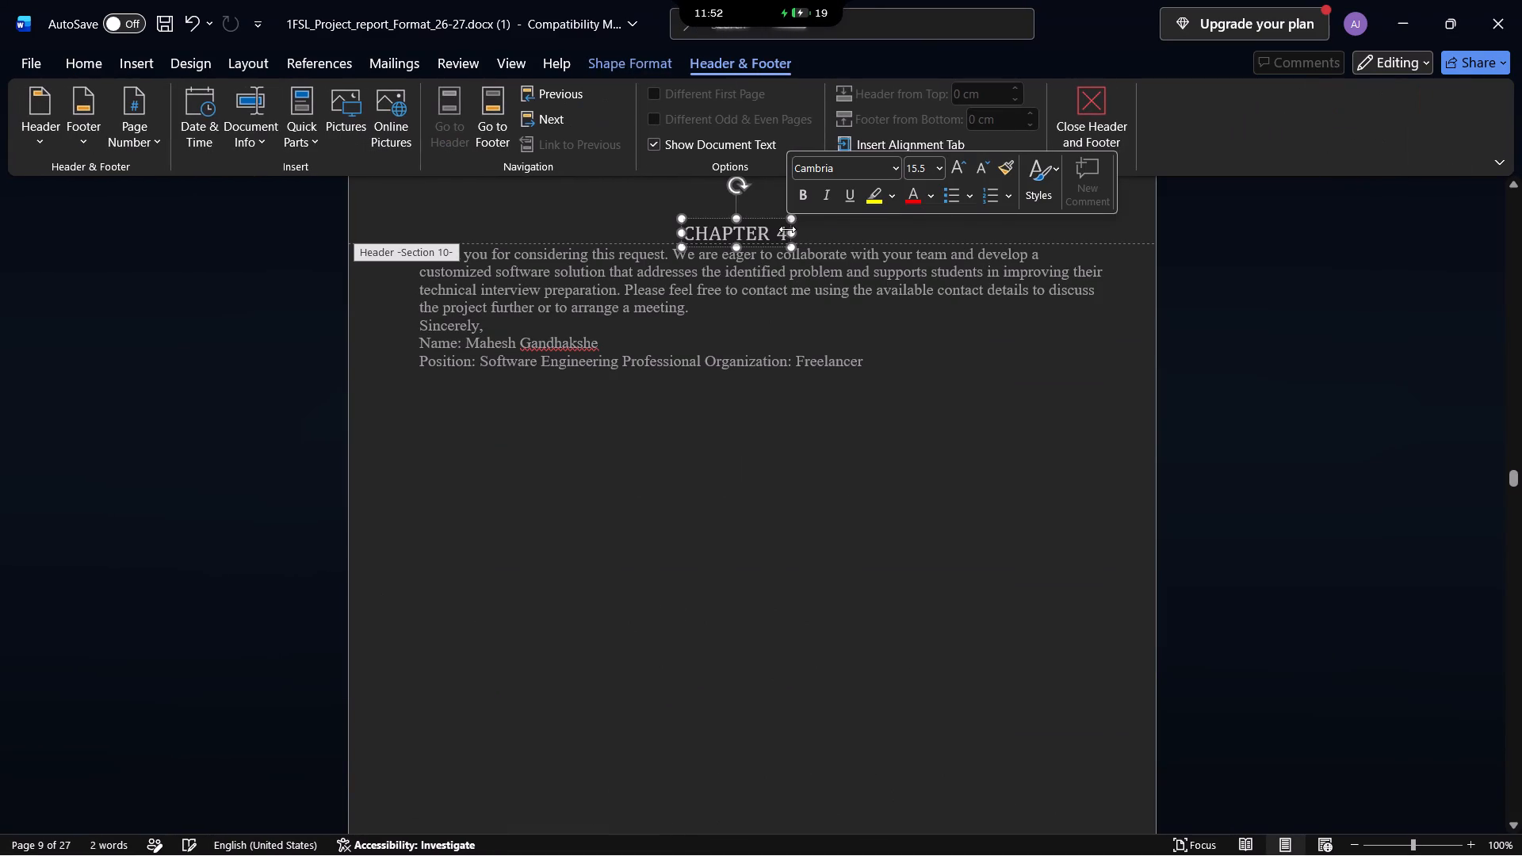
key("BackSpace")
left_click(763, 372)
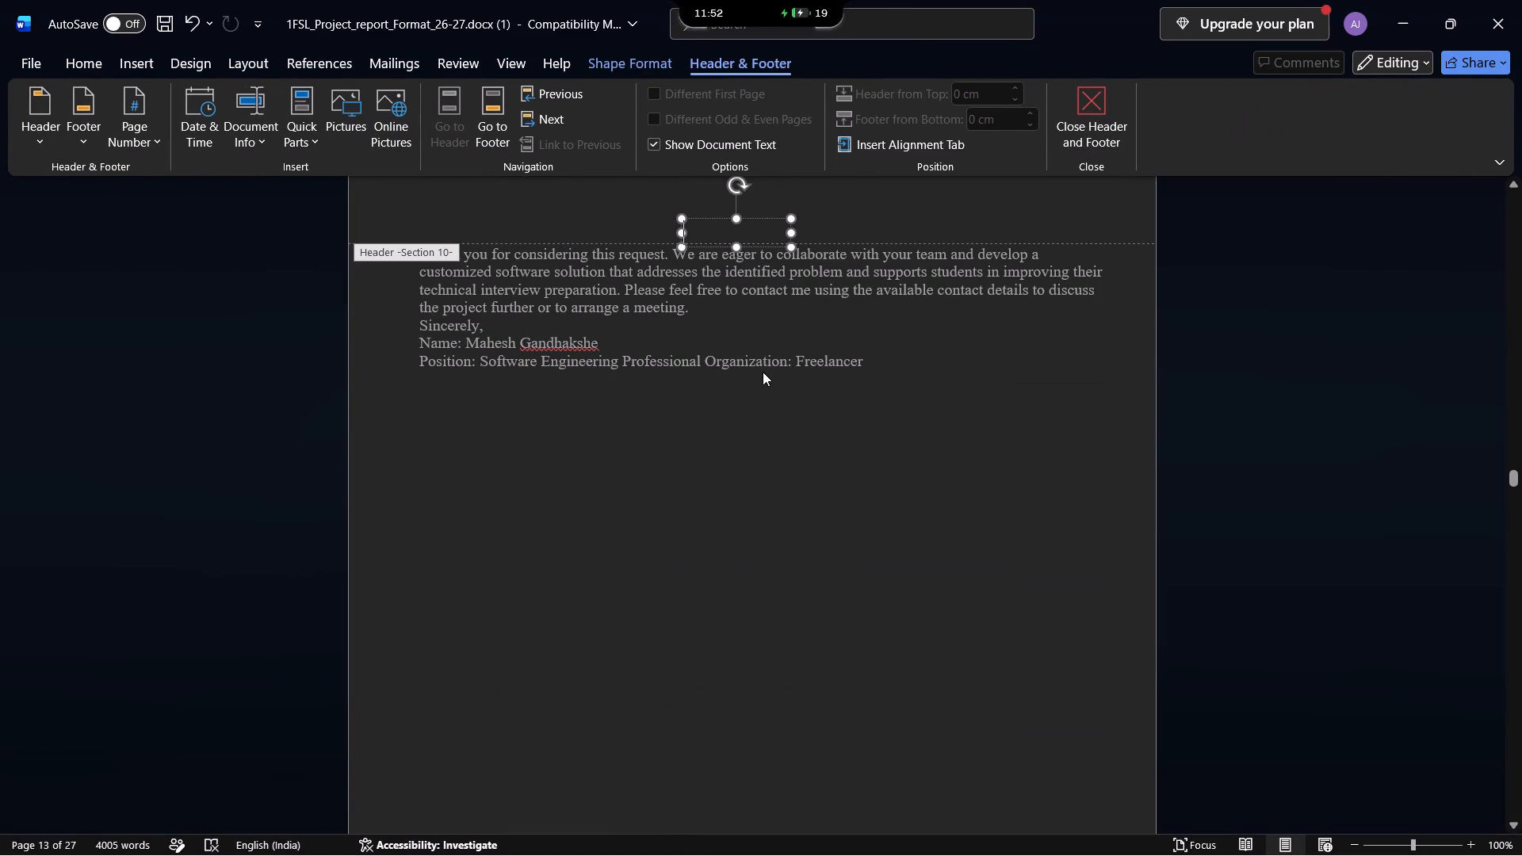
scroll(763, 372, "down", 2)
triple_click(763, 372)
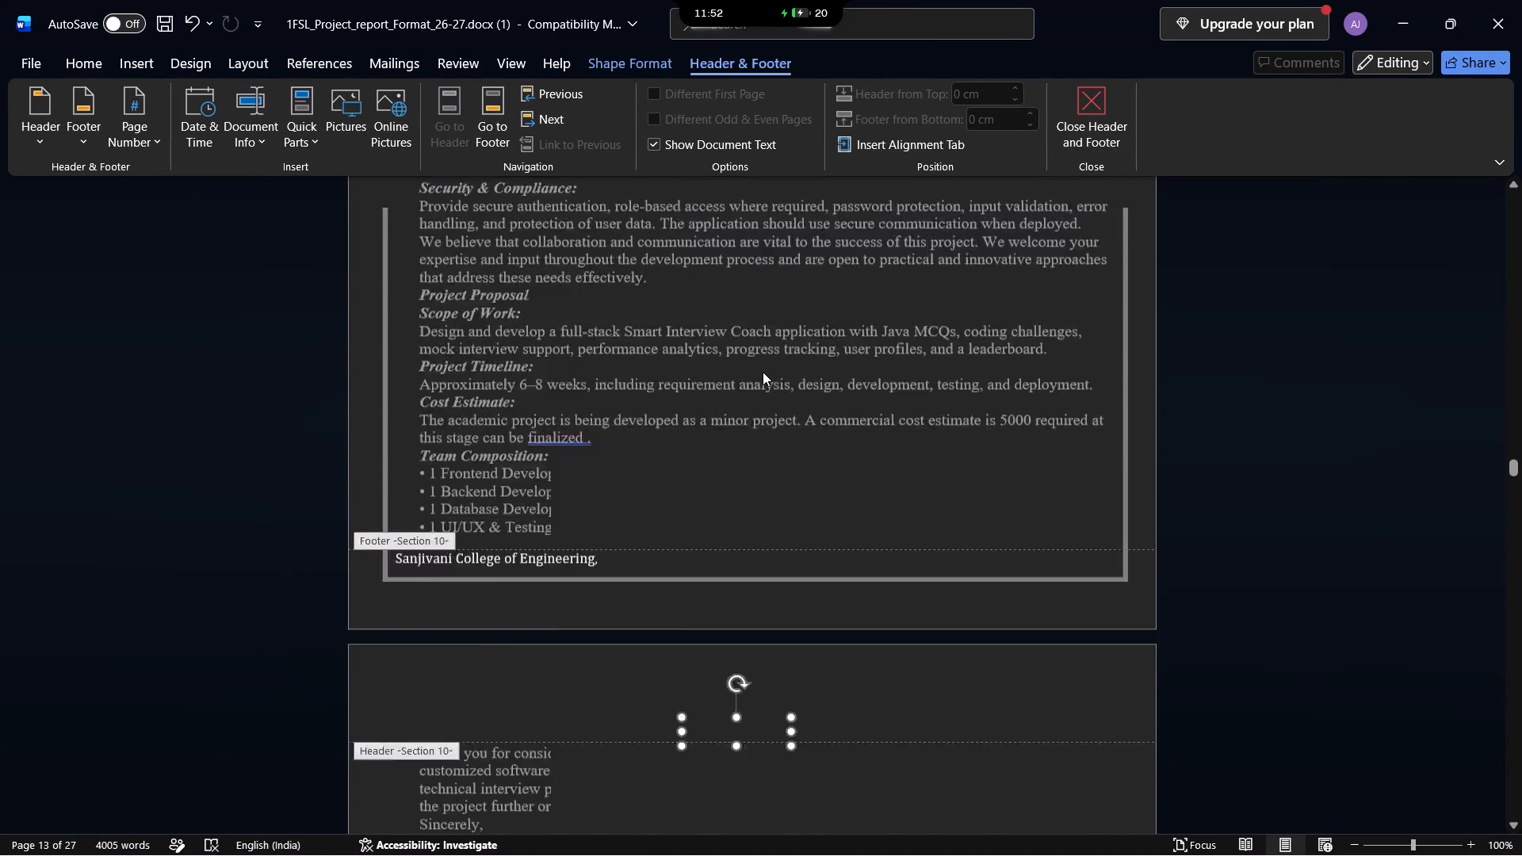
Examine the pages of chapters 5 to 8, checking chapter headings and borders on pages where a chapter continues.
scroll(763, 372, "down", 3)
scroll(762, 380, "up", 1)
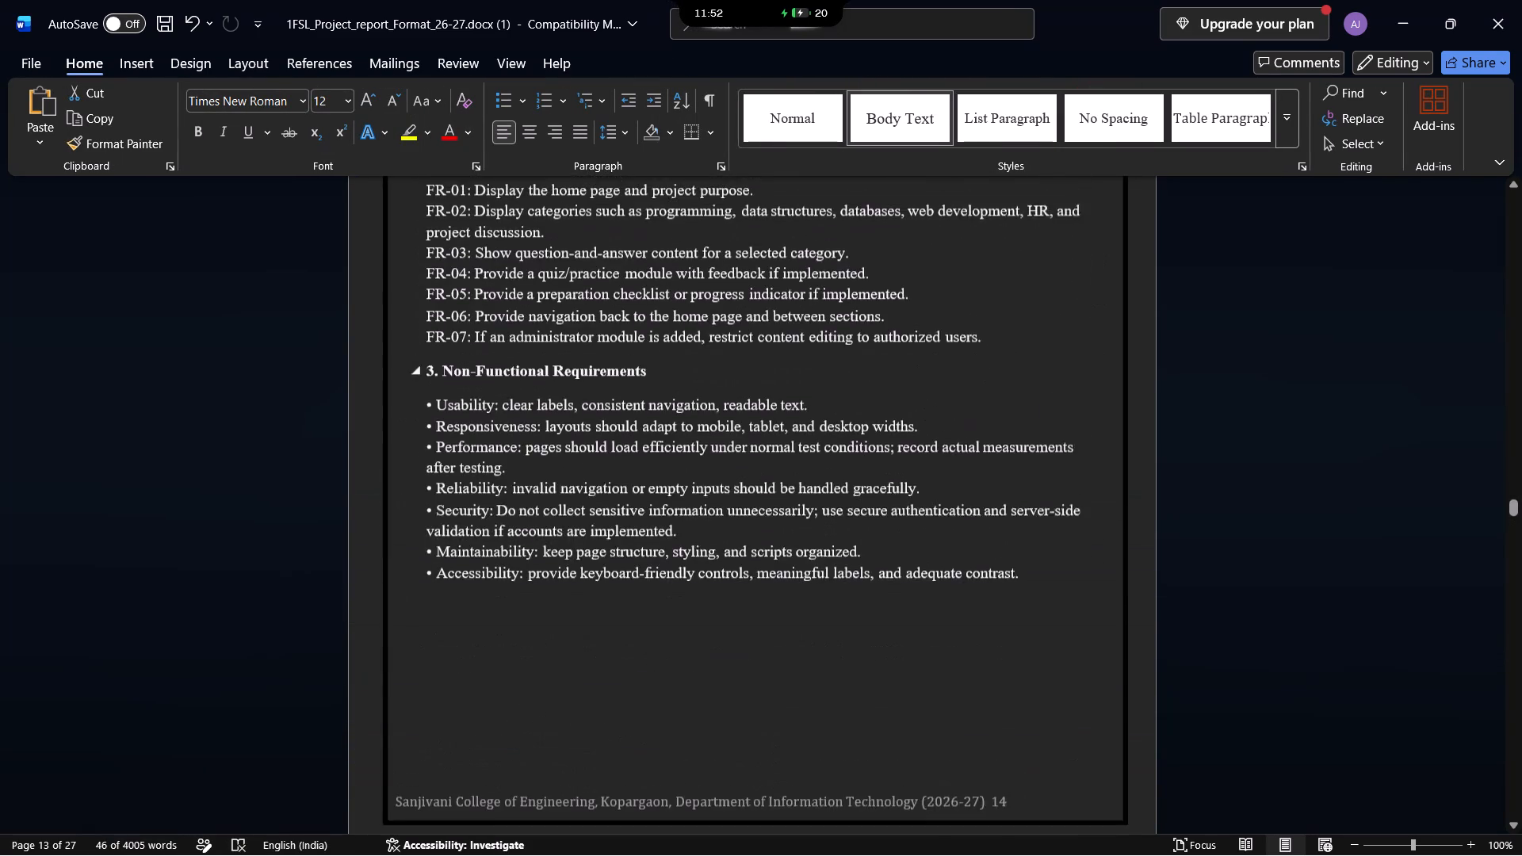
scroll(762, 380, "down", 4)
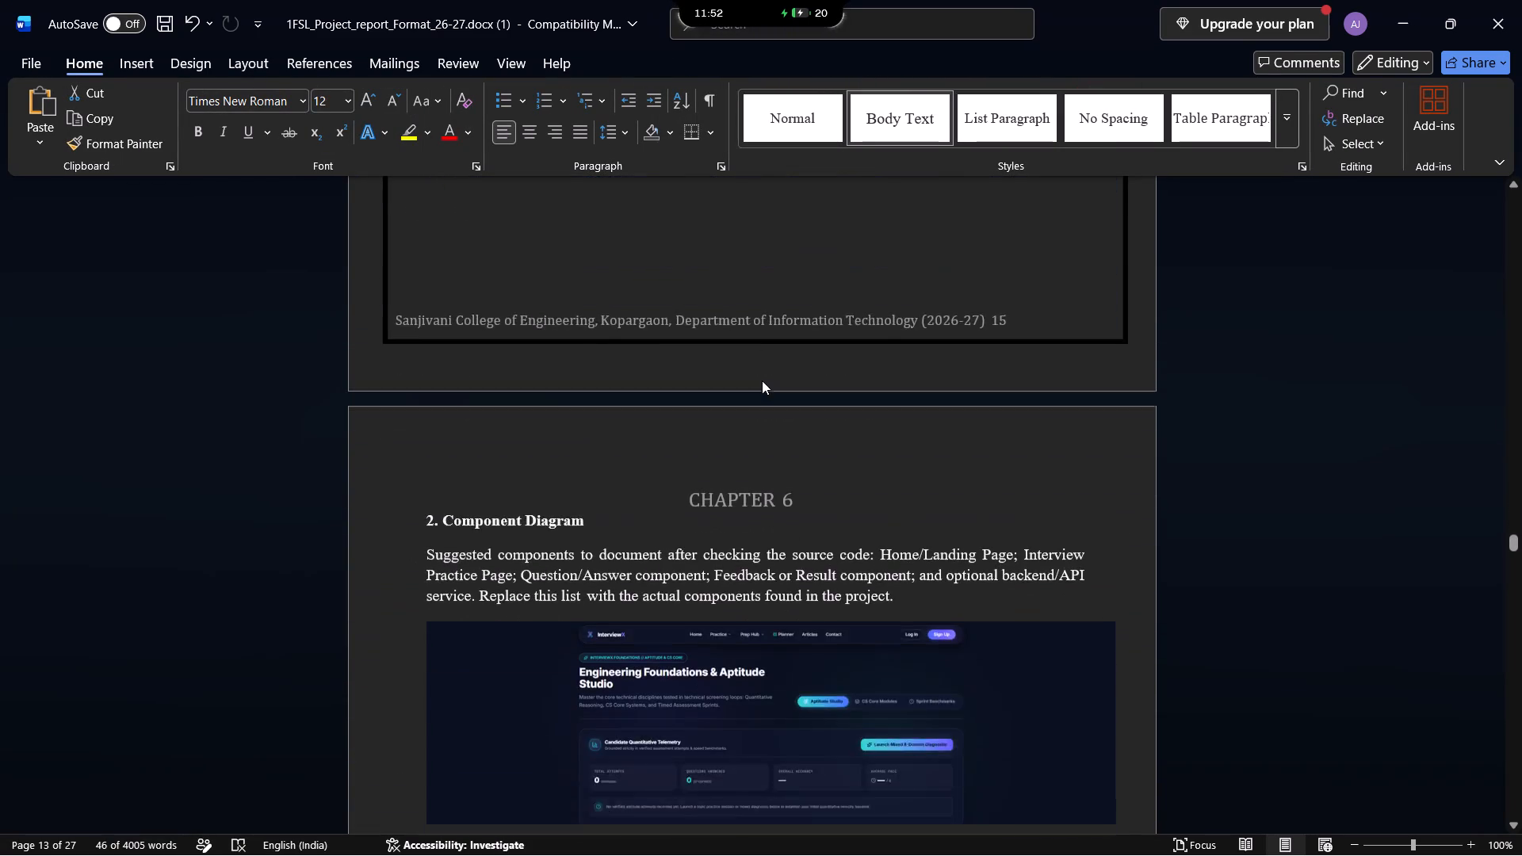
scroll(762, 380, "down", 1)
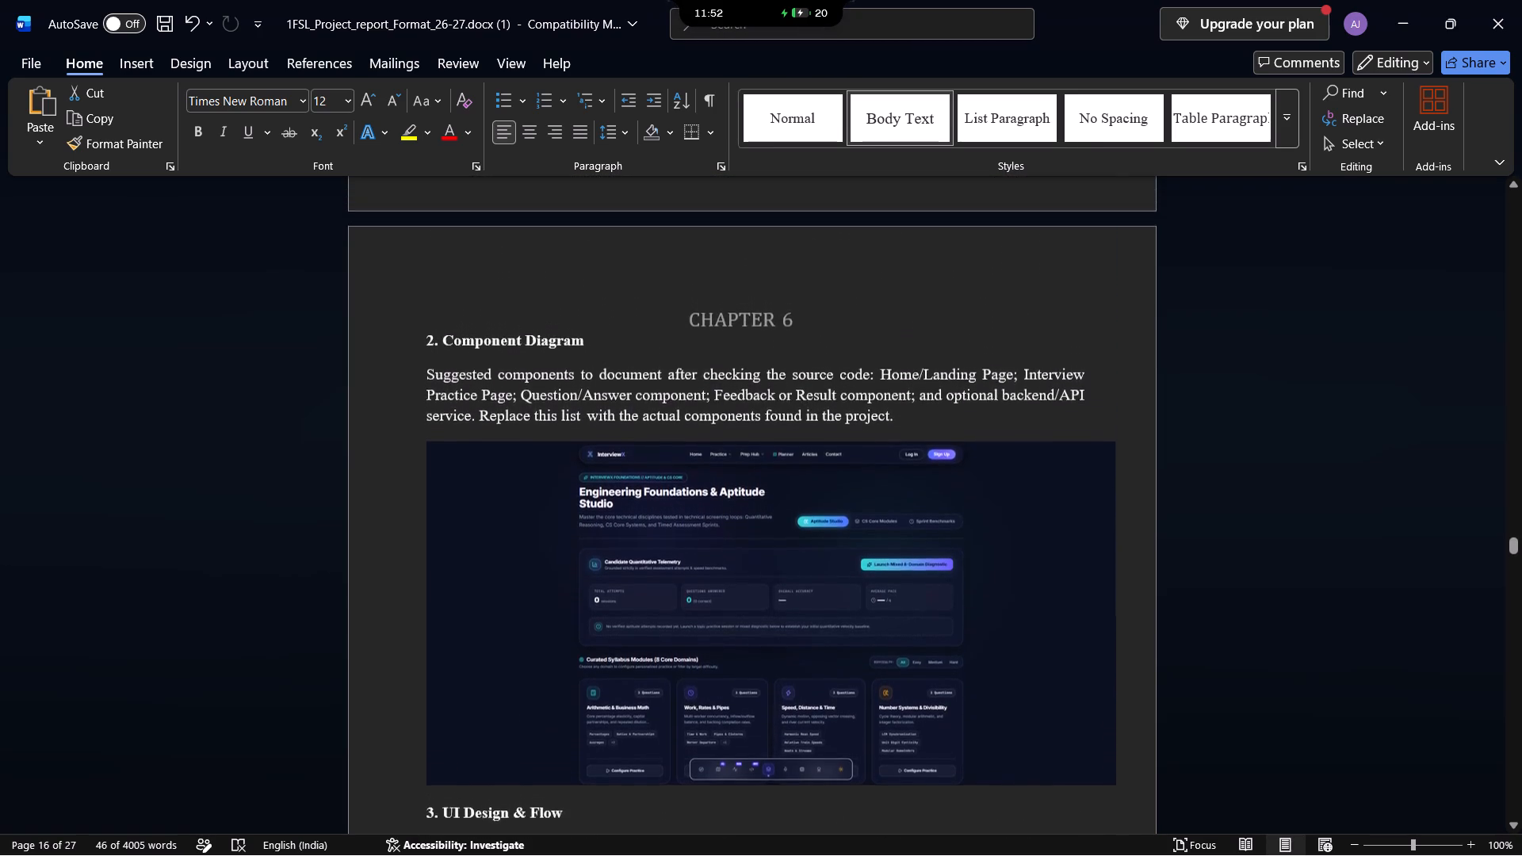
scroll(890, 614, "up", 2)
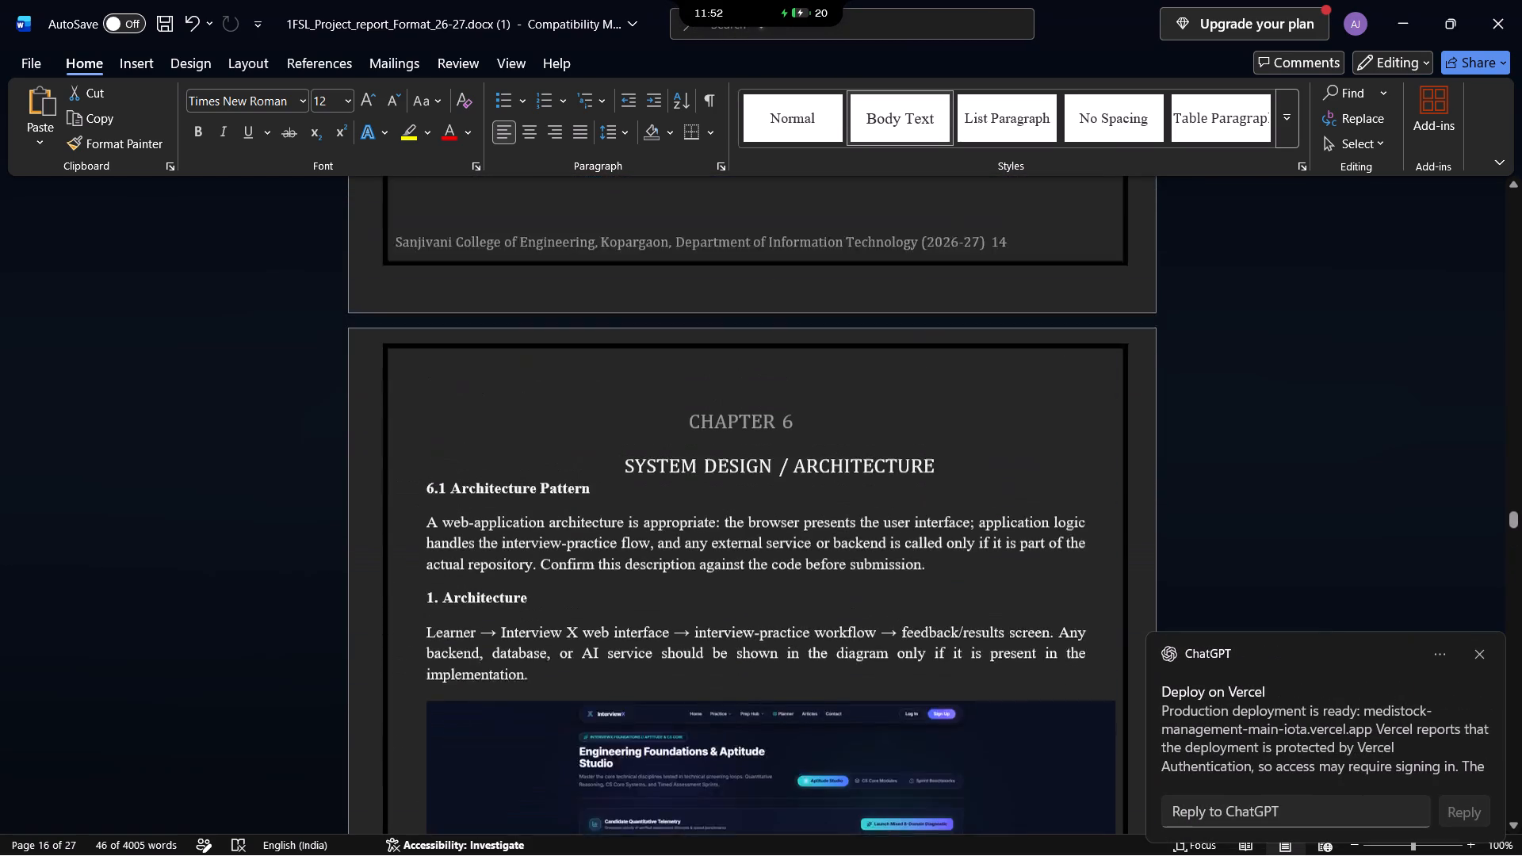
scroll(889, 605, "down", 1)
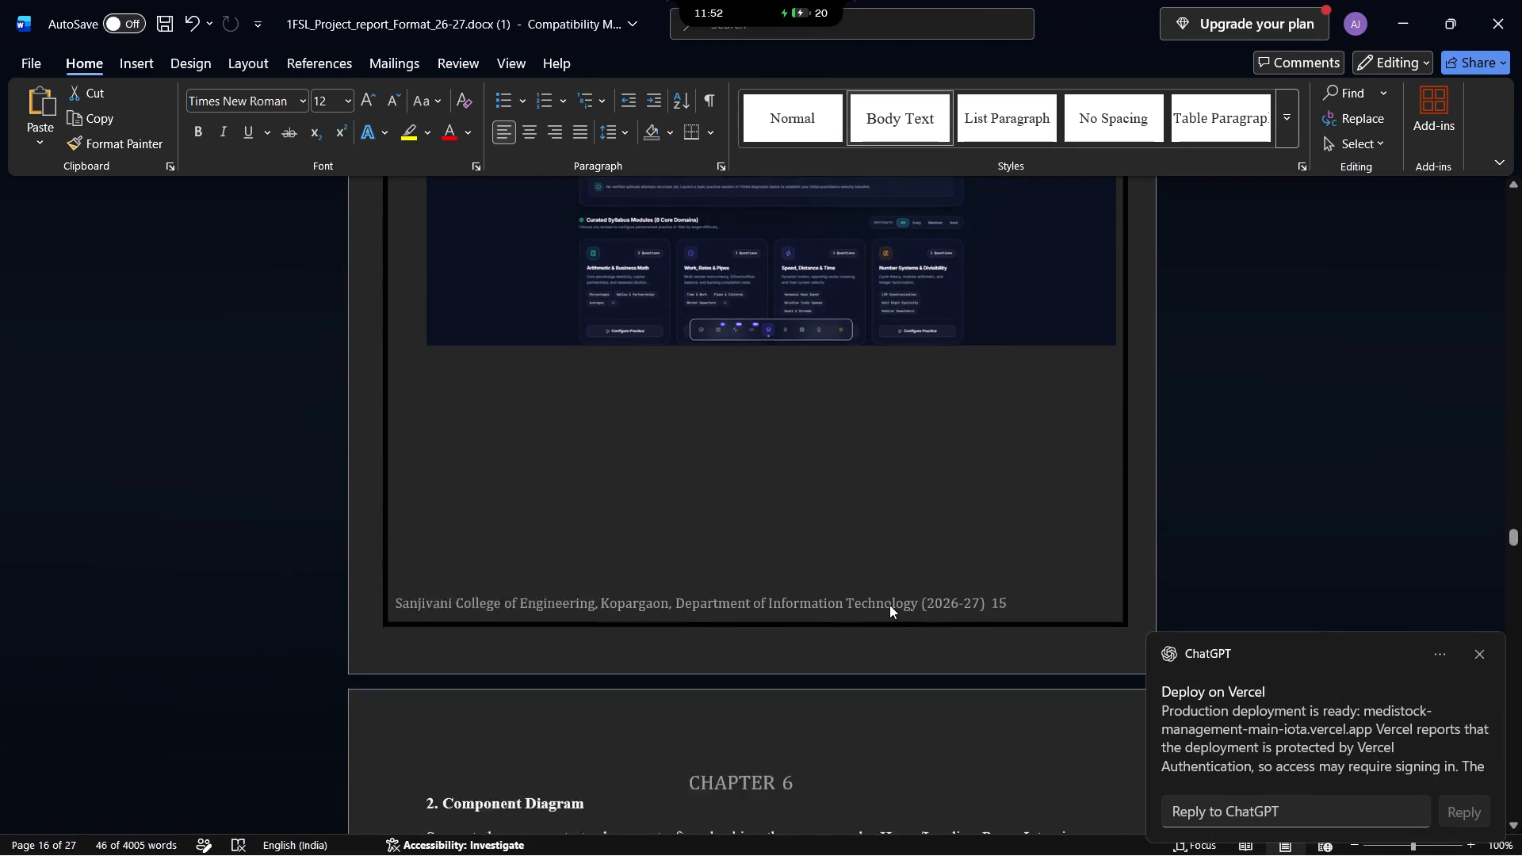
scroll(889, 605, "down", 1)
scroll(775, 646, "down", 1)
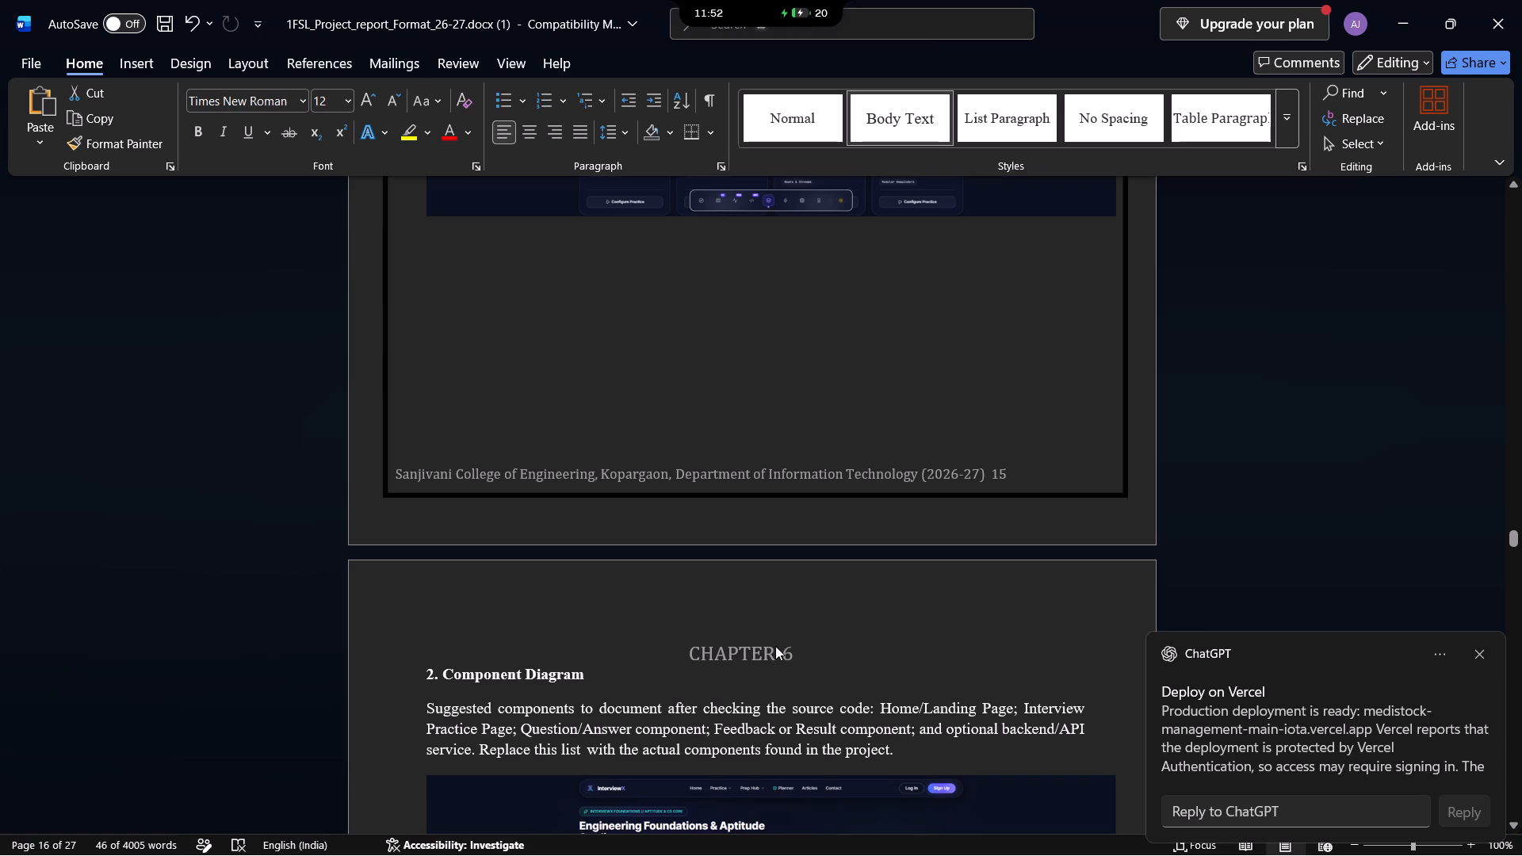
scroll(775, 646, "down", 2)
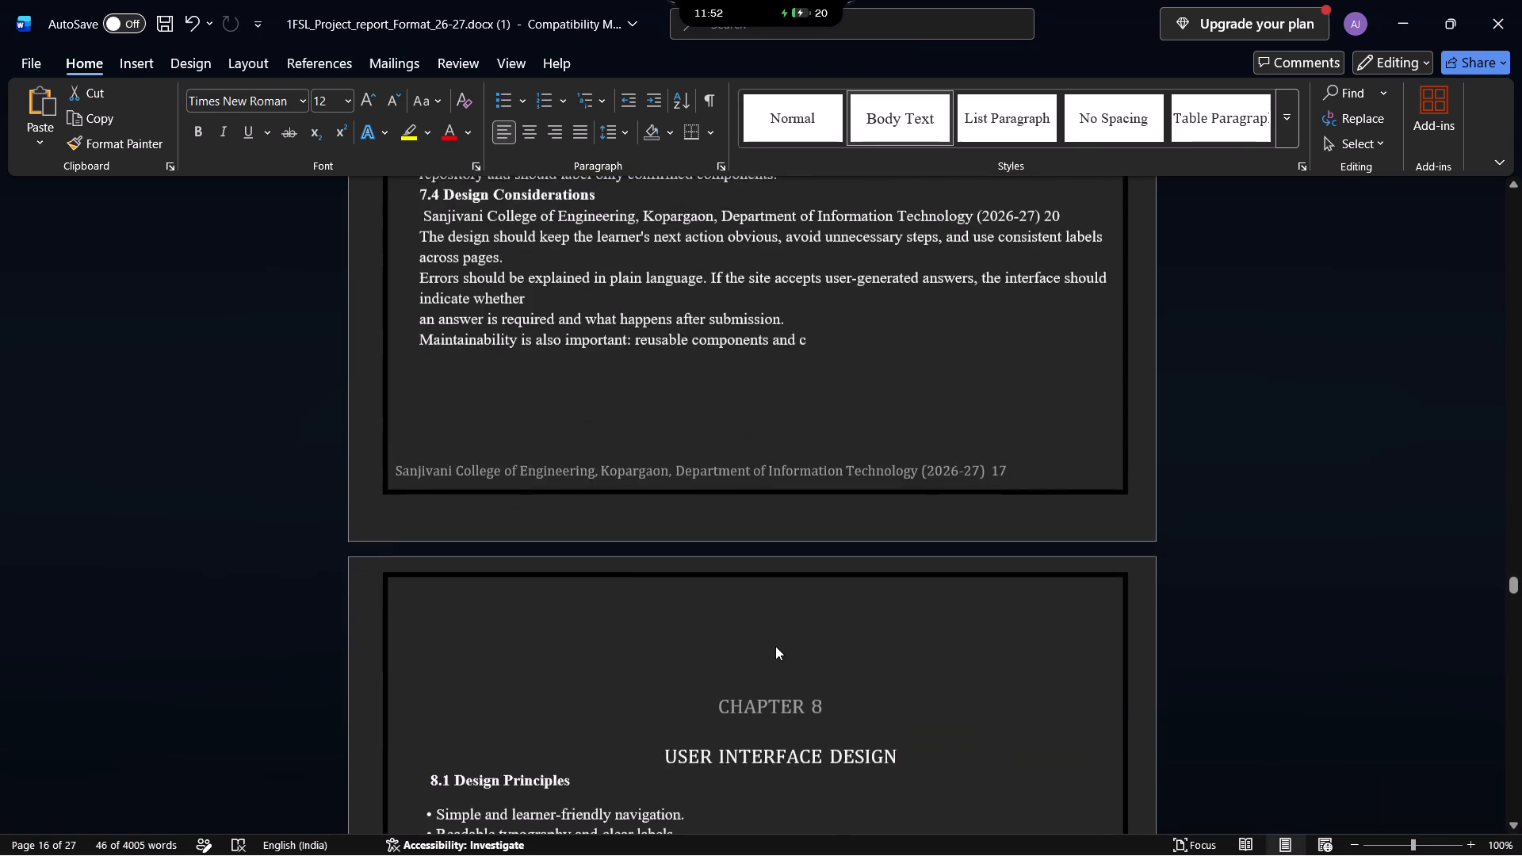
Delete the repeated CHAPTER 9 heading from the header of the chapter's continuation page and return to the body text.
scroll(775, 646, "down", 1)
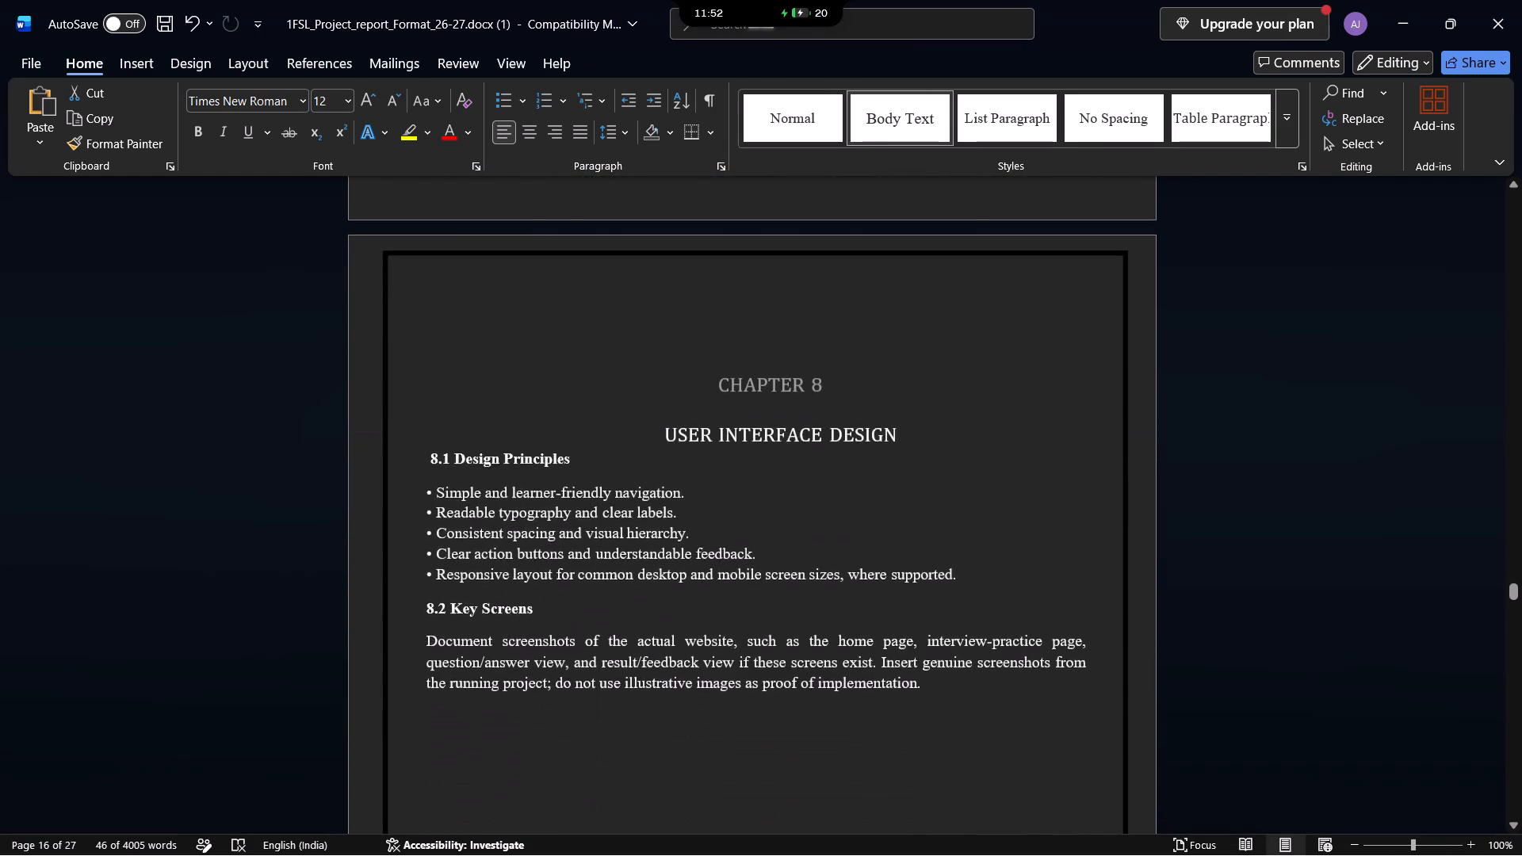
scroll(775, 646, "down", 2)
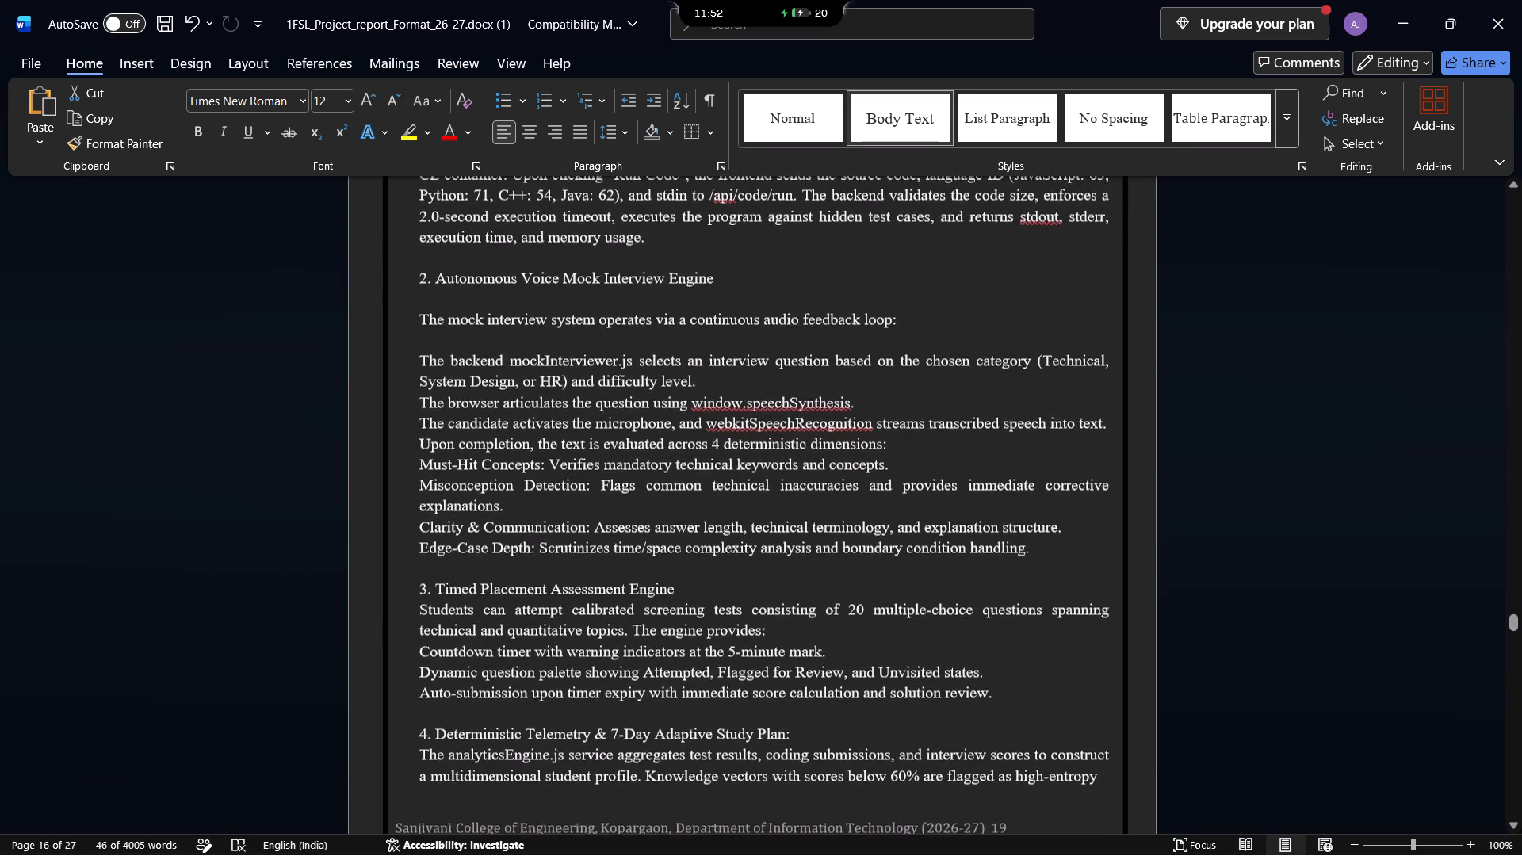
scroll(775, 646, "down", 2)
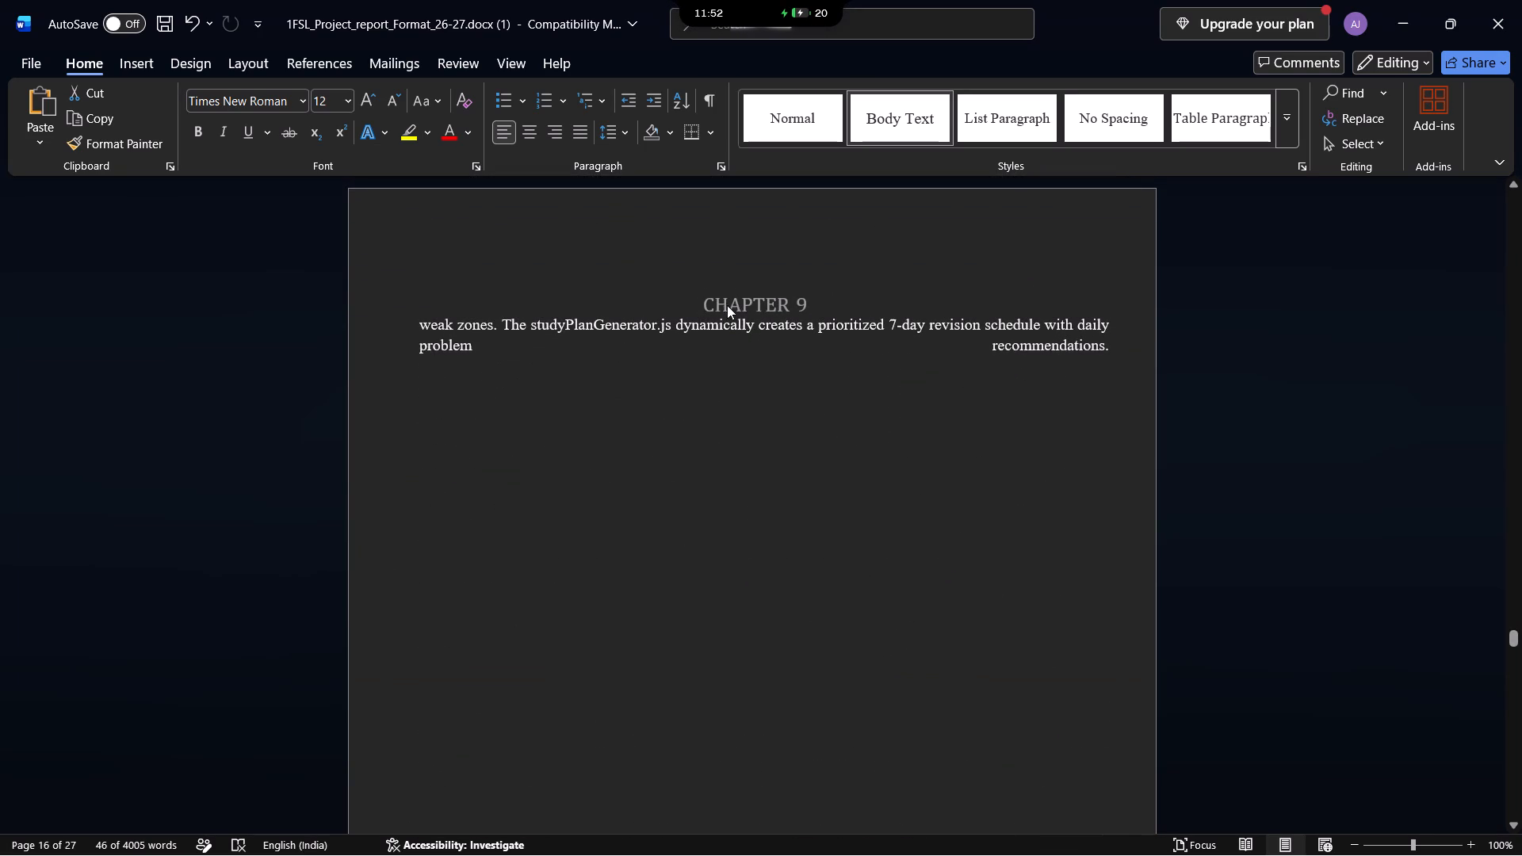
triple_click(726, 303)
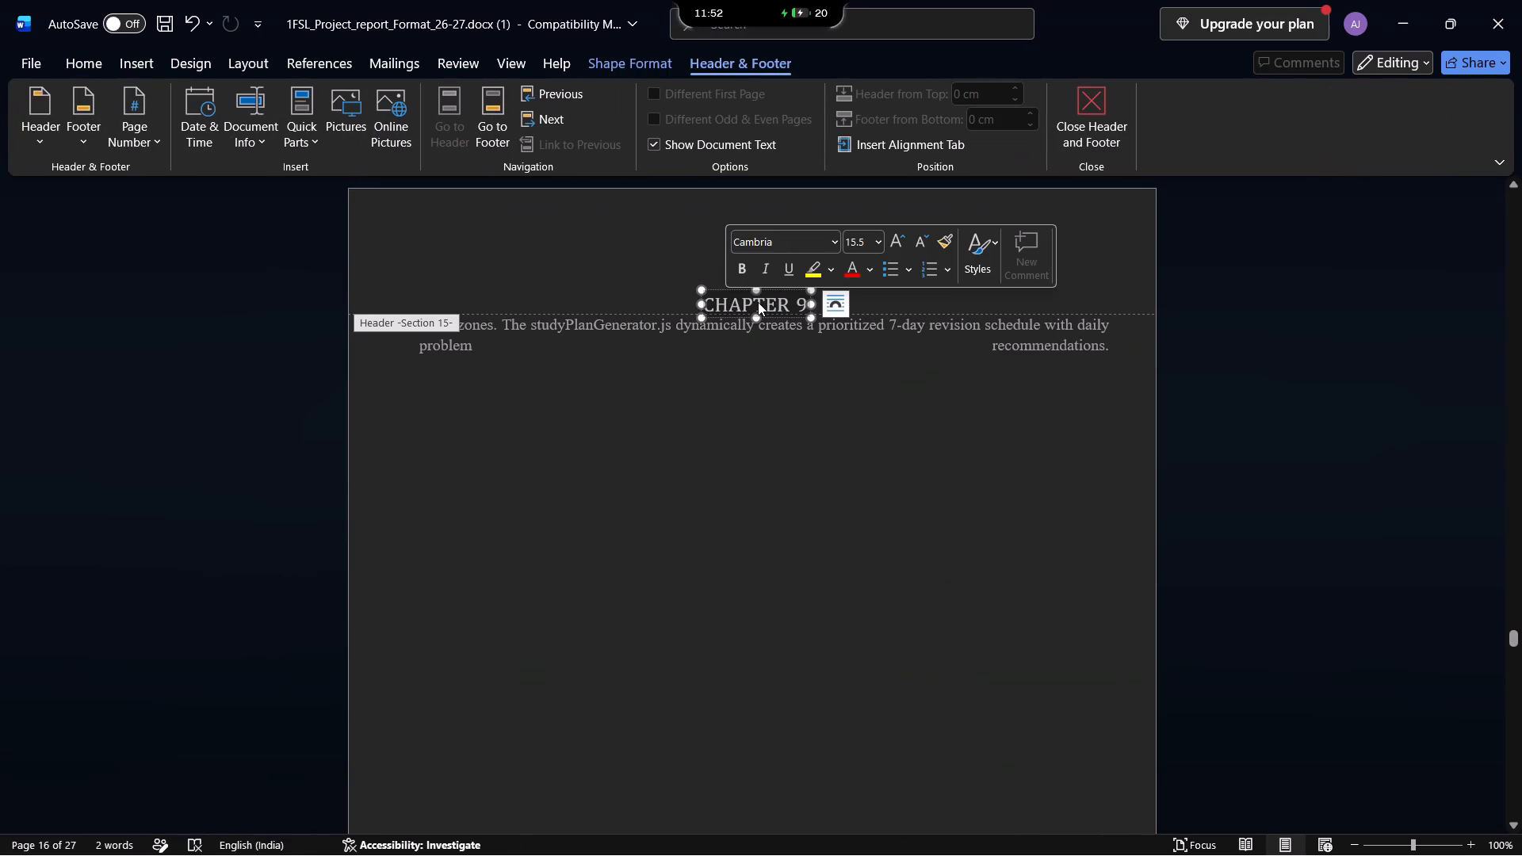
key("BackSpace")
left_click(777, 344)
double_click(777, 344)
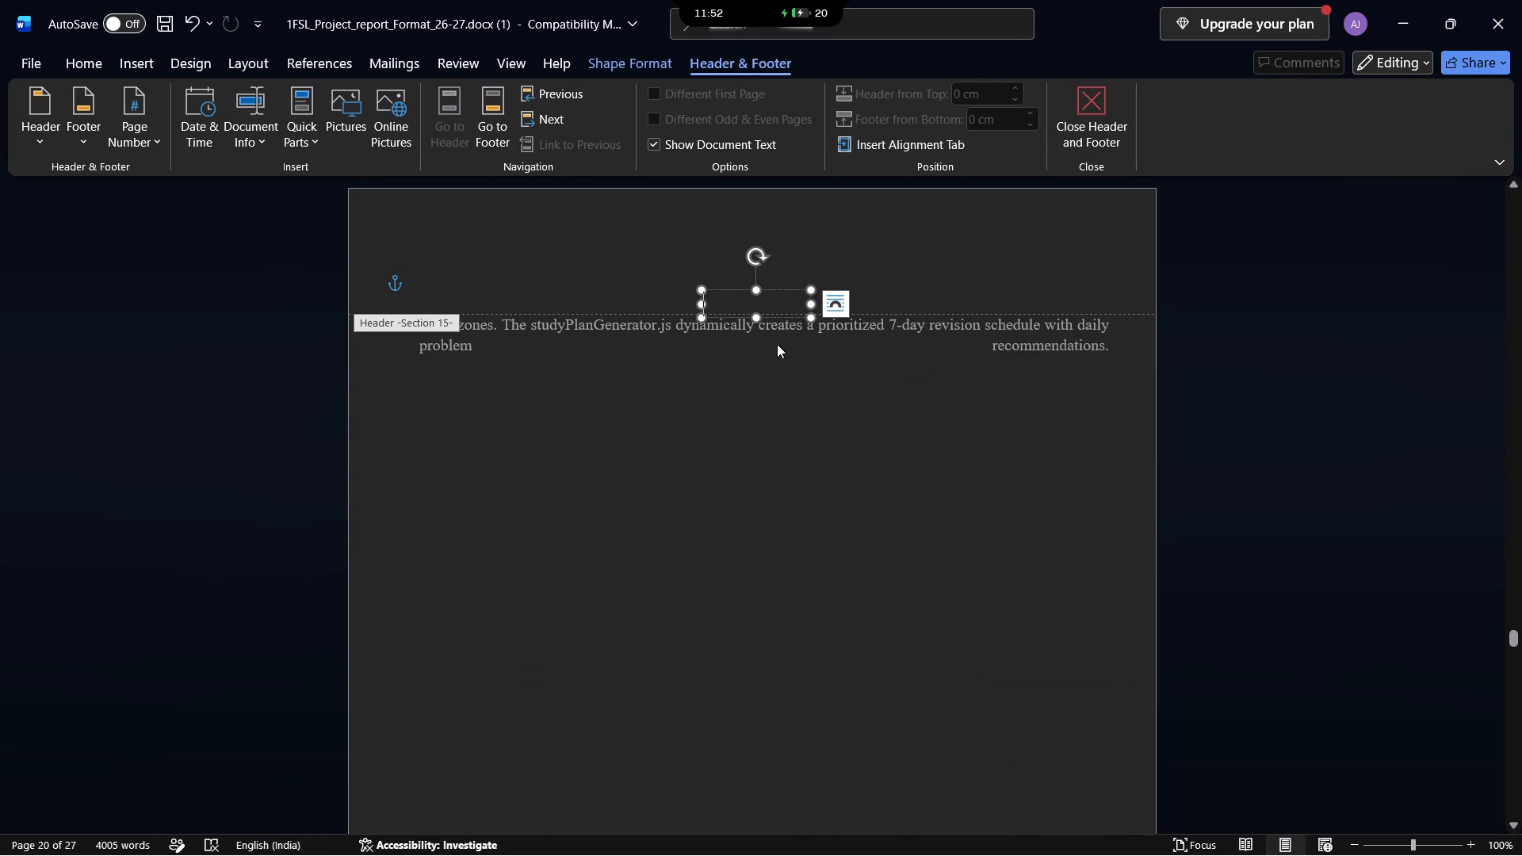
Close the wide gap between "problem" and "recommendations" on the Chapter 9 continuation page by left-aligning the paragraph.
key("BackSpace")
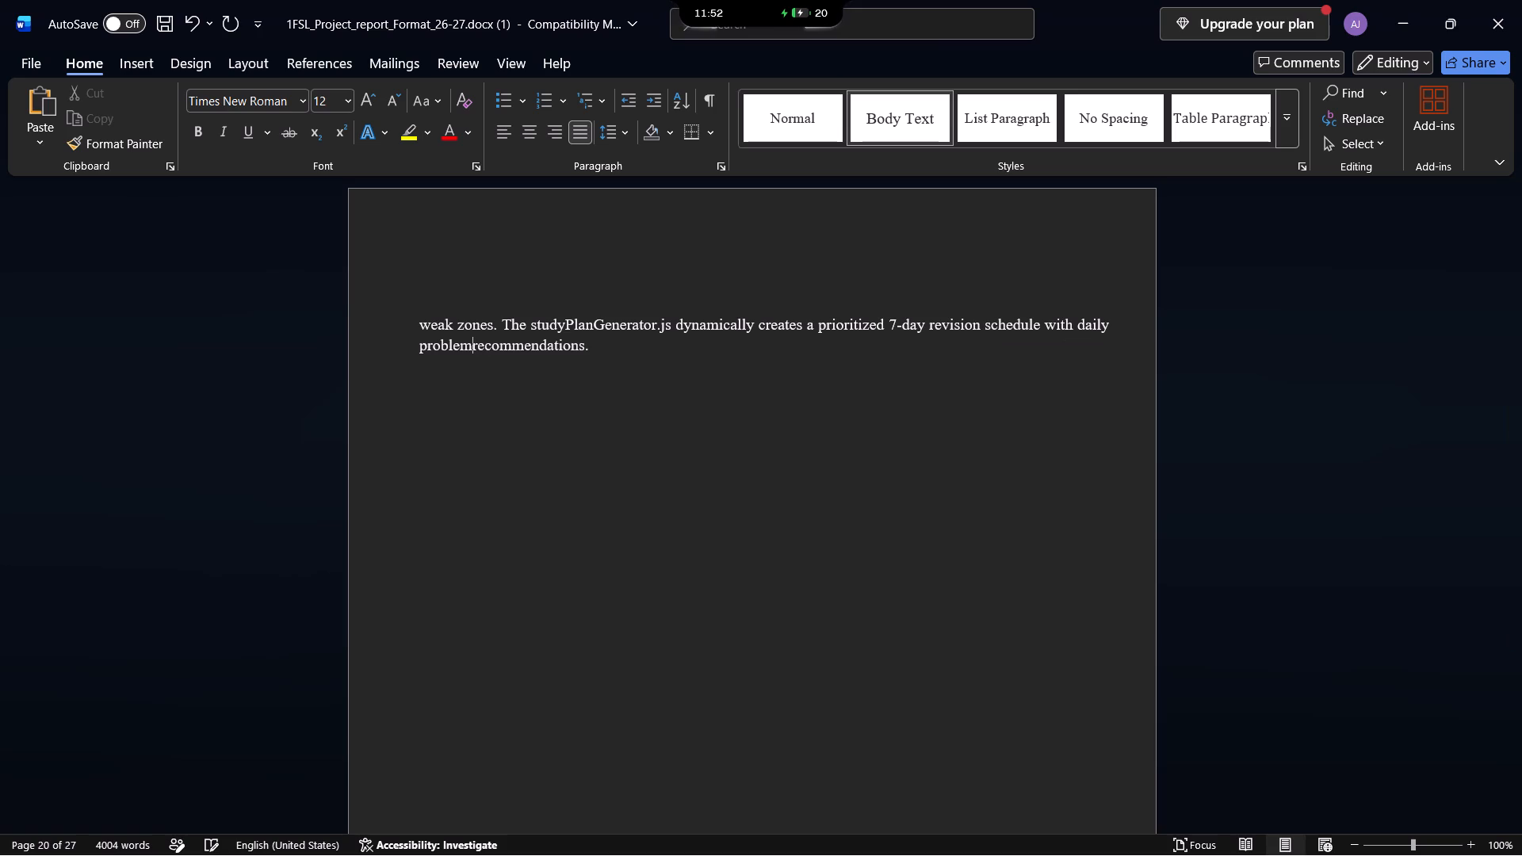
key("space")
triple_click(905, 341)
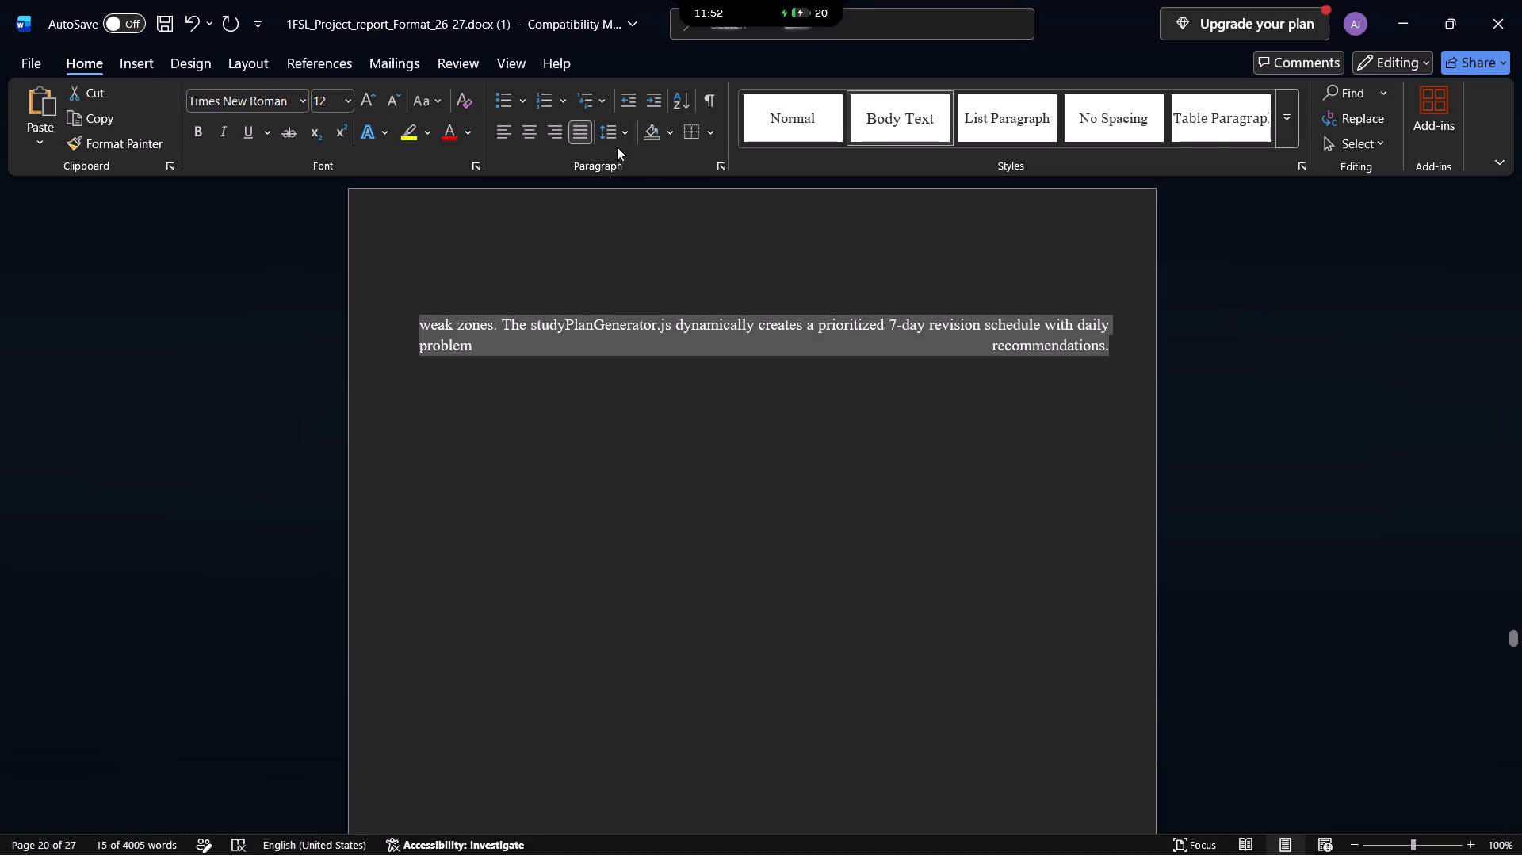
left_click_drag(497, 126, 499, 134)
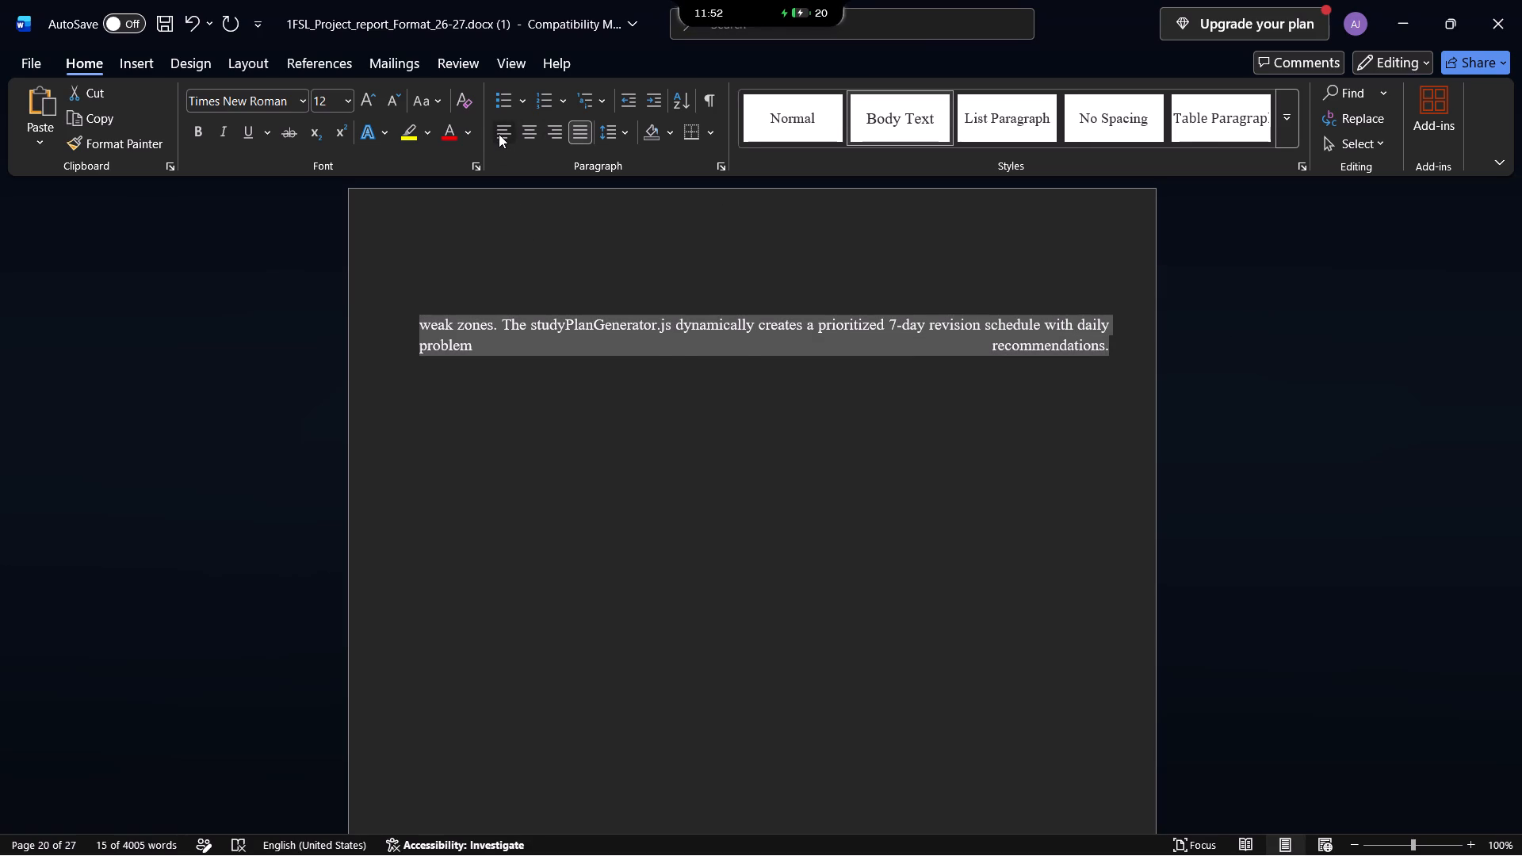
left_click(499, 134)
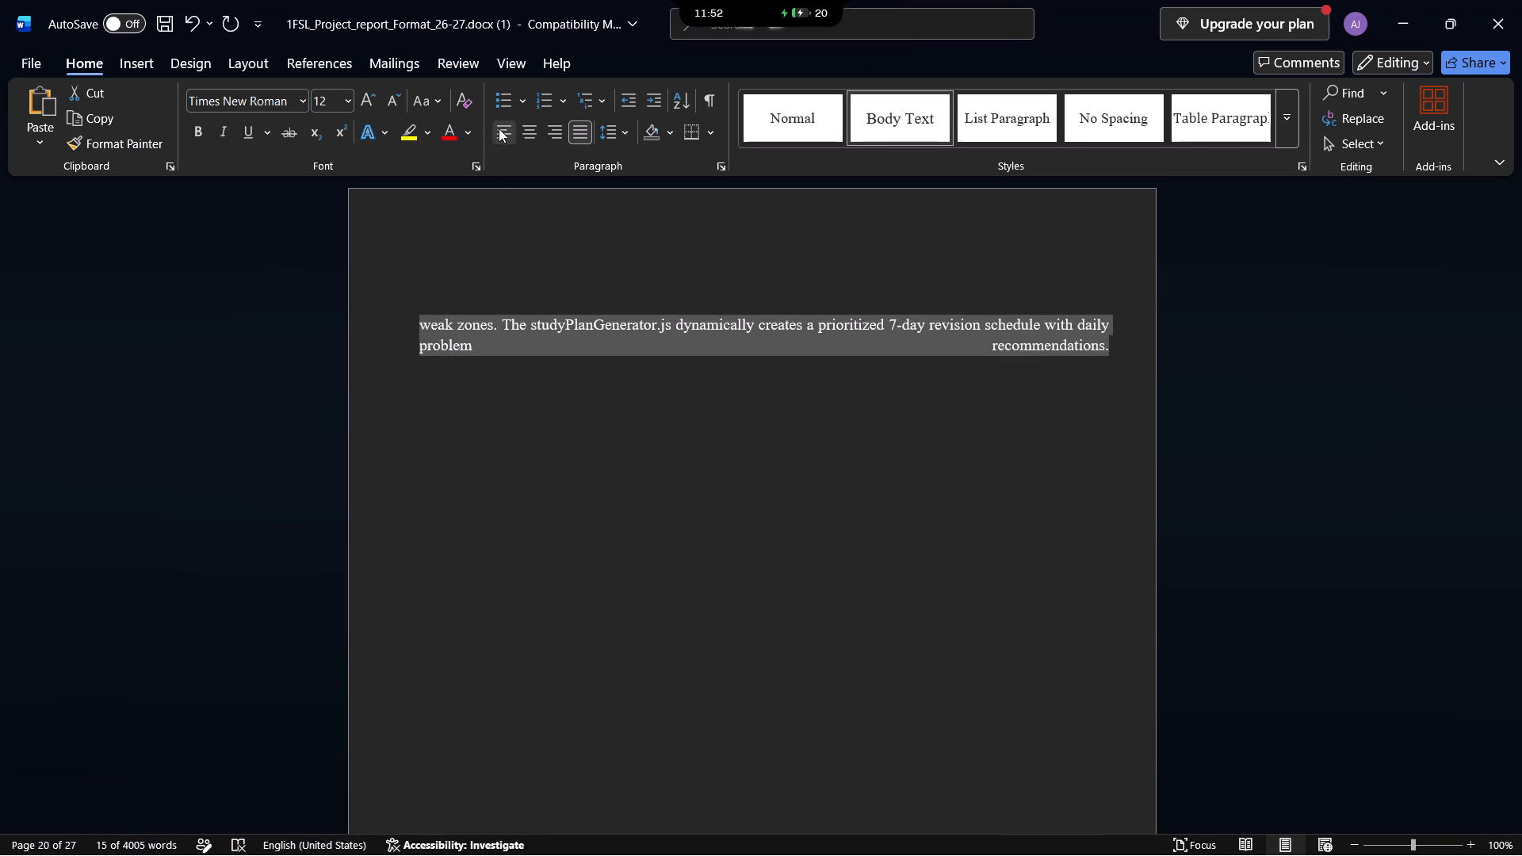
left_click(499, 128)
left_click_drag(499, 128, 489, 373)
left_click(489, 373)
Examine the Chapter 10 testing pages, checking the chapter heading, page borders and the results and performance metrics tables.
scroll(489, 373, "down", 1)
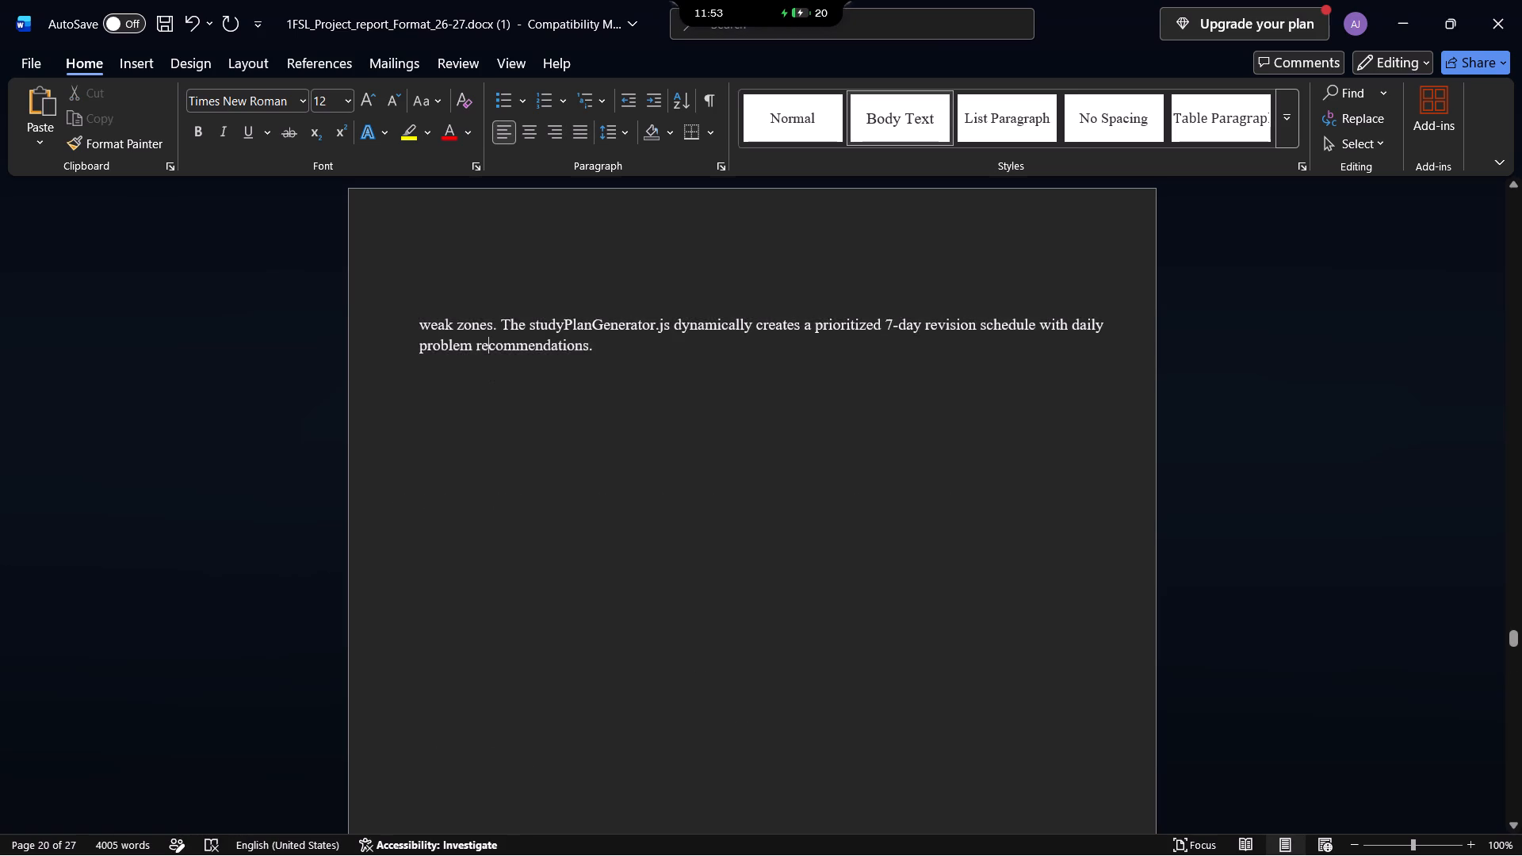
scroll(489, 373, "down", 3)
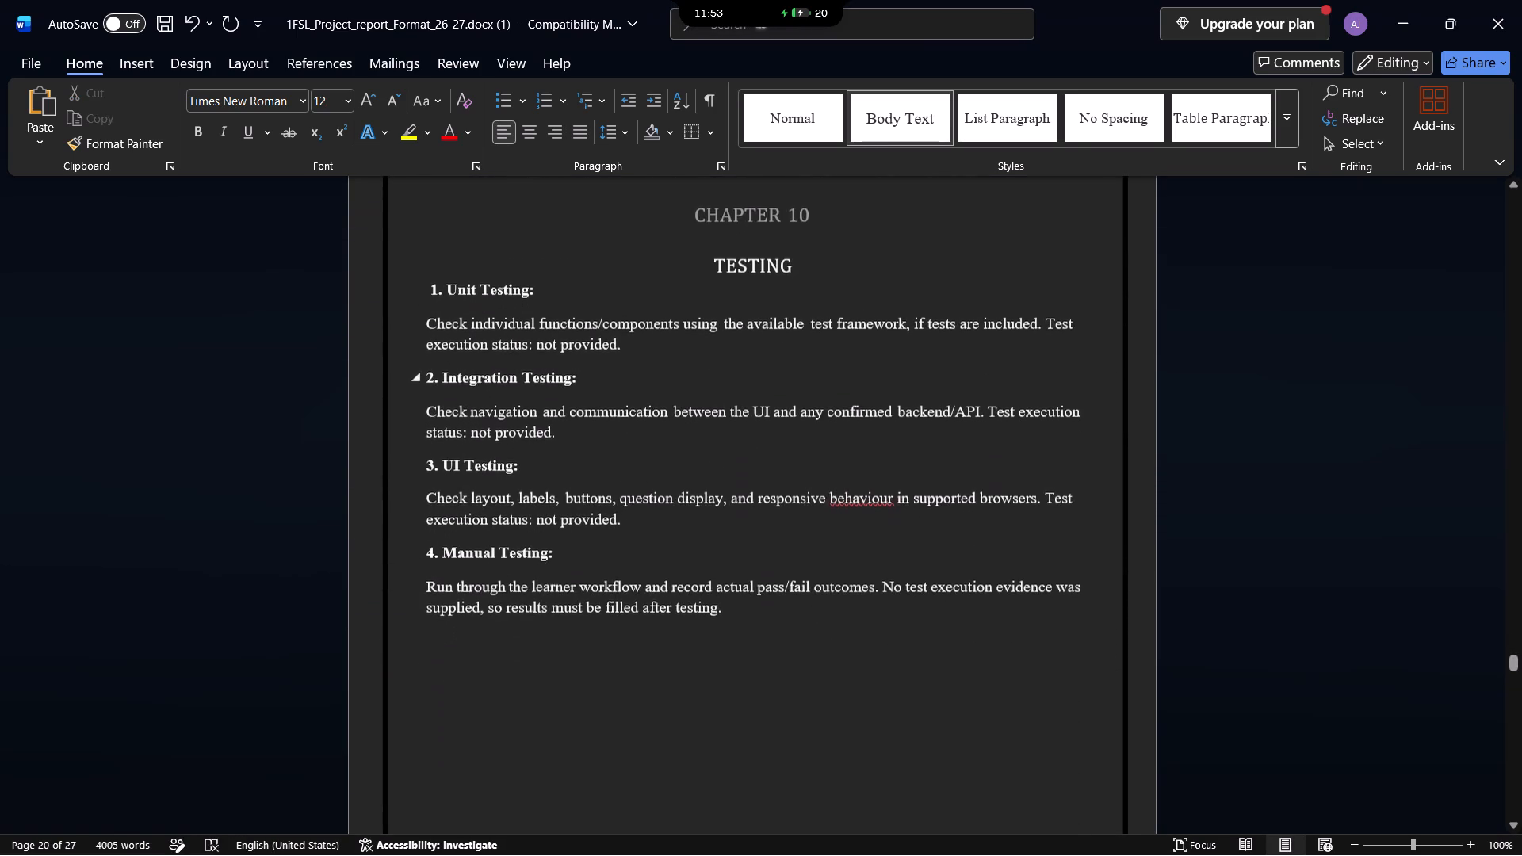
scroll(489, 373, "down", 1)
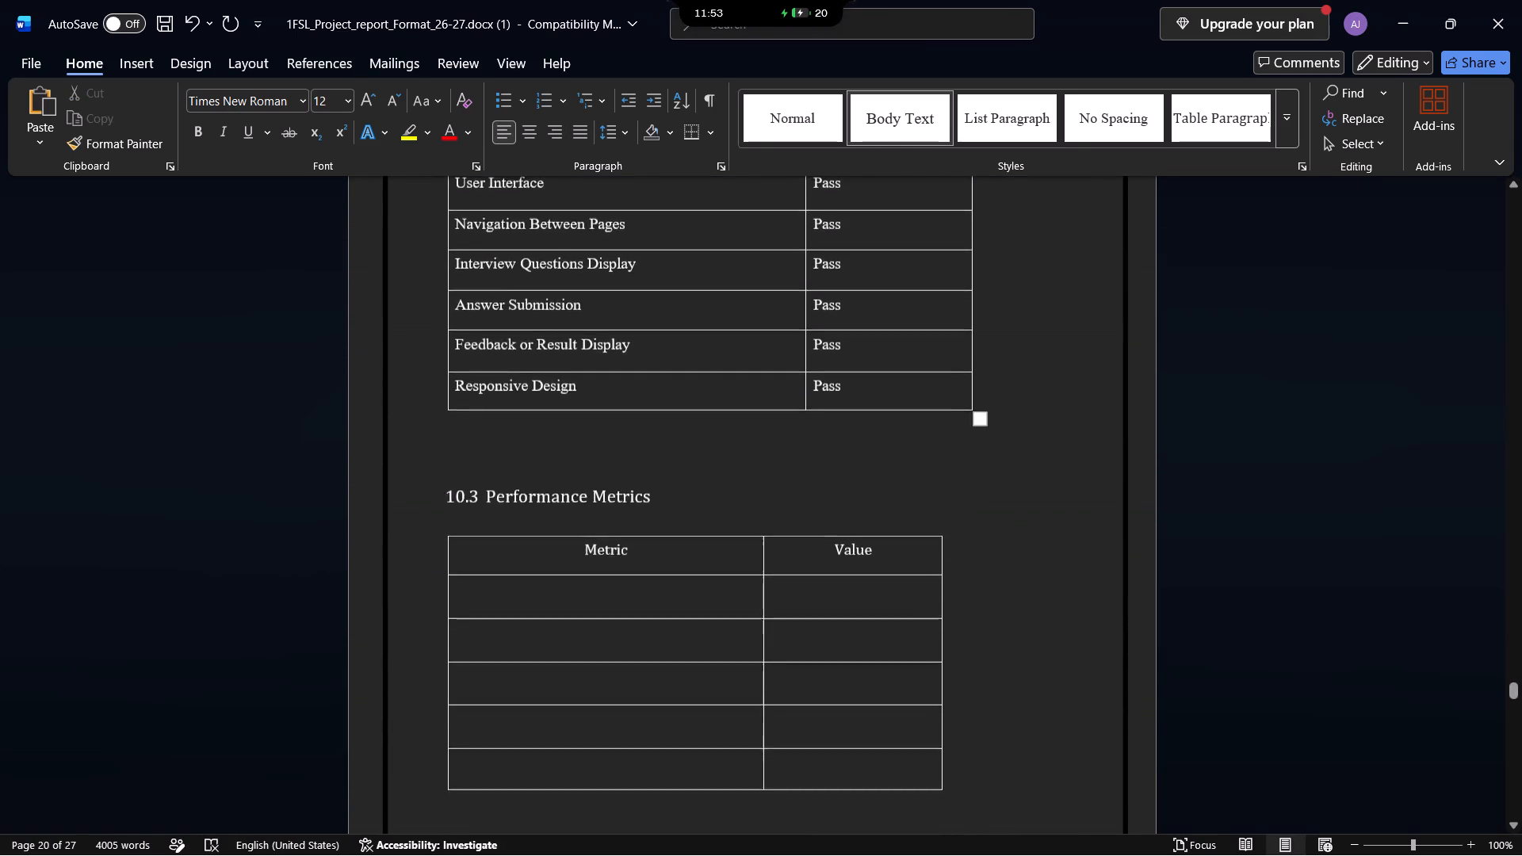
Delete the Performance Metrics section from Chapter 10, including its heading and the empty Metric/Value table.
scroll(489, 373, "down", 1)
scroll(522, 463, "down", 1)
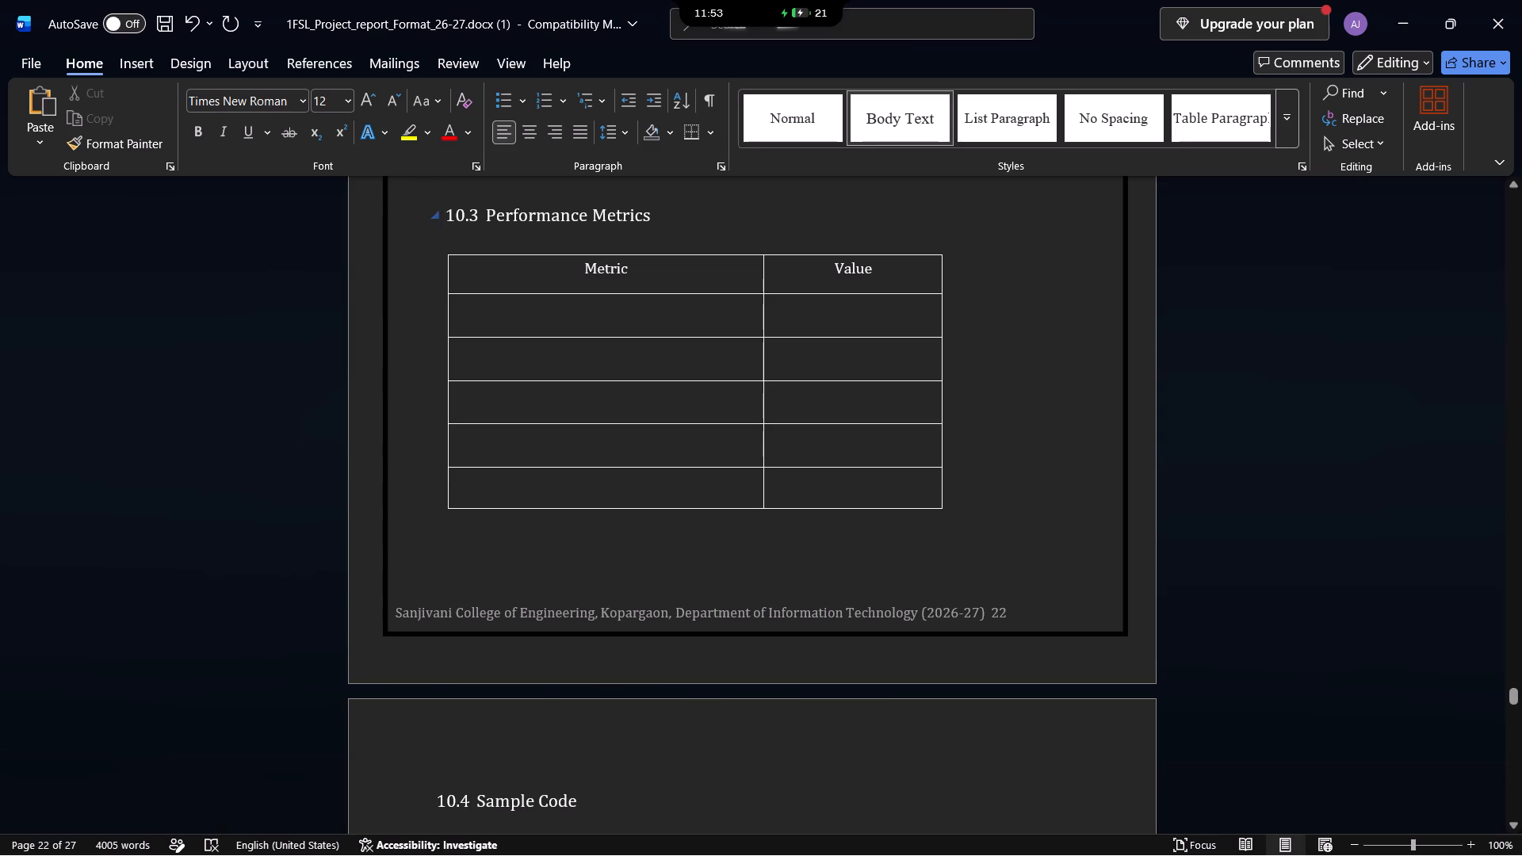
left_click_drag(443, 210, 825, 495)
key("BackSpace")
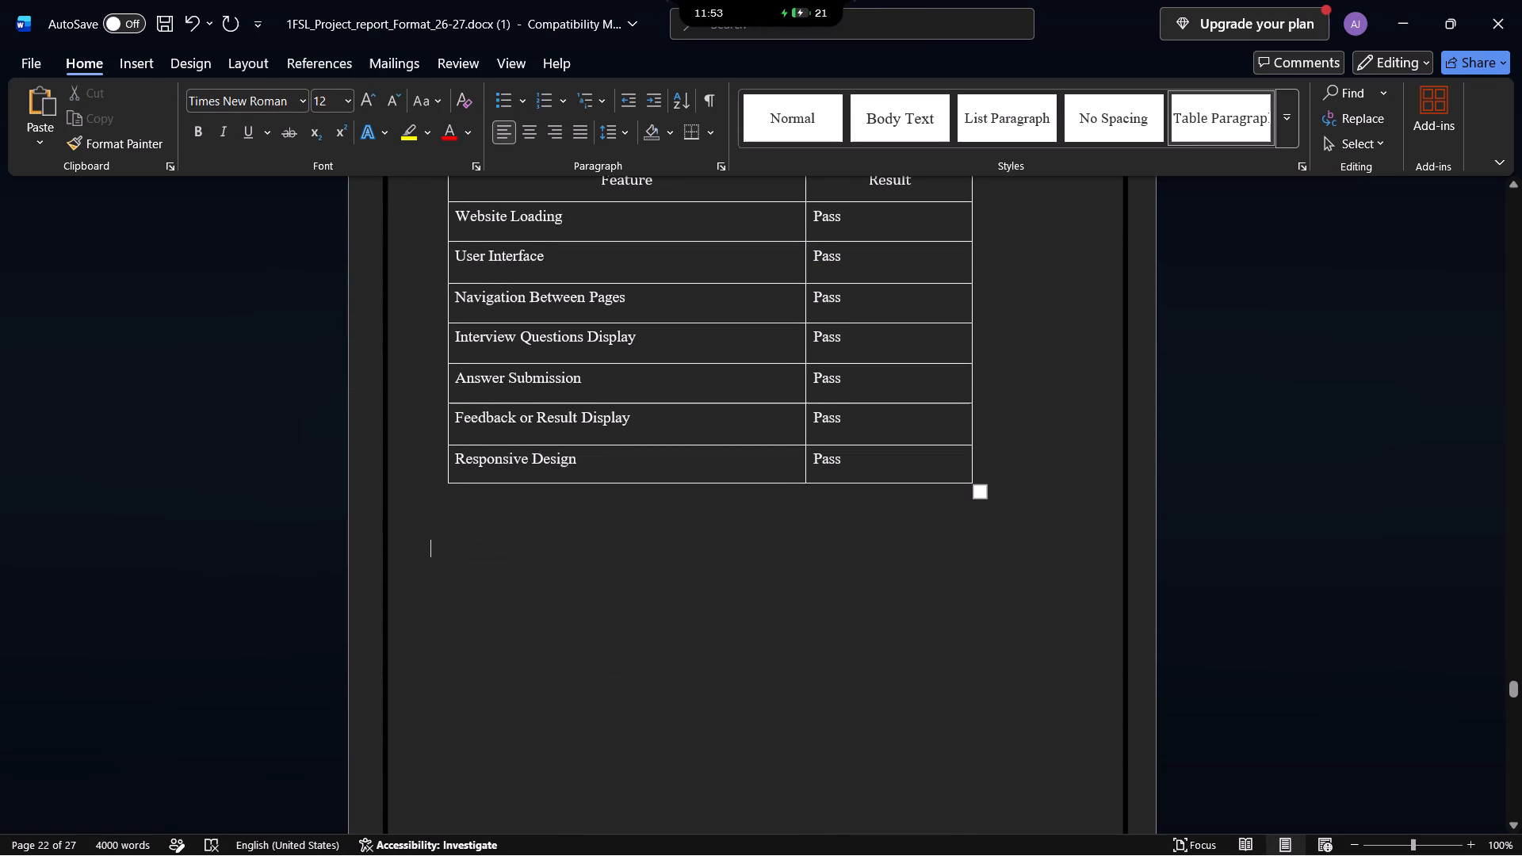
Start a new line below the Sample Code heading on the page following the test results table.
scroll(825, 495, "down", 1)
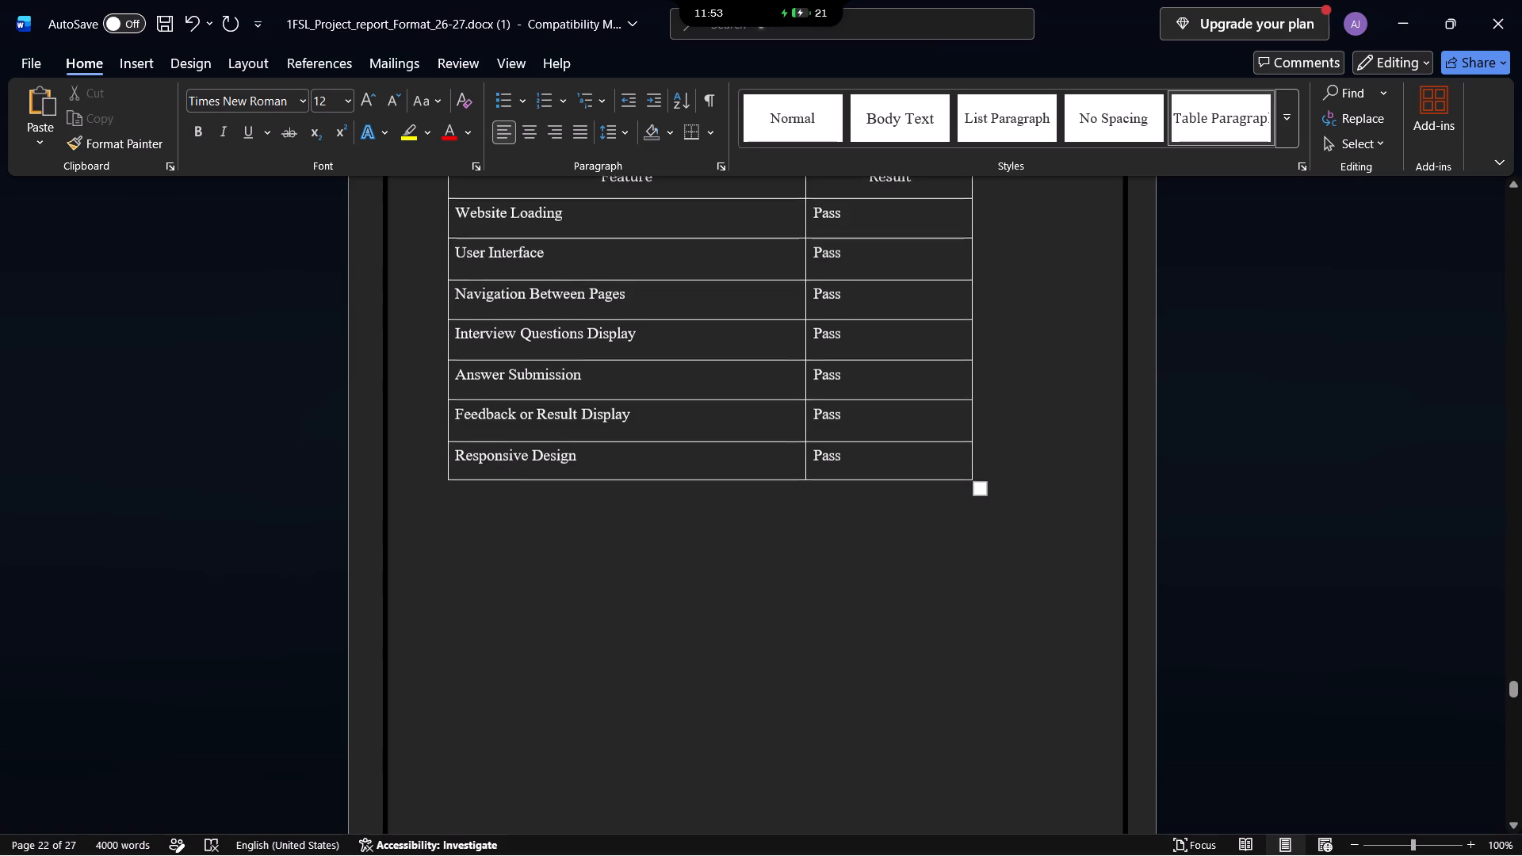
scroll(825, 495, "down", 2)
scroll(825, 495, "up", 1)
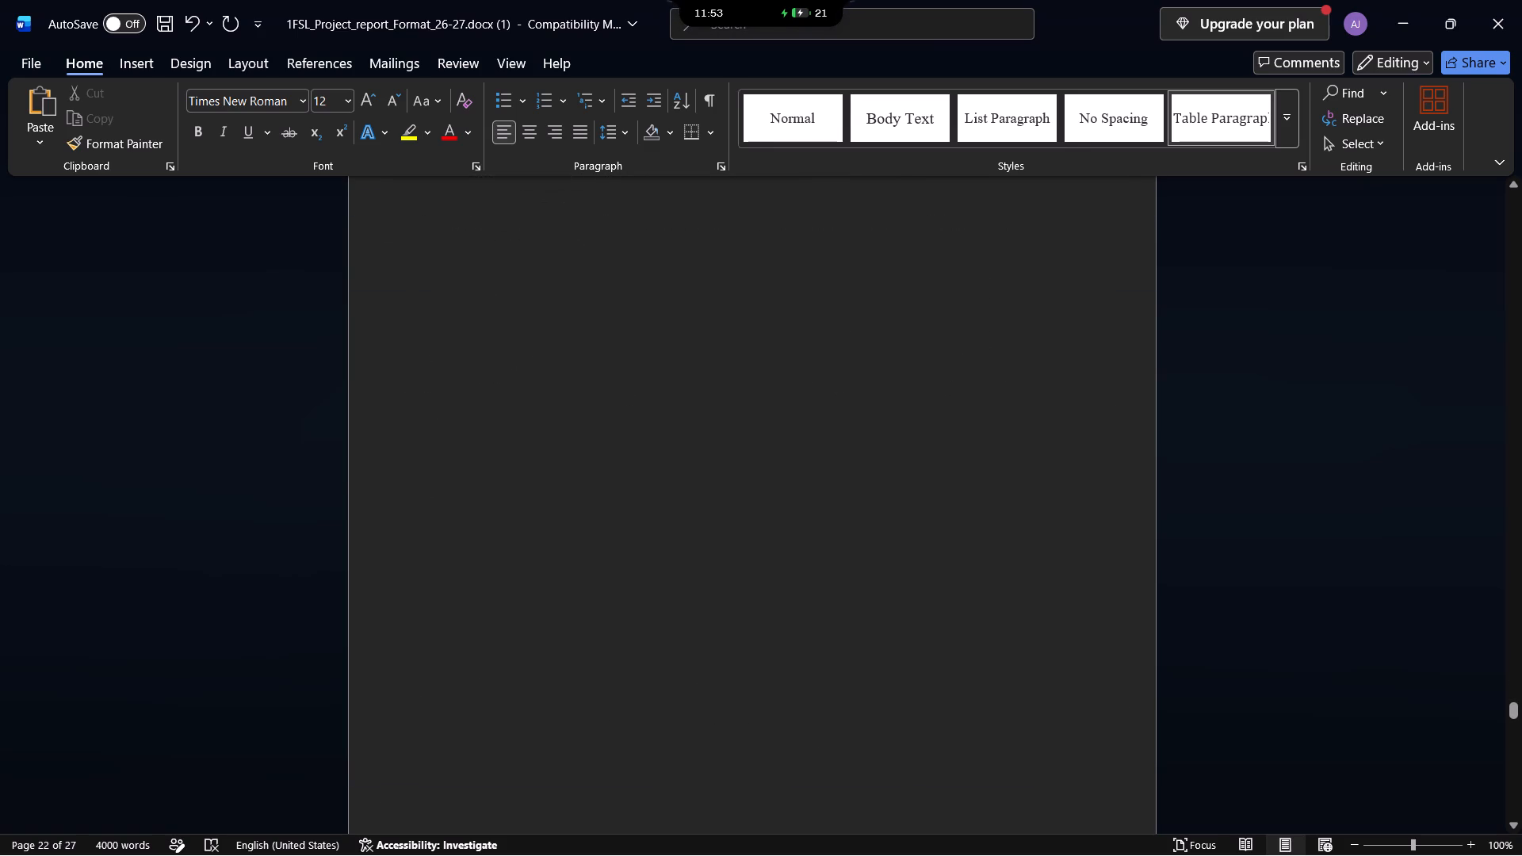
scroll(825, 495, "up", 1)
scroll(825, 495, "down", 1)
left_click(663, 487)
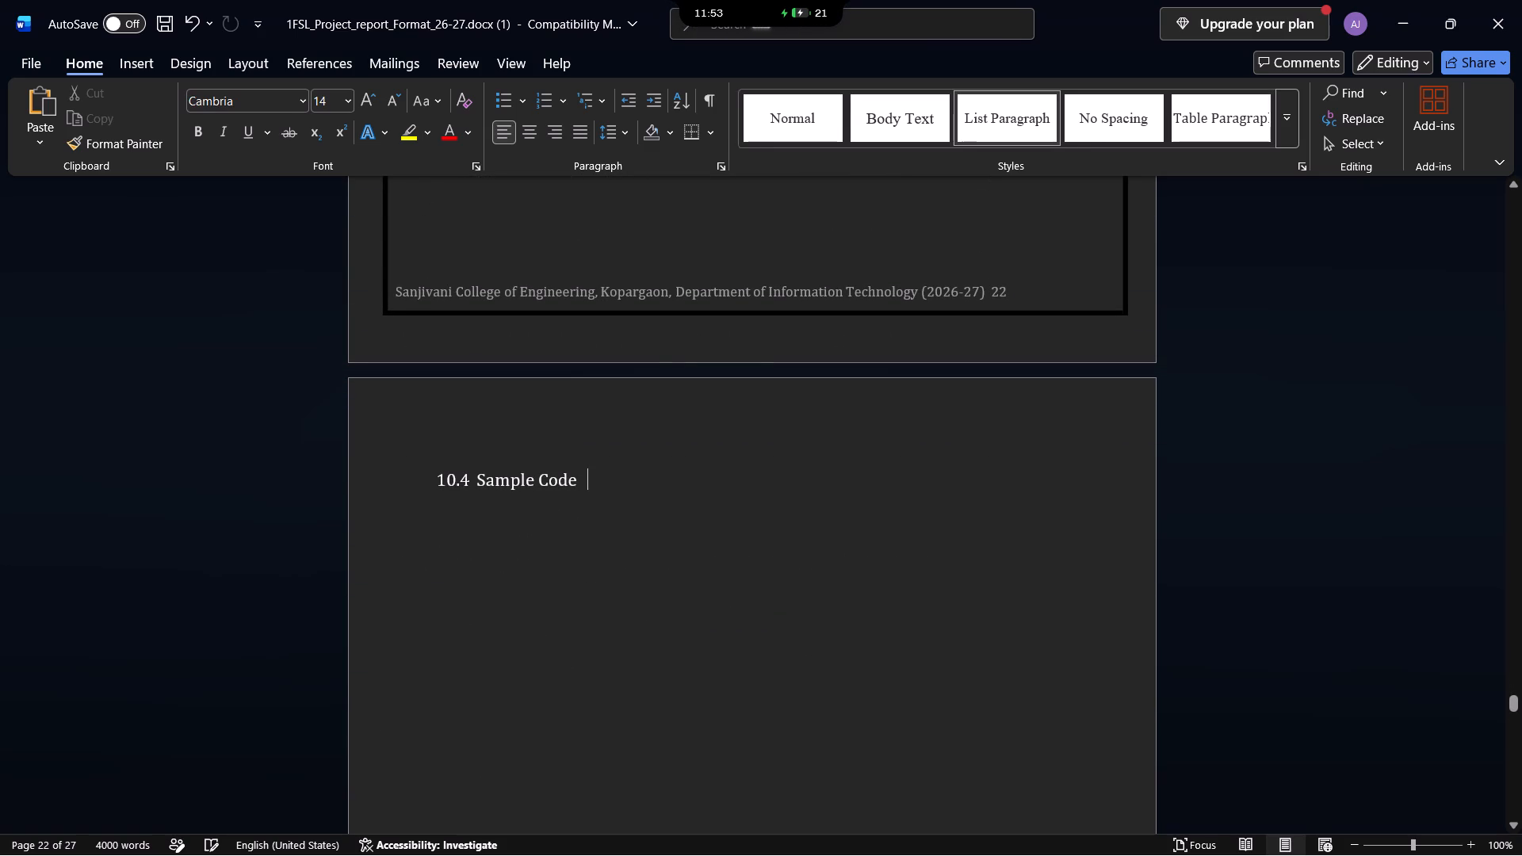
key("Return")
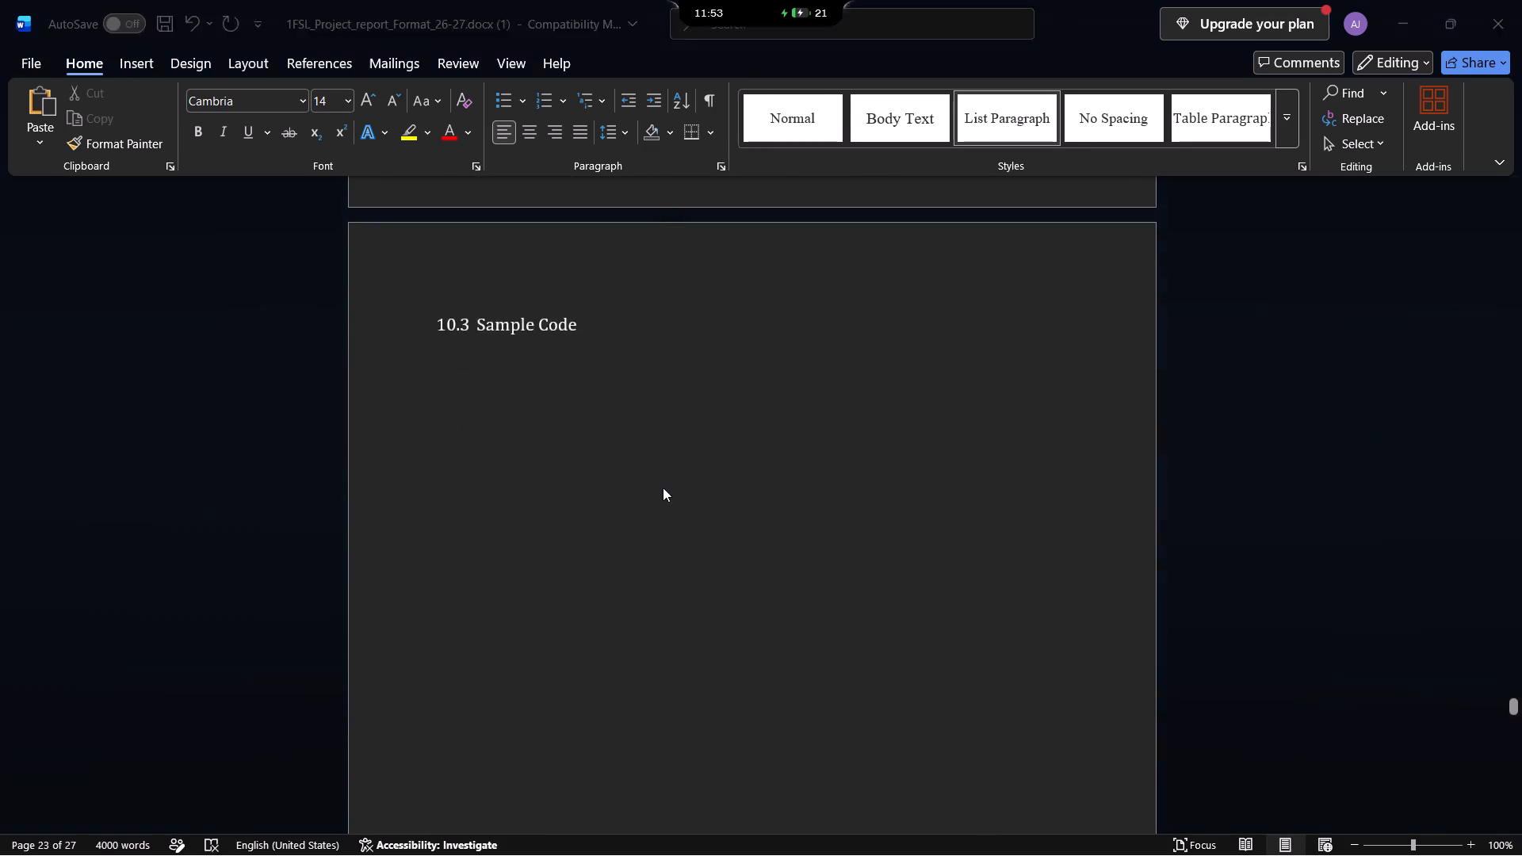
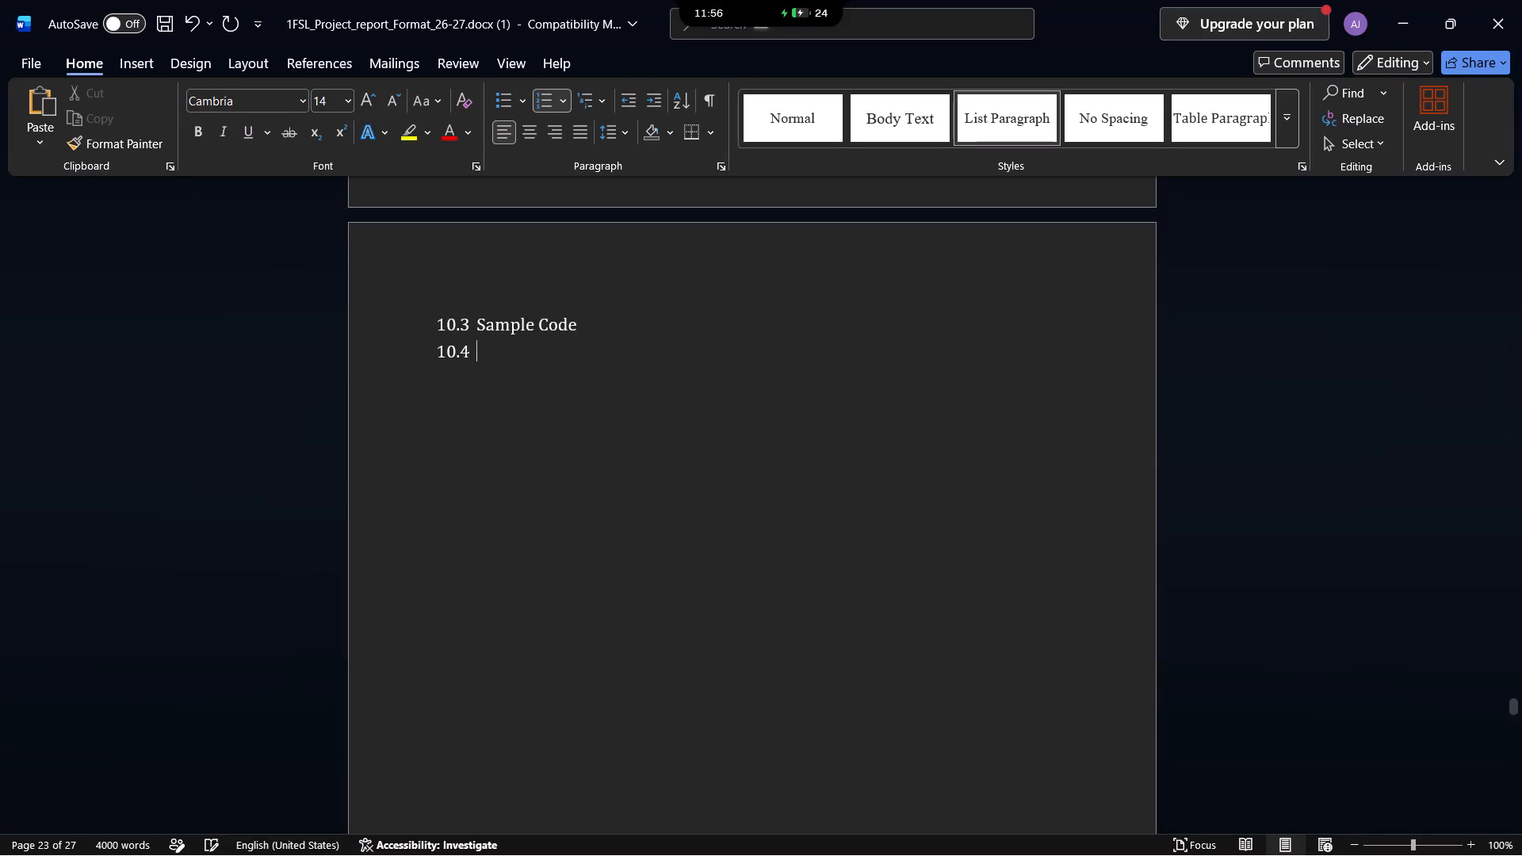
Replace the empty 10.4 item below the 10.3 Sample Code heading with the copied Express server and Judge0 service code.
key("BackSpace")
key("BackSpace")
key("Return")
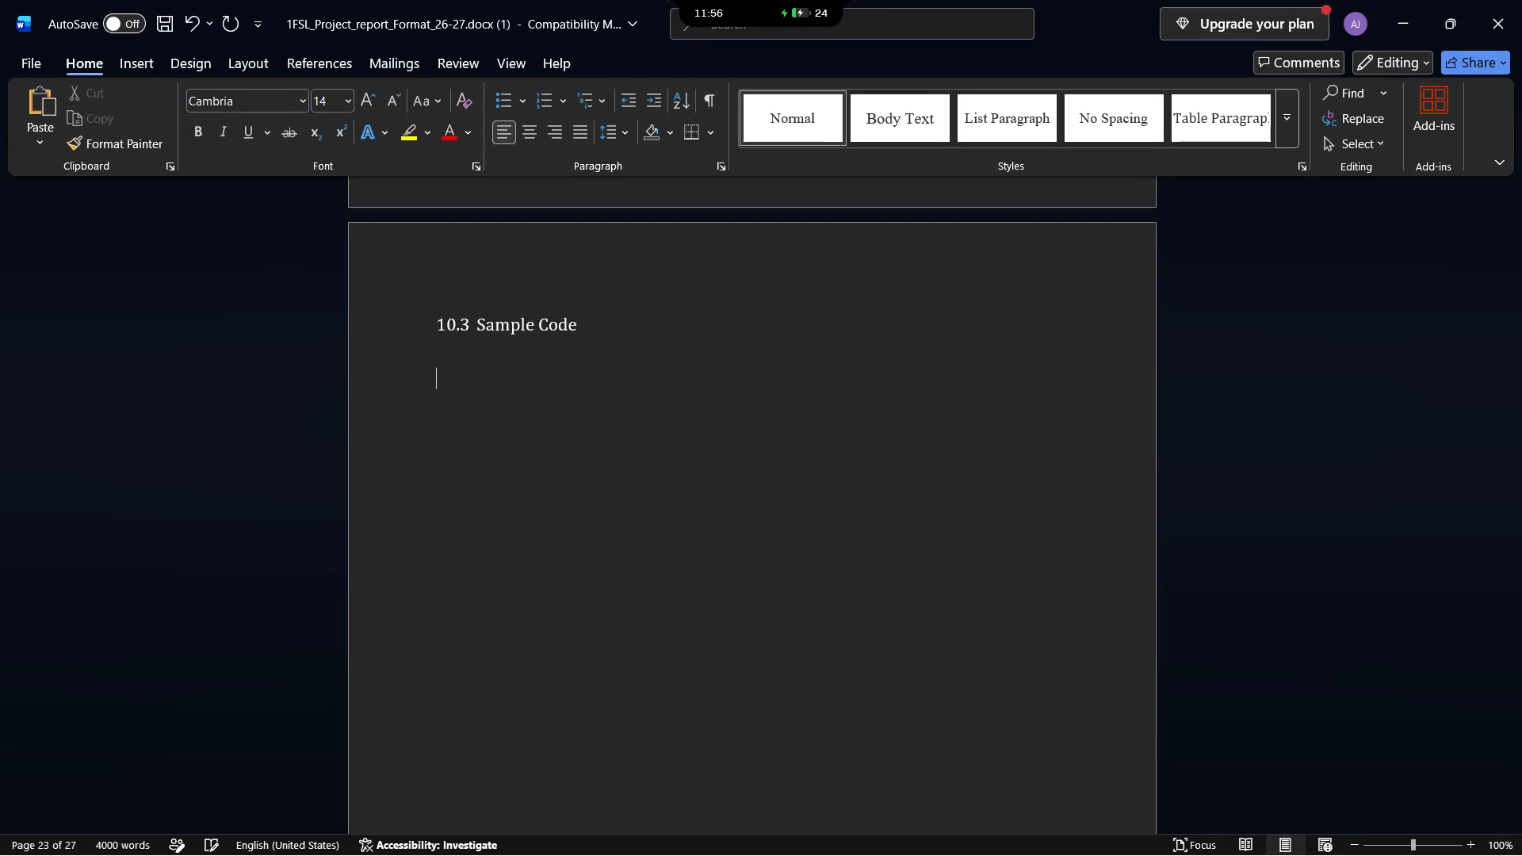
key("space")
key("ctrl+v")
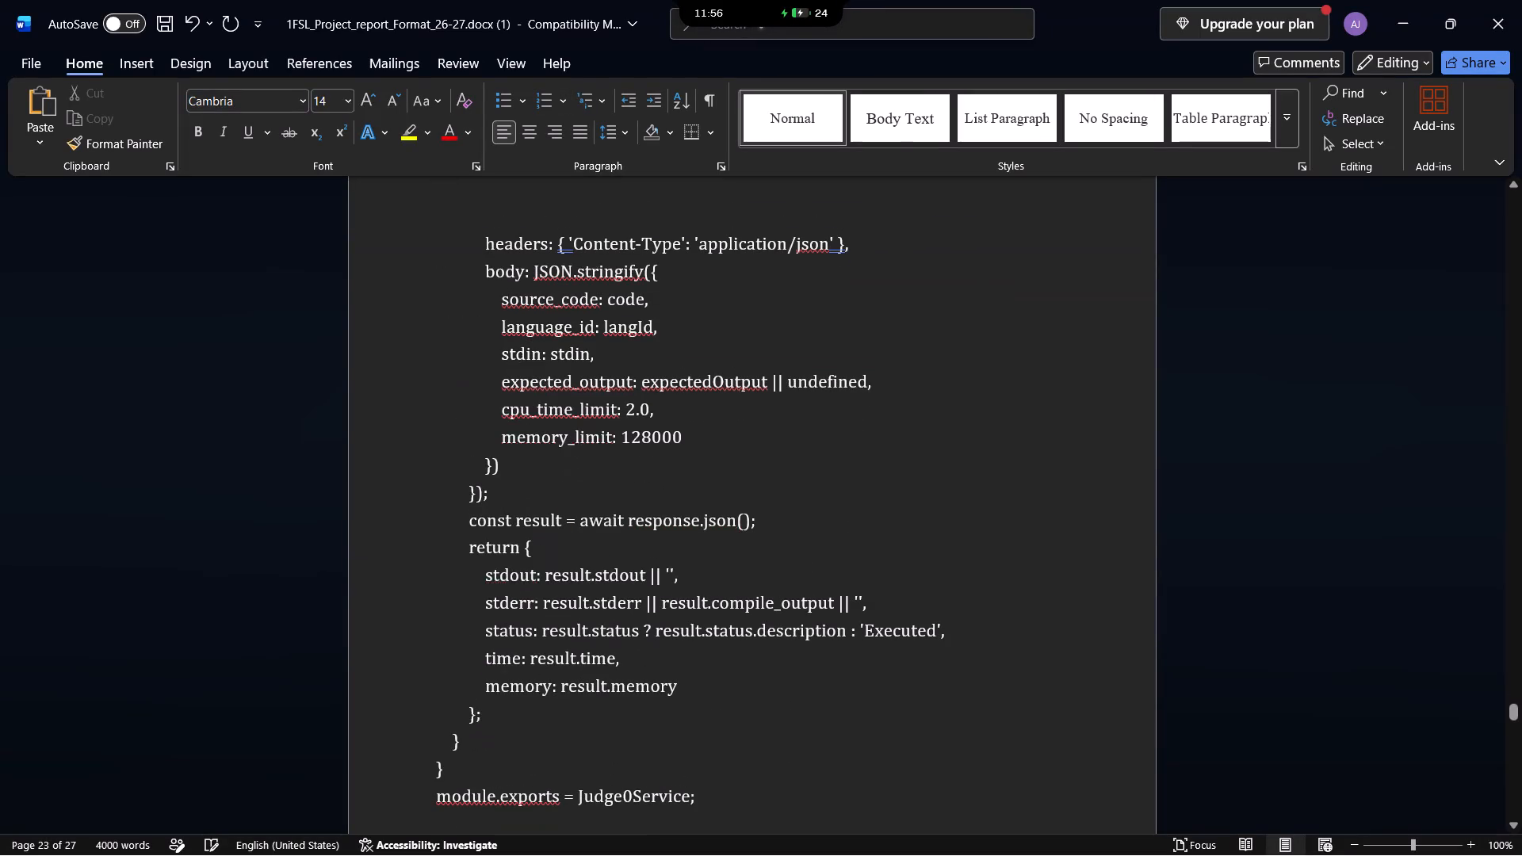
Reduce the font size of all the pasted code under 10.3 Sample Code, through the module.exports line, to 12.
scroll(683, 355, "up", 1)
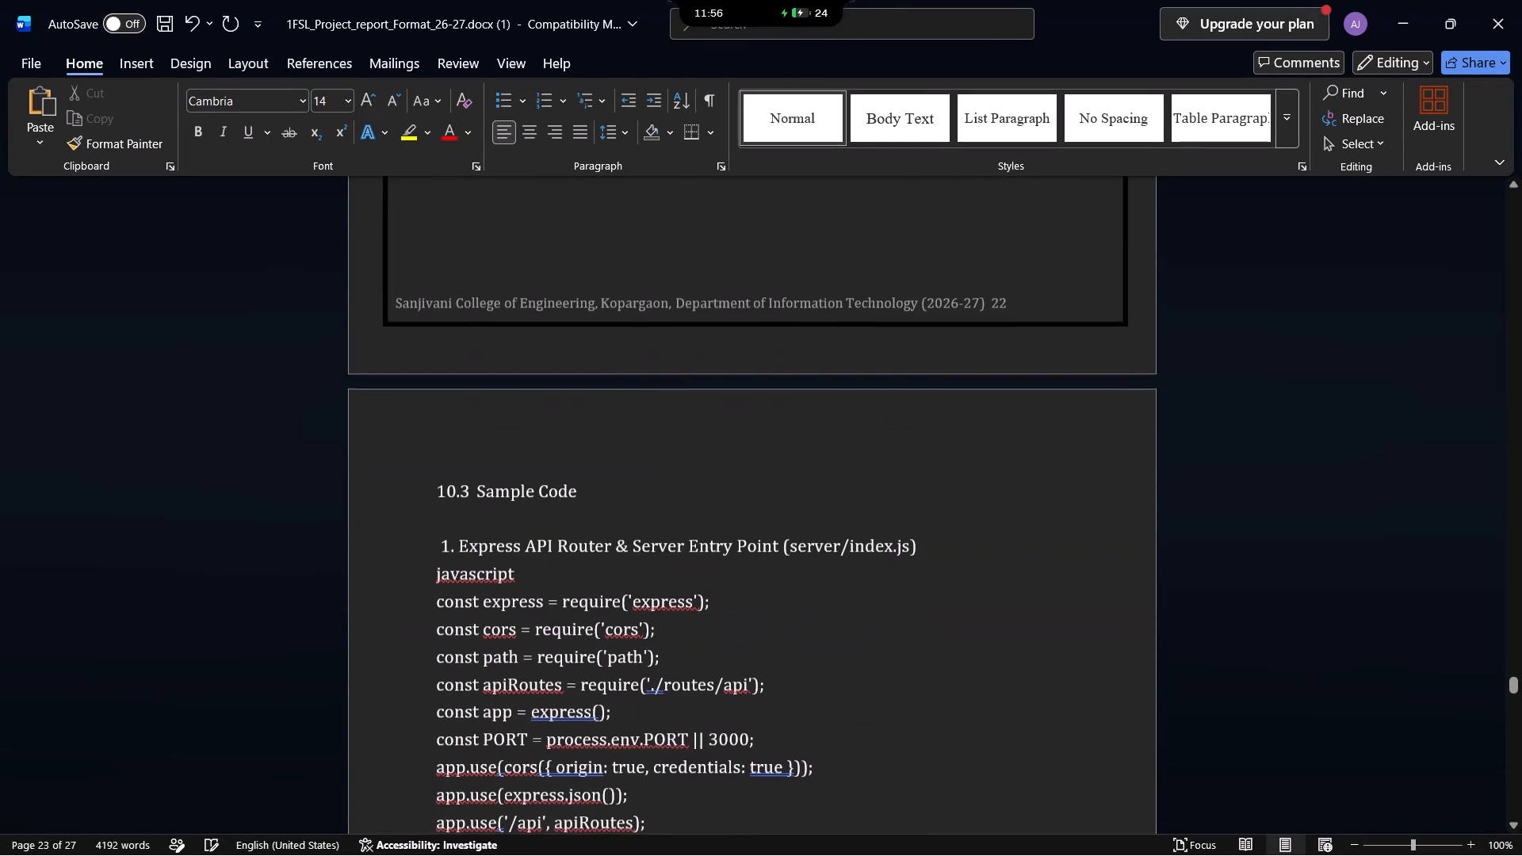
left_click_drag(433, 547, 701, 855)
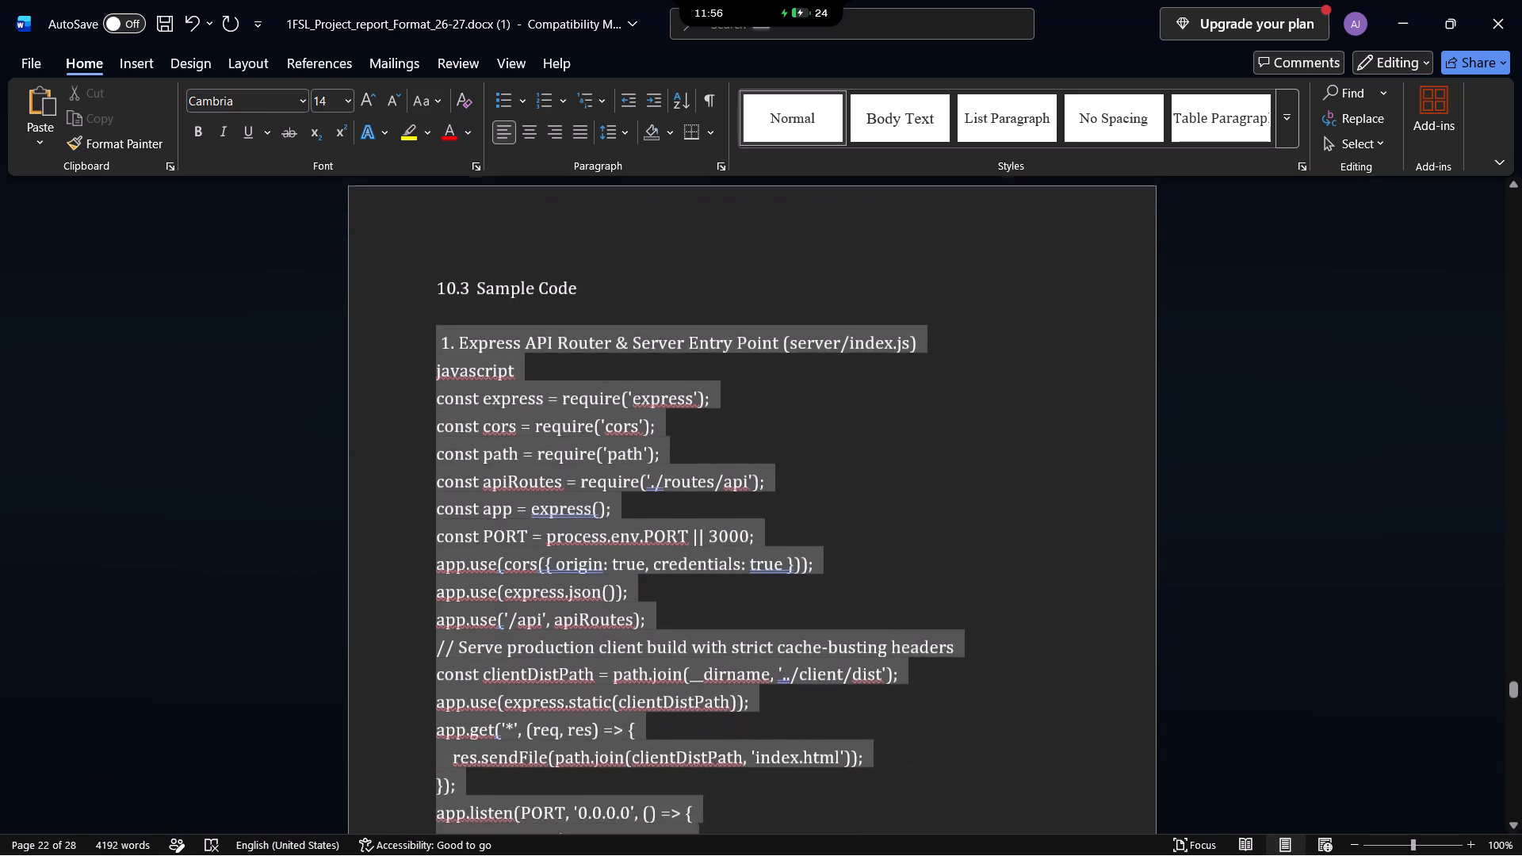
left_click_drag(701, 855, 702, 855)
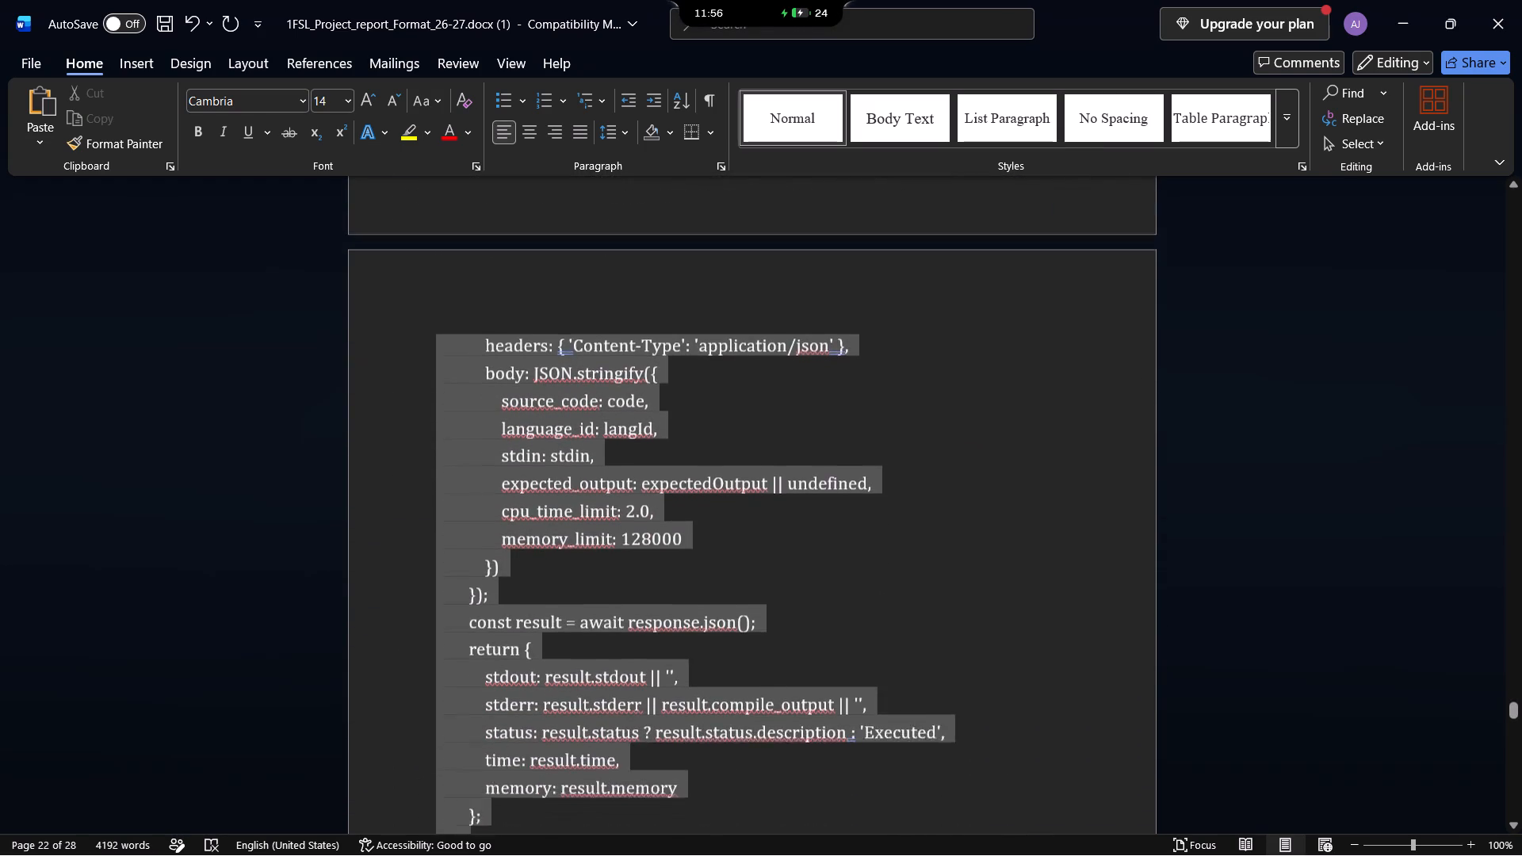
left_click_drag(702, 855, 723, 675)
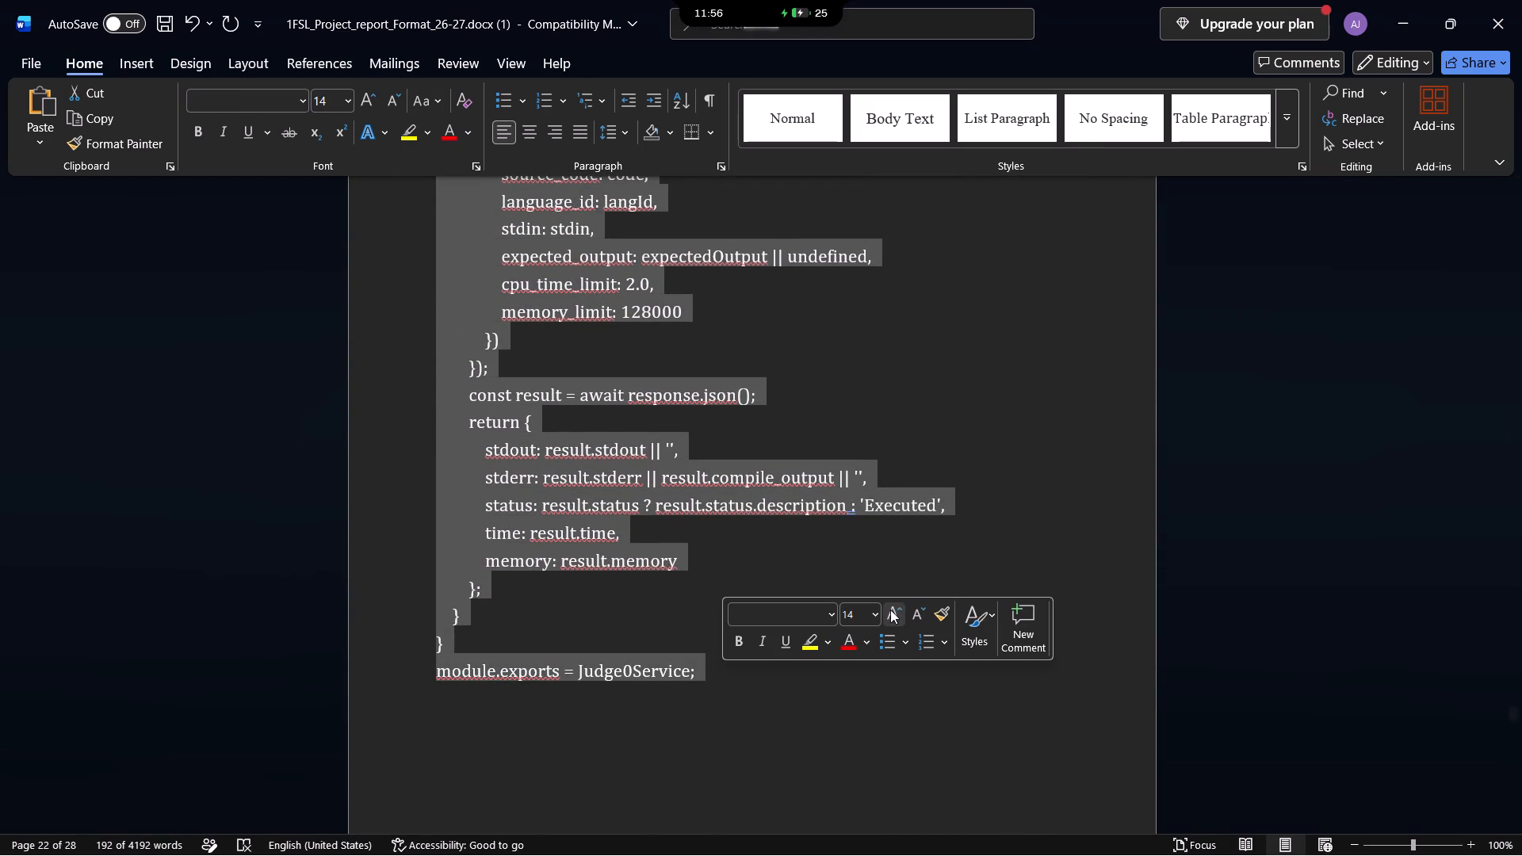
left_click(914, 610)
left_click(914, 610)
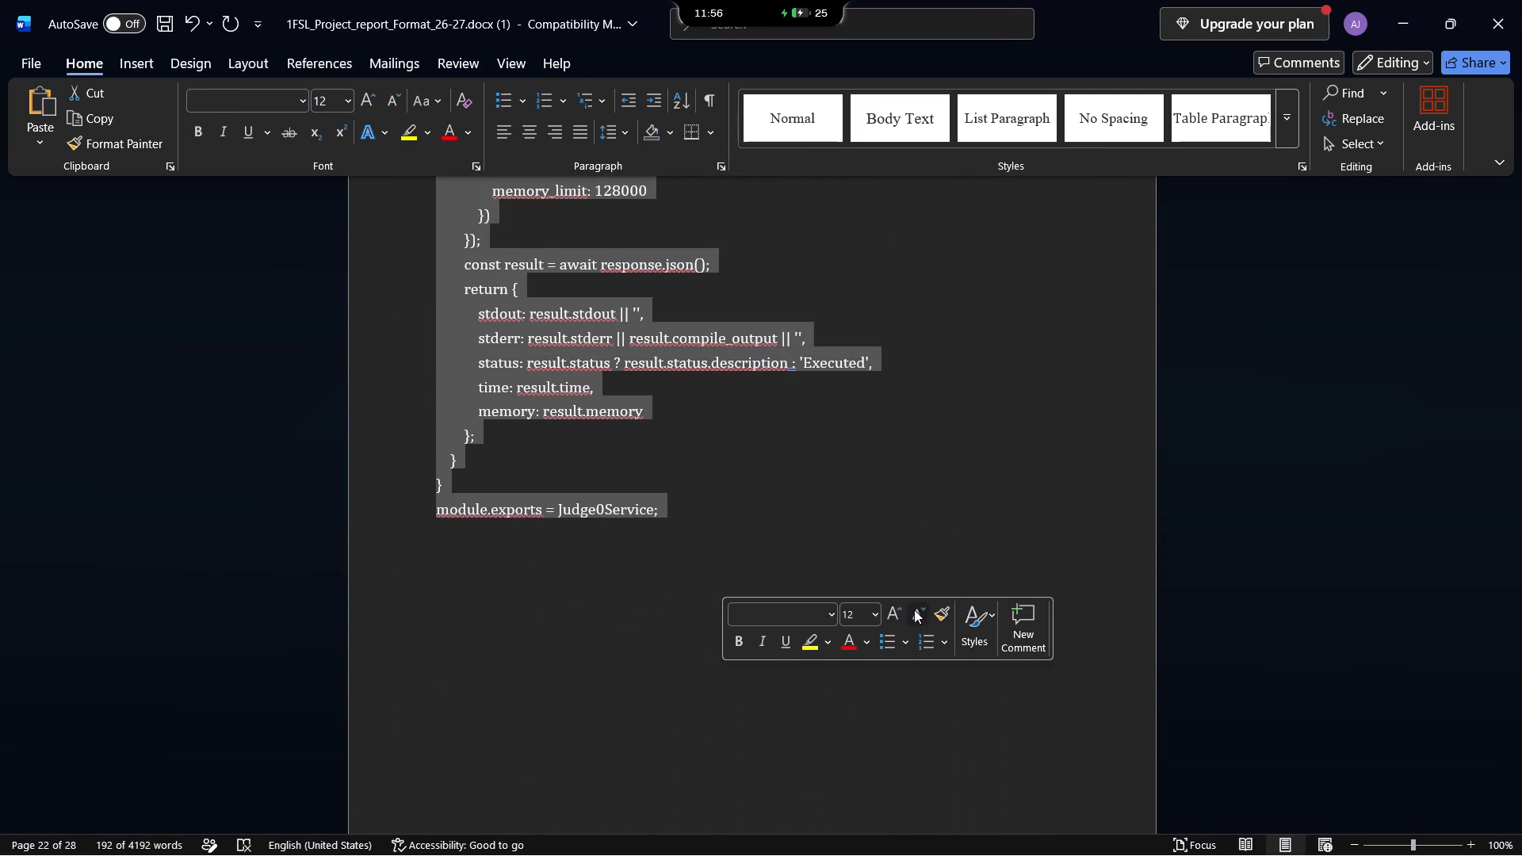
left_click(893, 610)
scroll(904, 458, "up", 1)
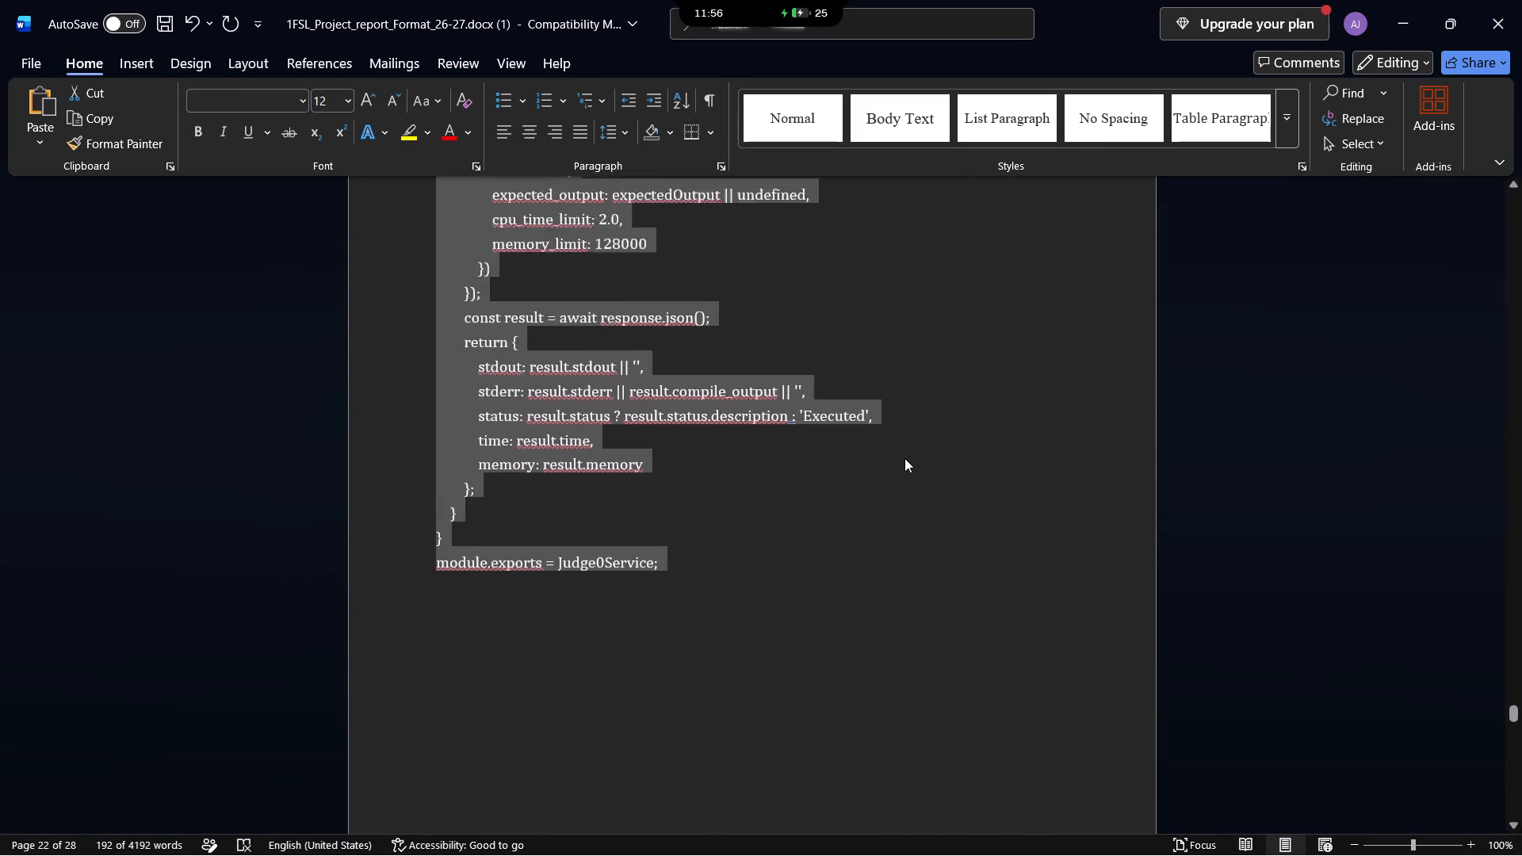
scroll(904, 458, "up", 2)
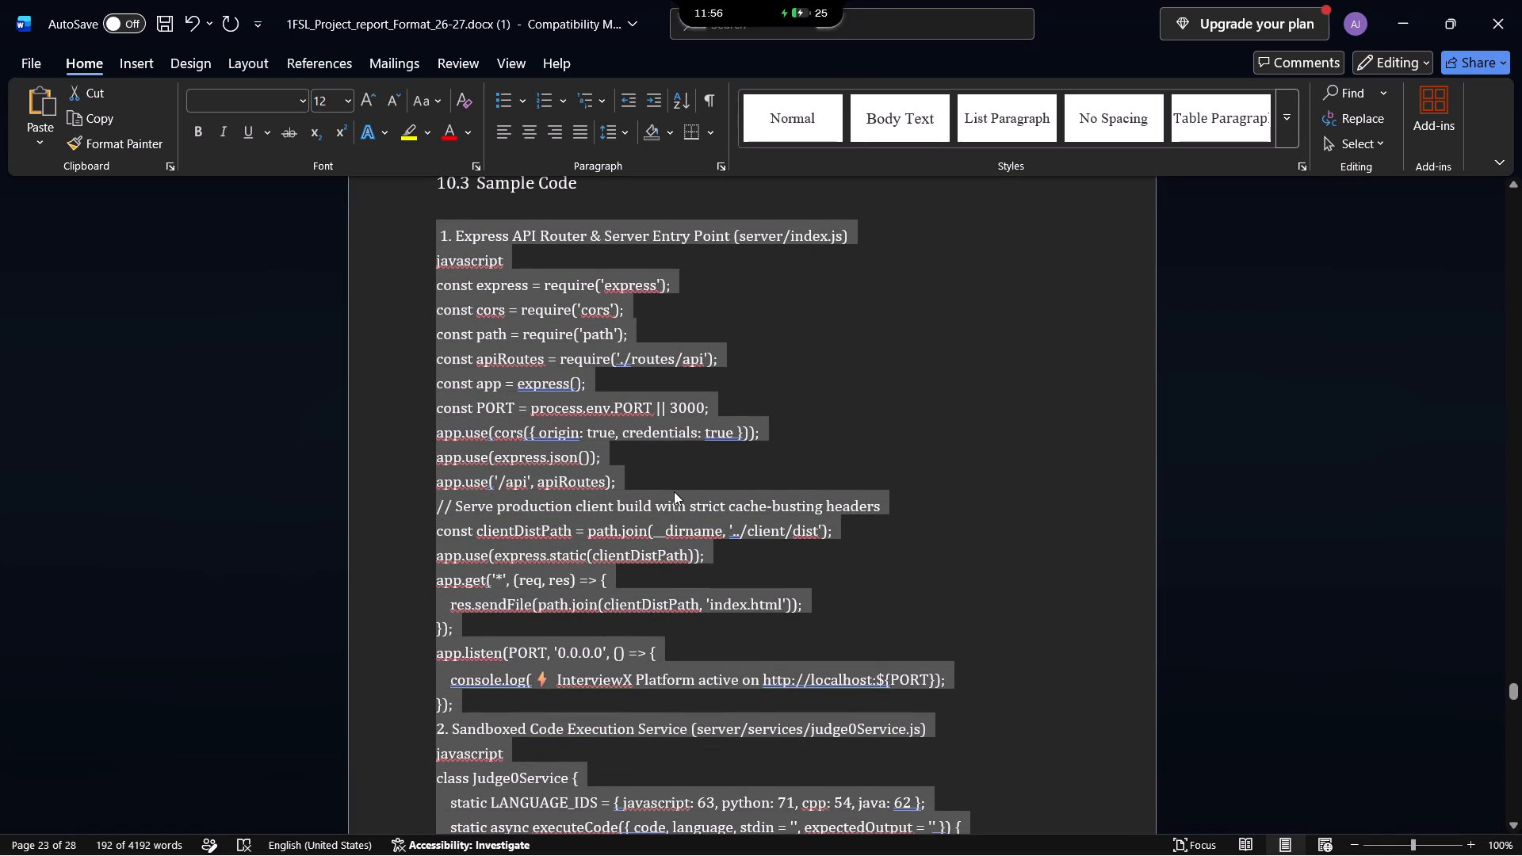
Set the font of the selected code listing under 10.3 Sample Code to Times New Roman.
left_click(301, 94)
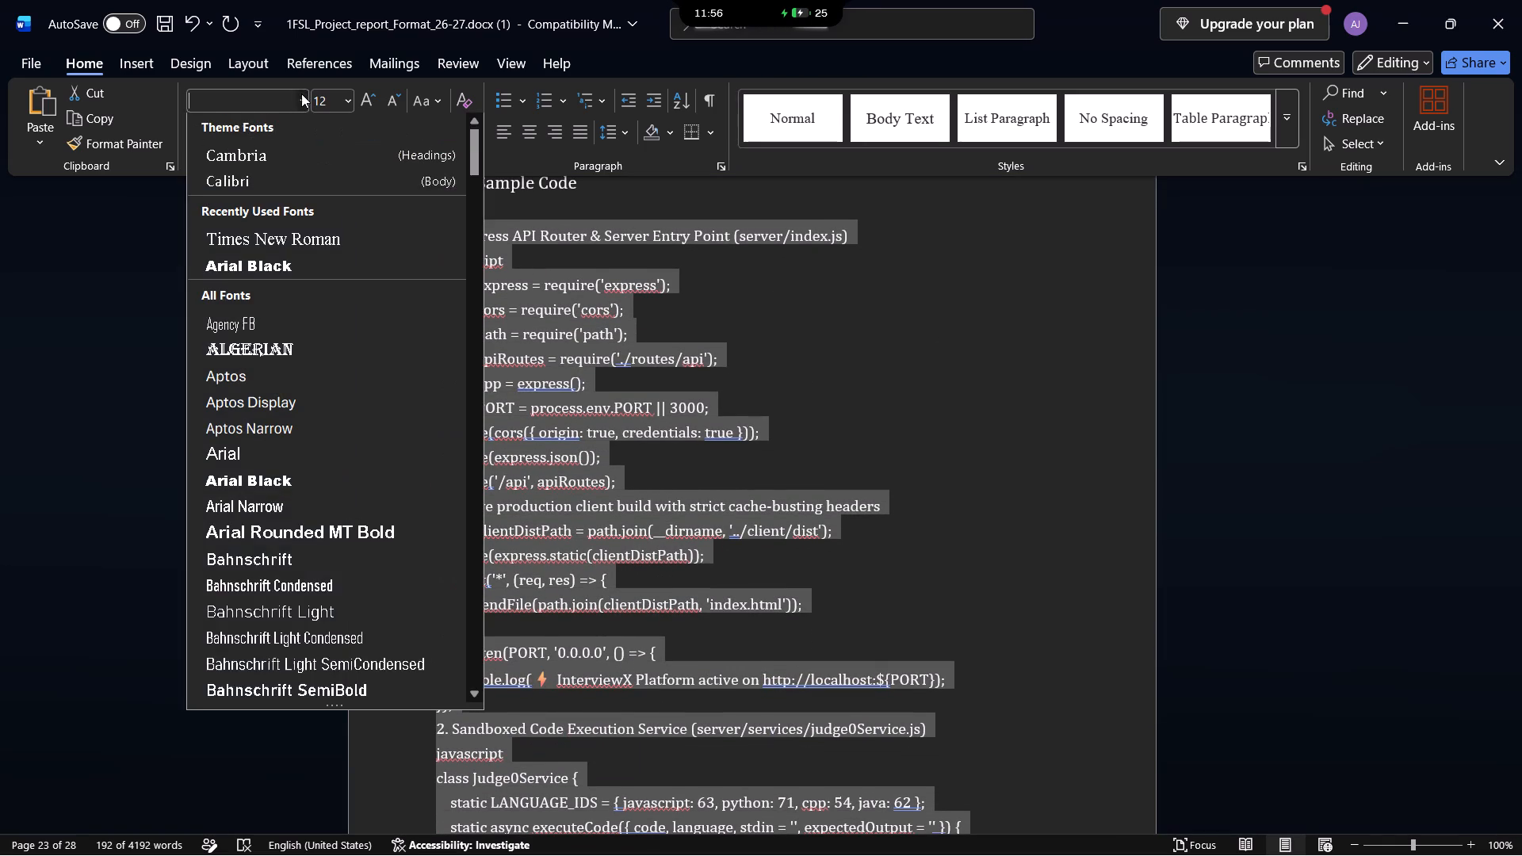
type("ti")
key("BackSpace")
key("BackSpace")
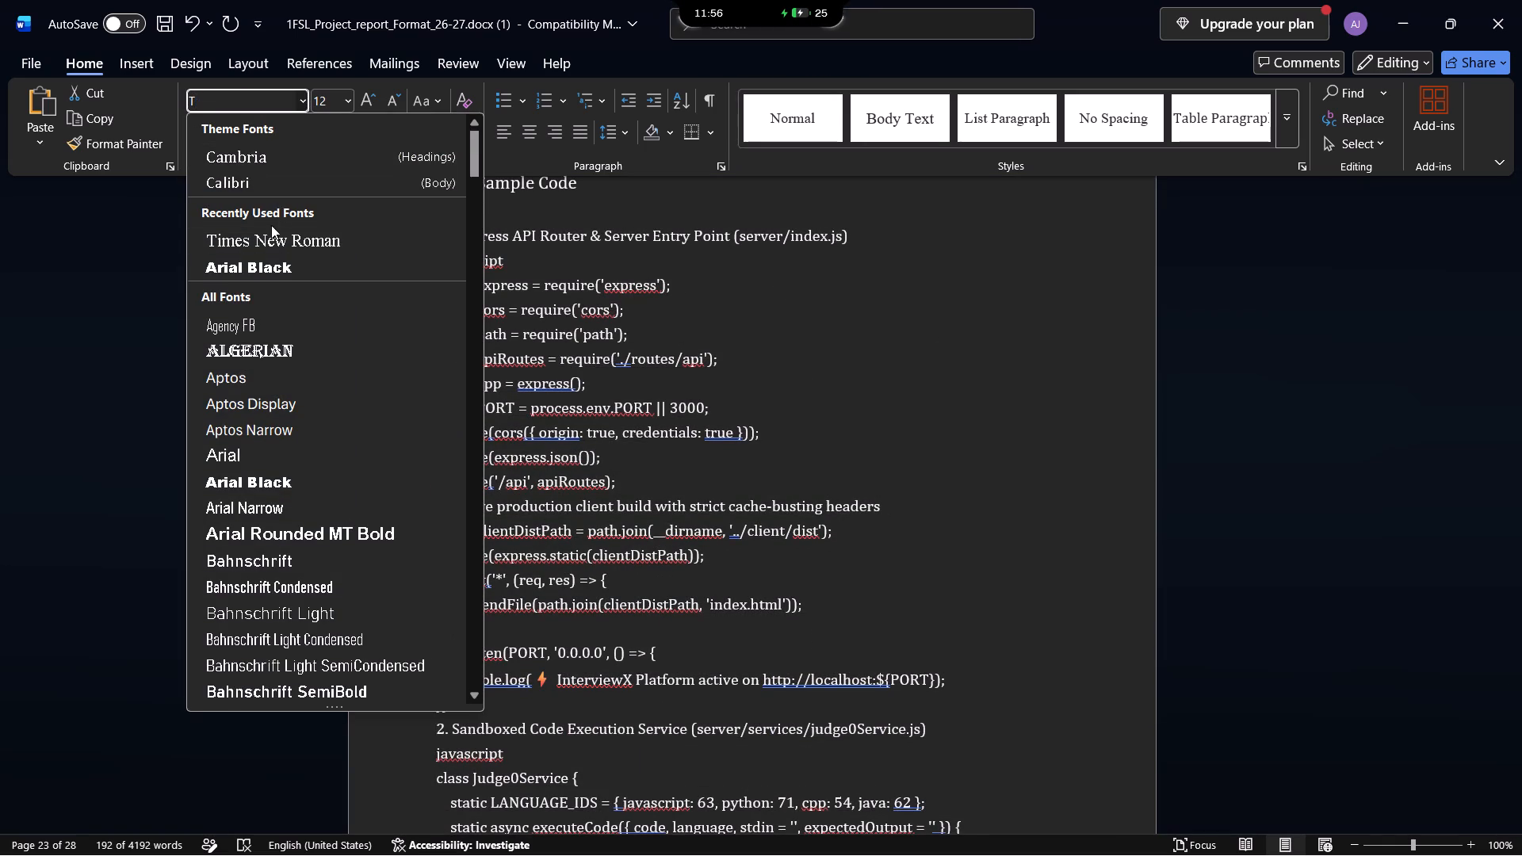
left_click(270, 242)
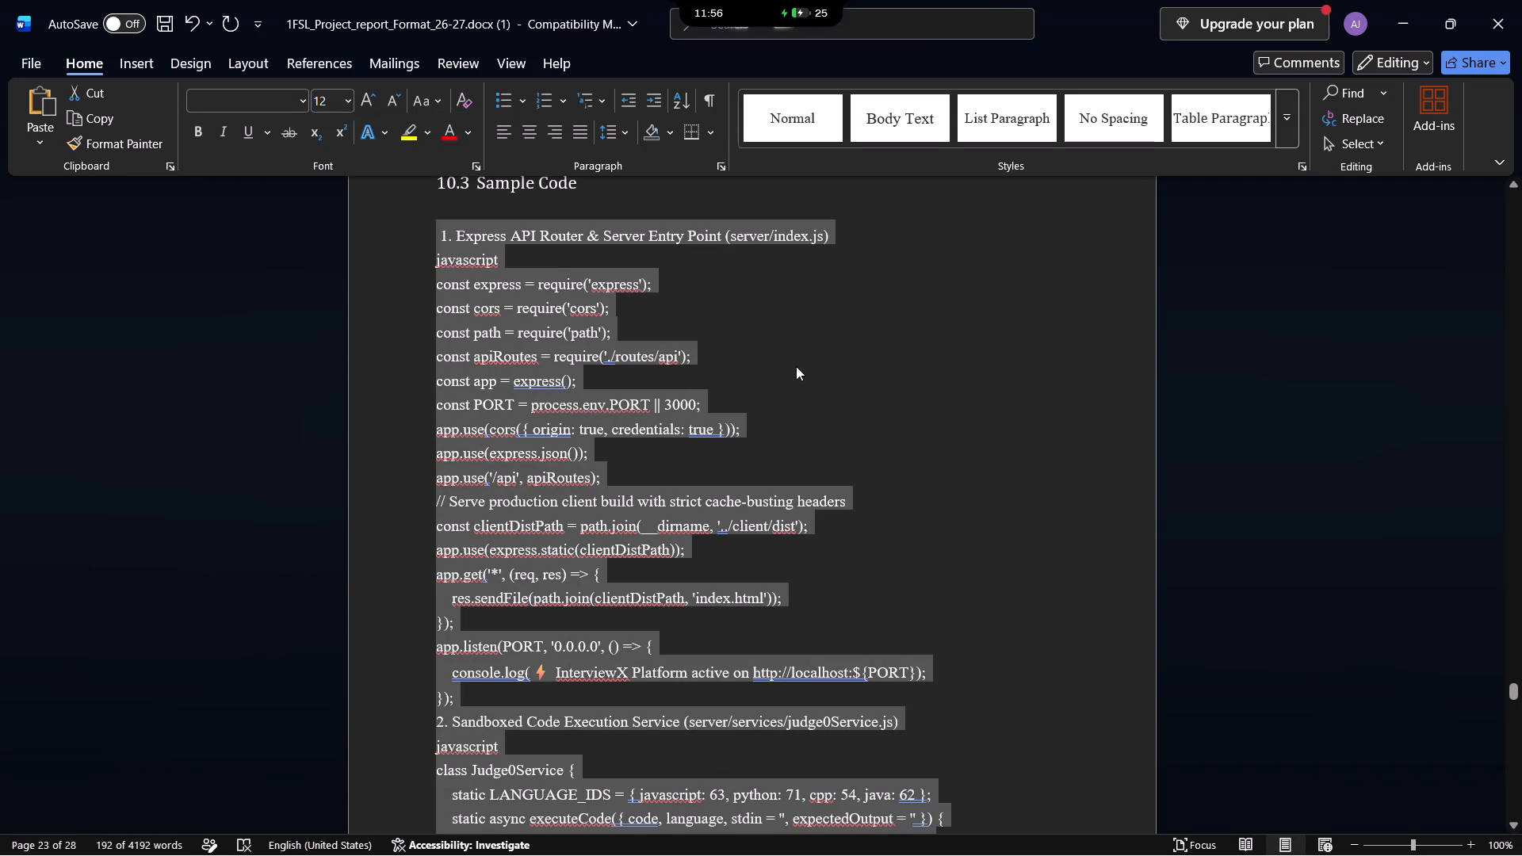
left_click(796, 366)
scroll(796, 366, "down", 1)
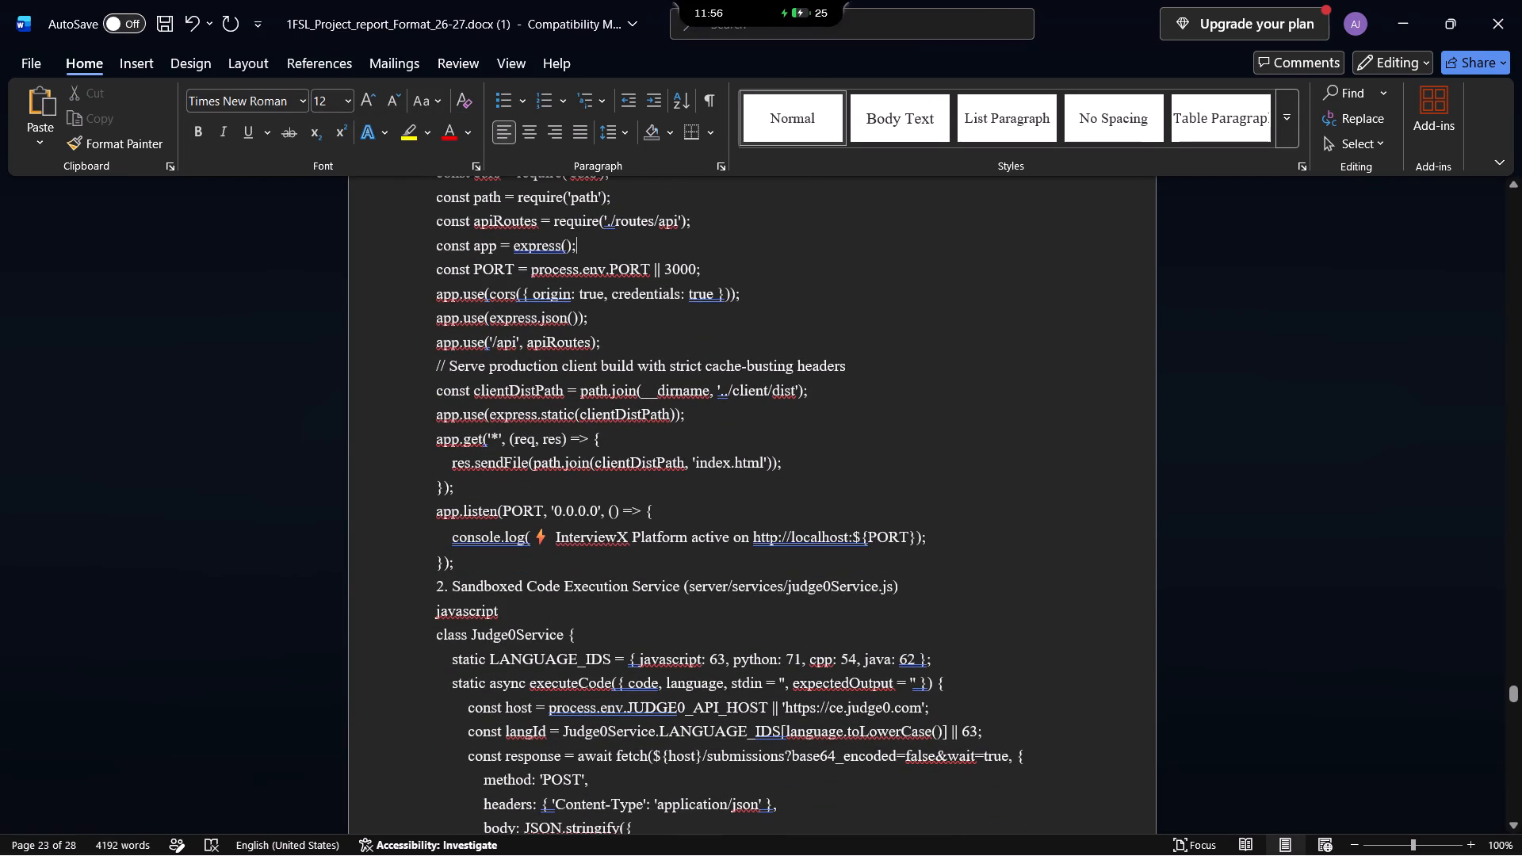
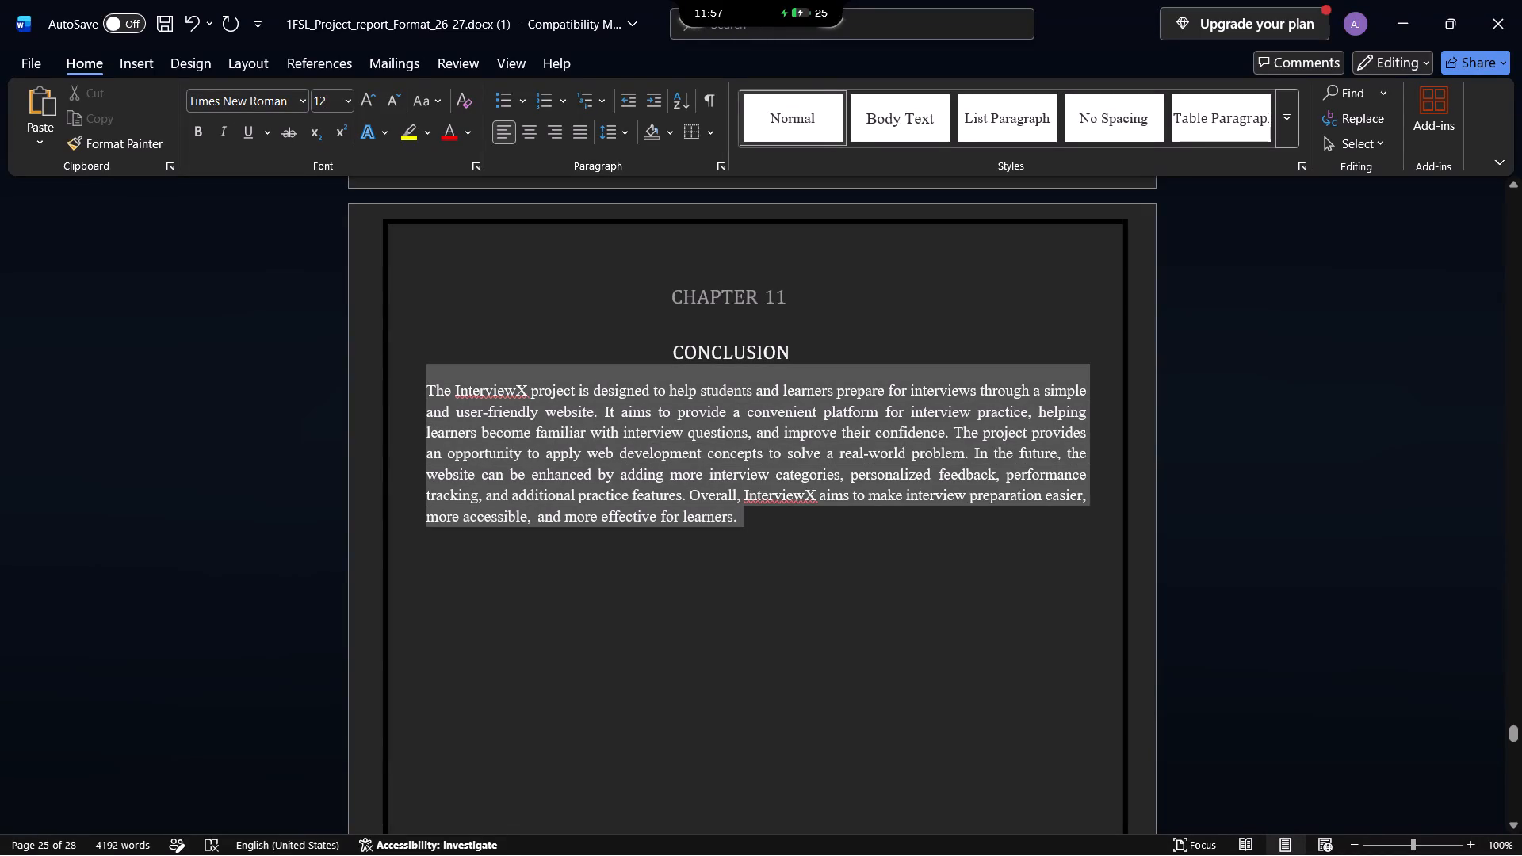
Replace the selected Chapter 11 Conclusion paragraph with the copied conclusion text covering key achievements and future enhancements.
key("ctrl+v")
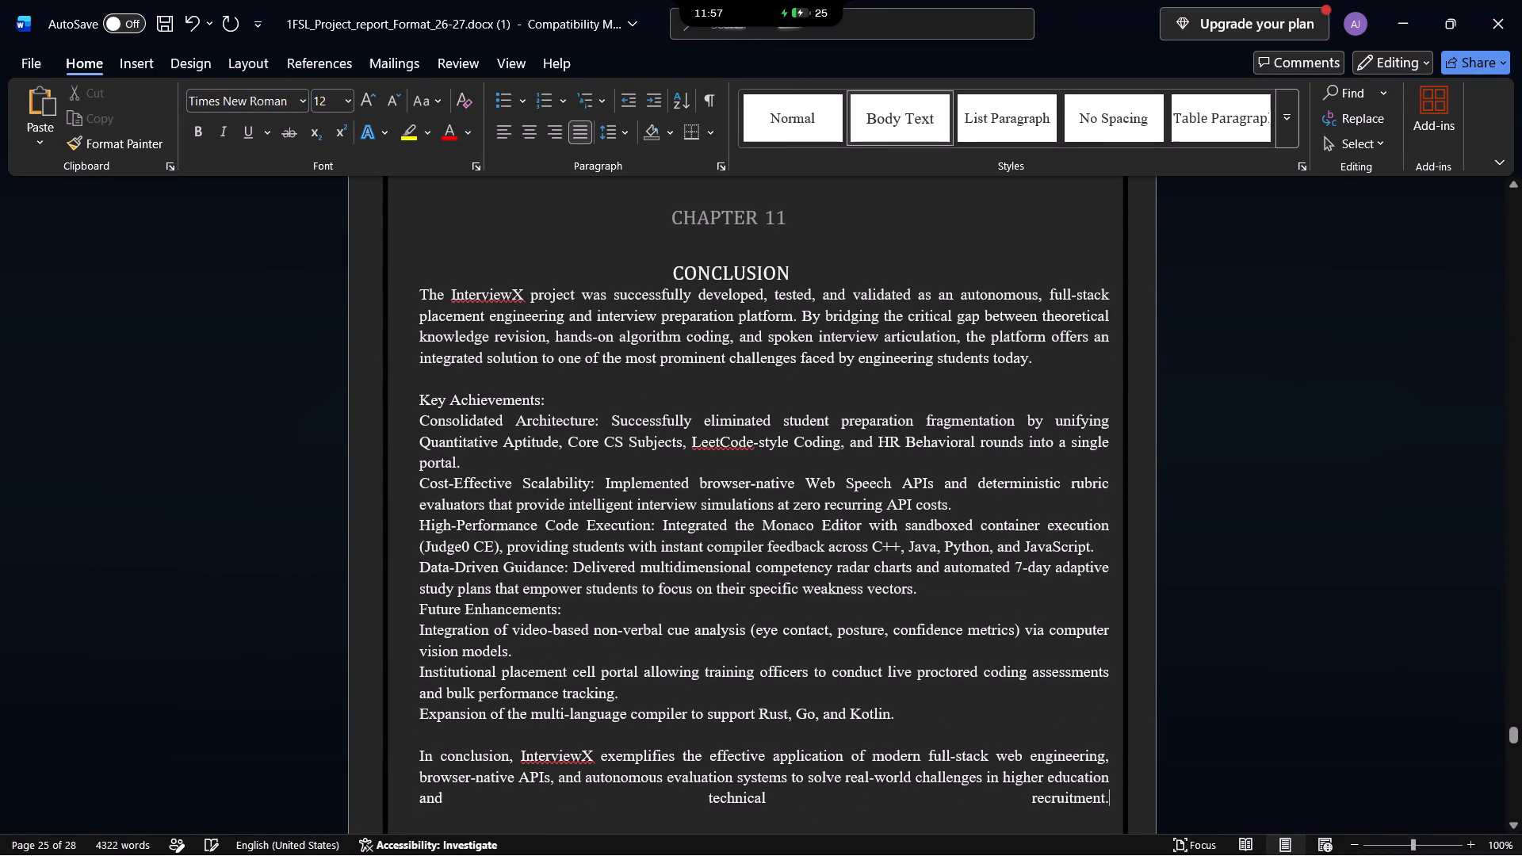
left_click_drag(415, 292, 1027, 827)
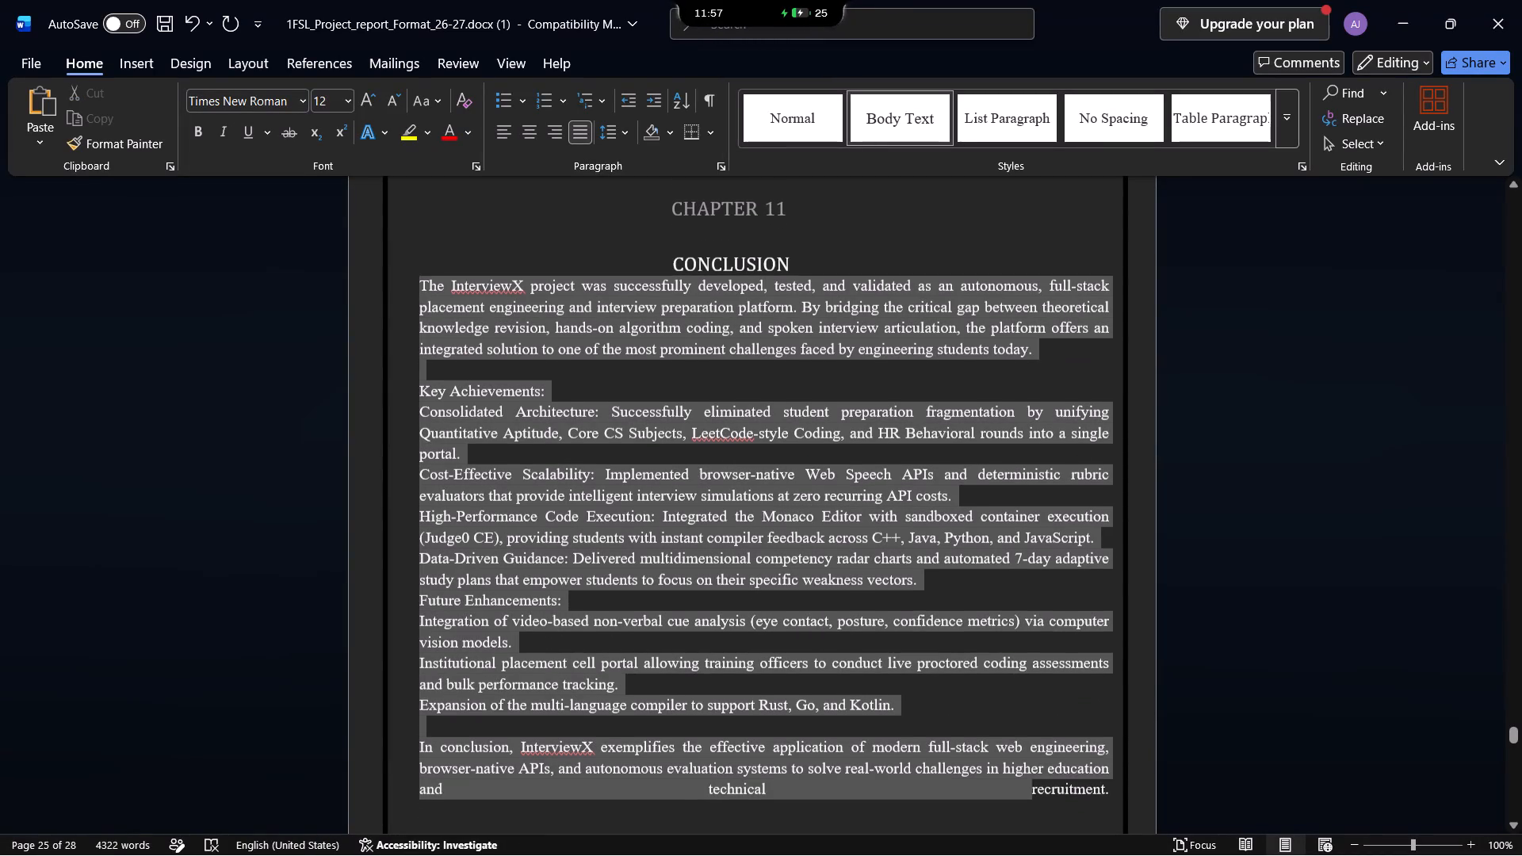
left_click_drag(1027, 827, 1092, 751)
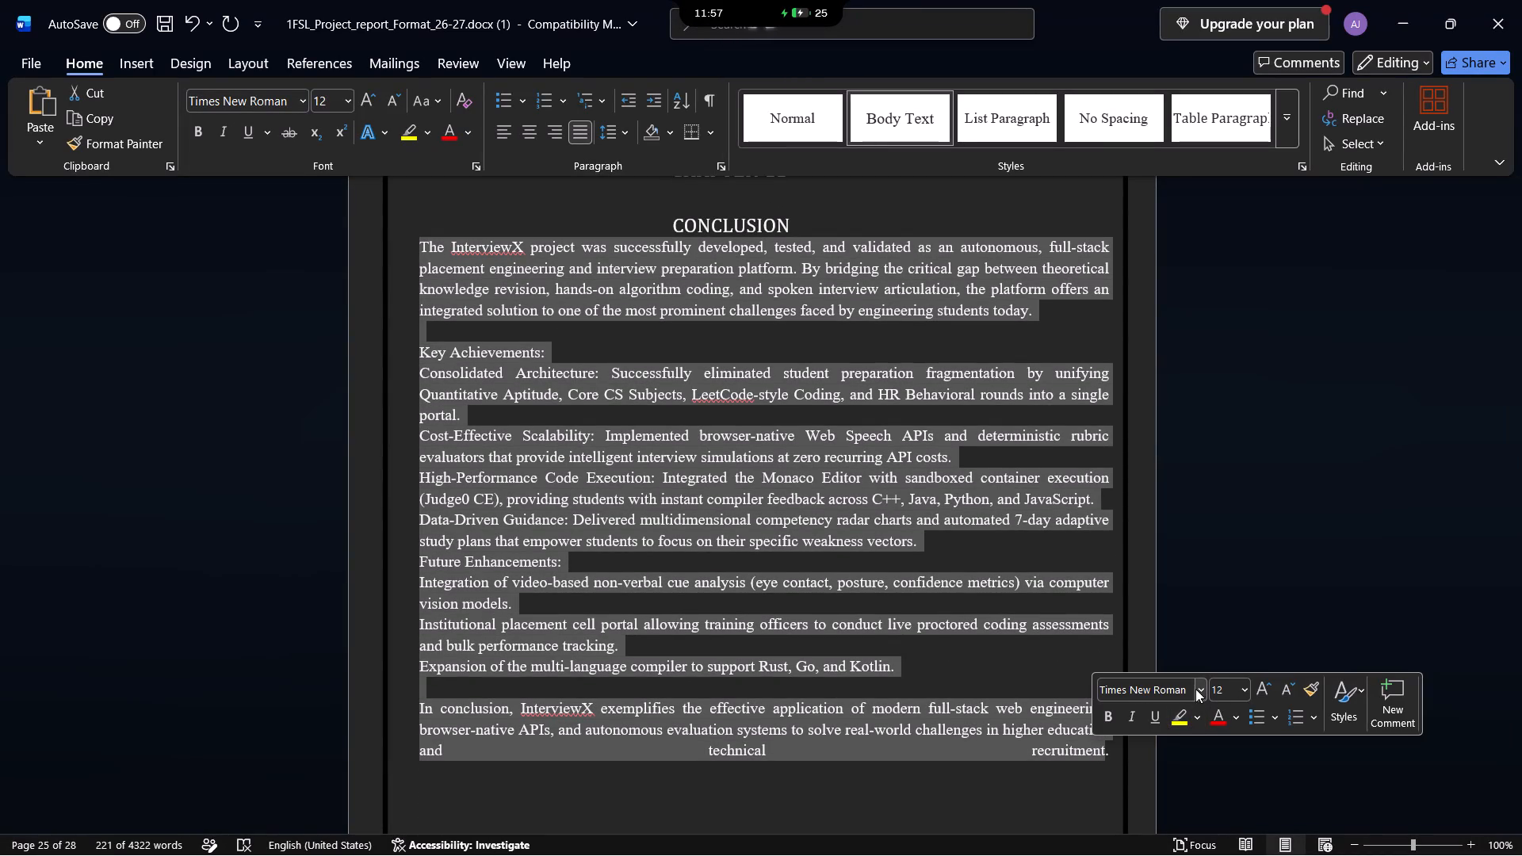
left_click(868, 773)
Left-align the closing "In conclusion, InterviewX exemplifies" paragraph of Chapter 11.
triple_click(797, 749)
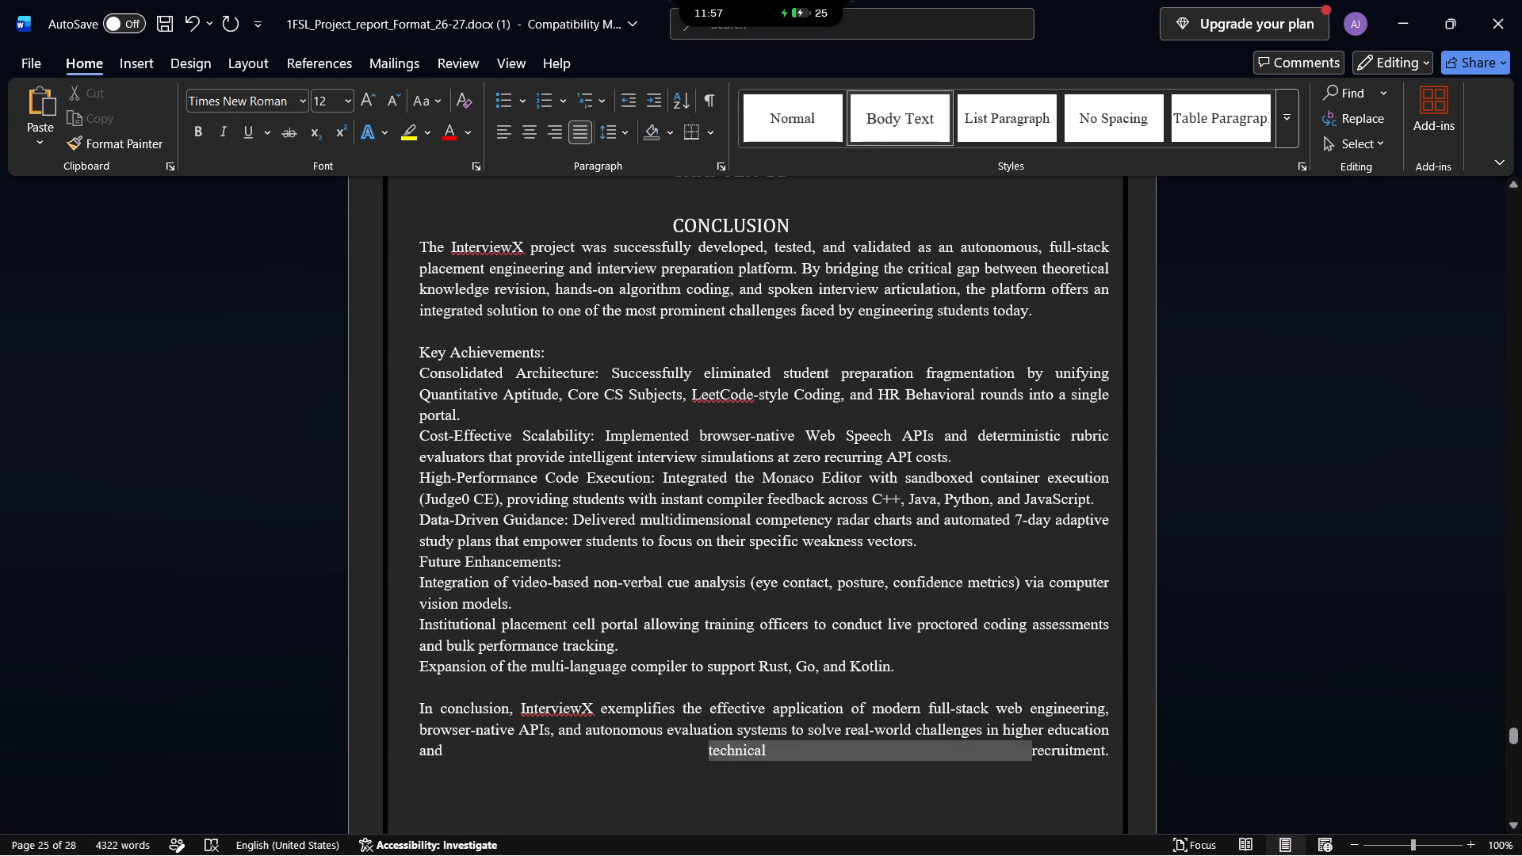
left_click(499, 136)
left_click(1284, 612)
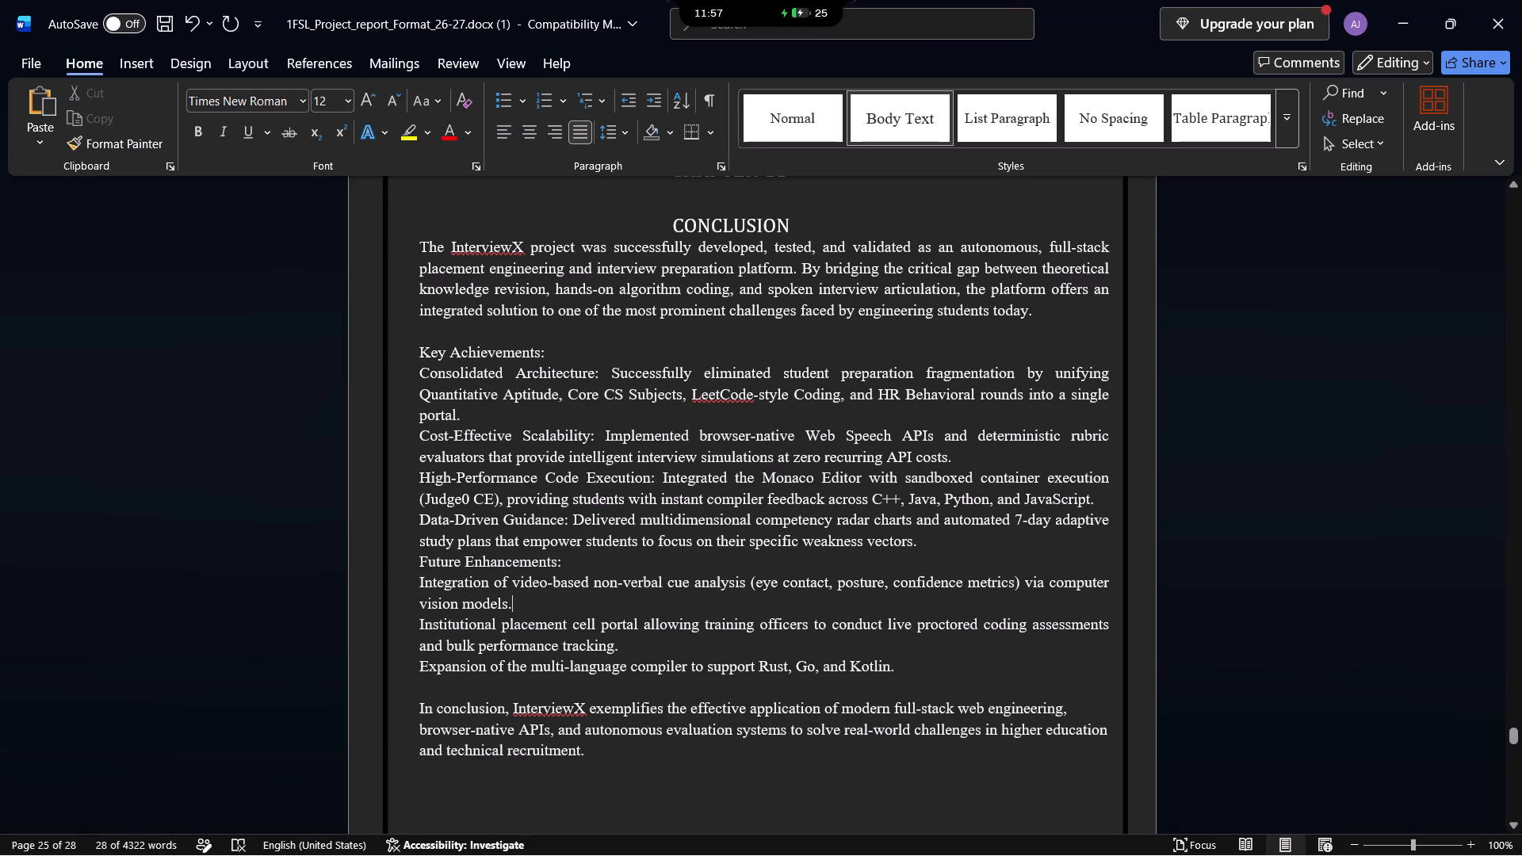
Go to the Chapter 12 References page and examine its body text.
scroll(1038, 674, "down", 1)
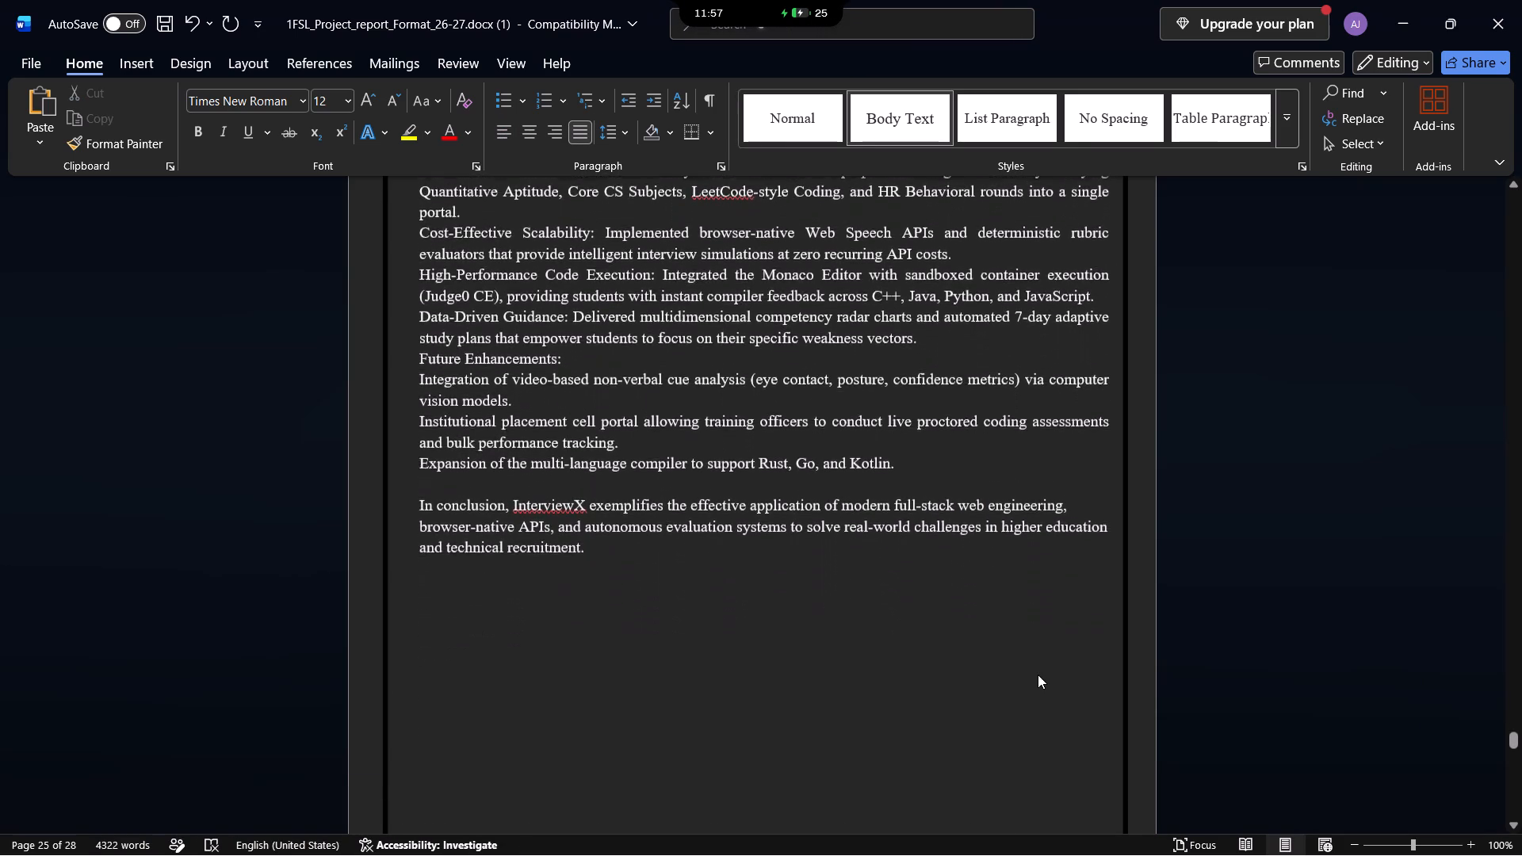
scroll(1038, 674, "down", 2)
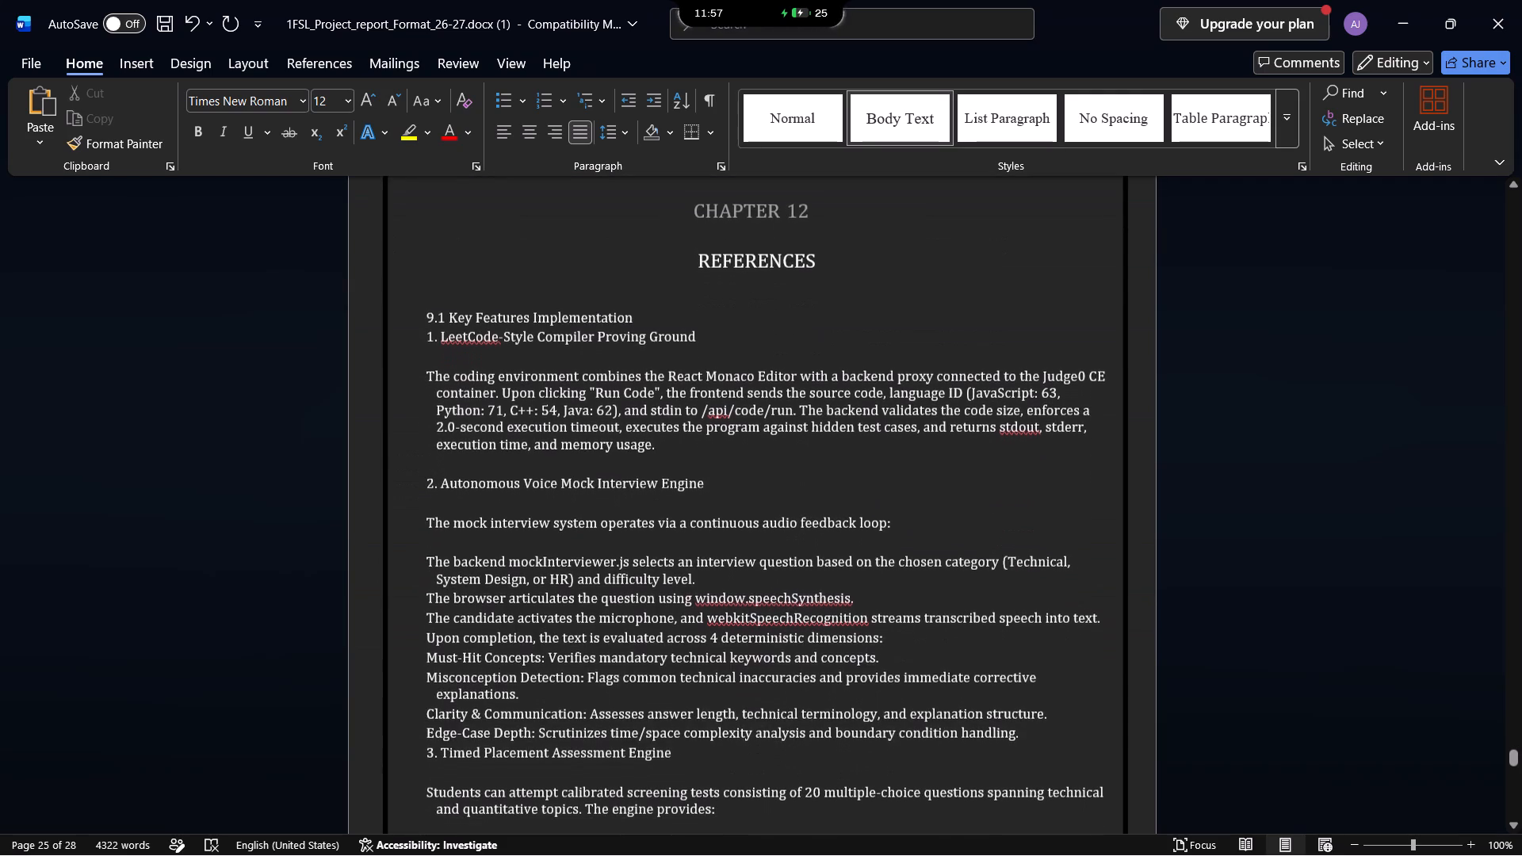
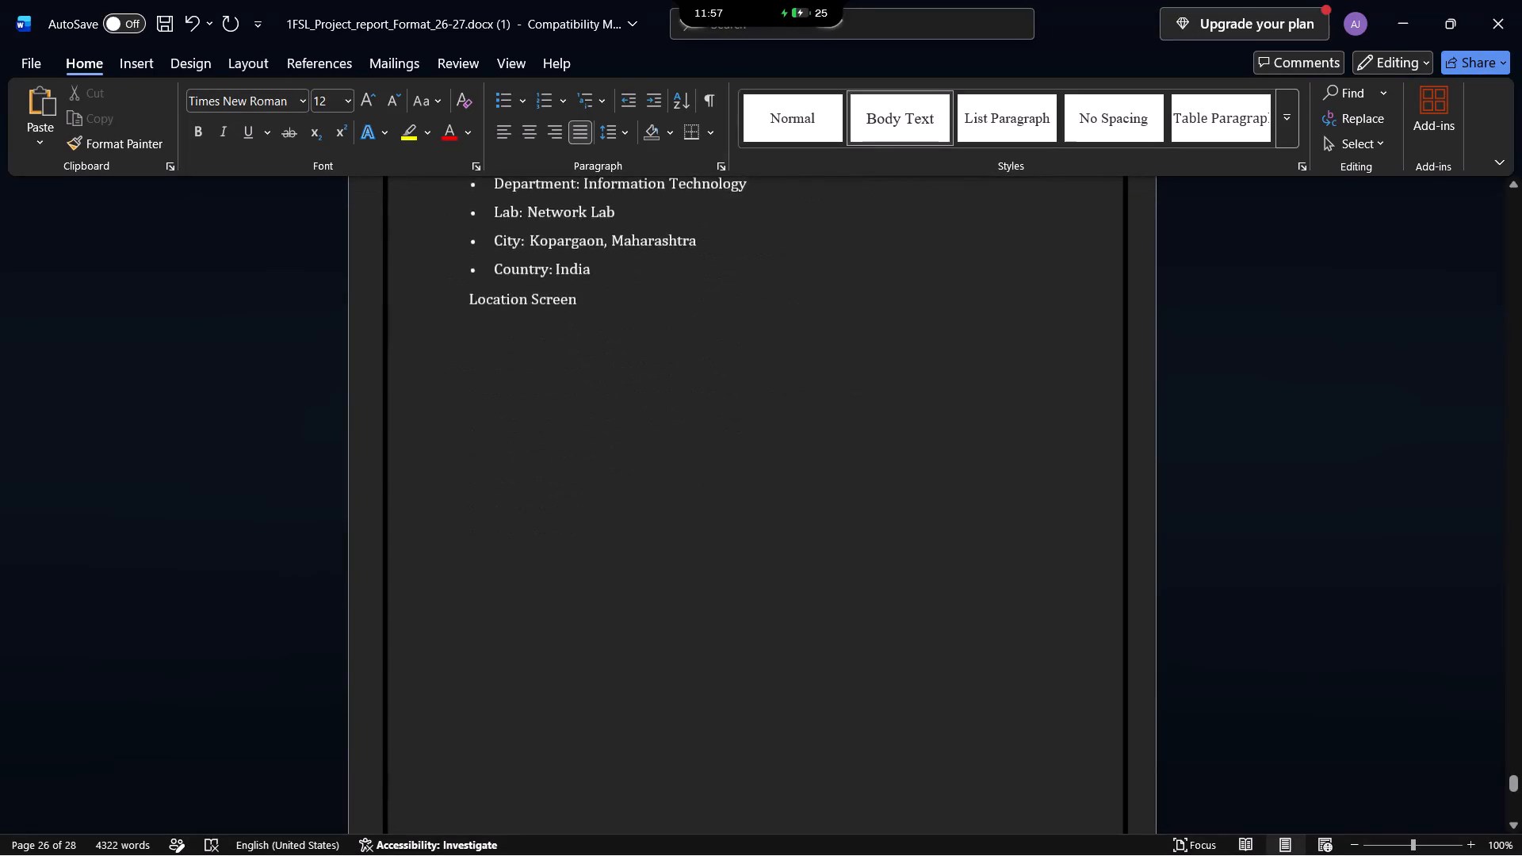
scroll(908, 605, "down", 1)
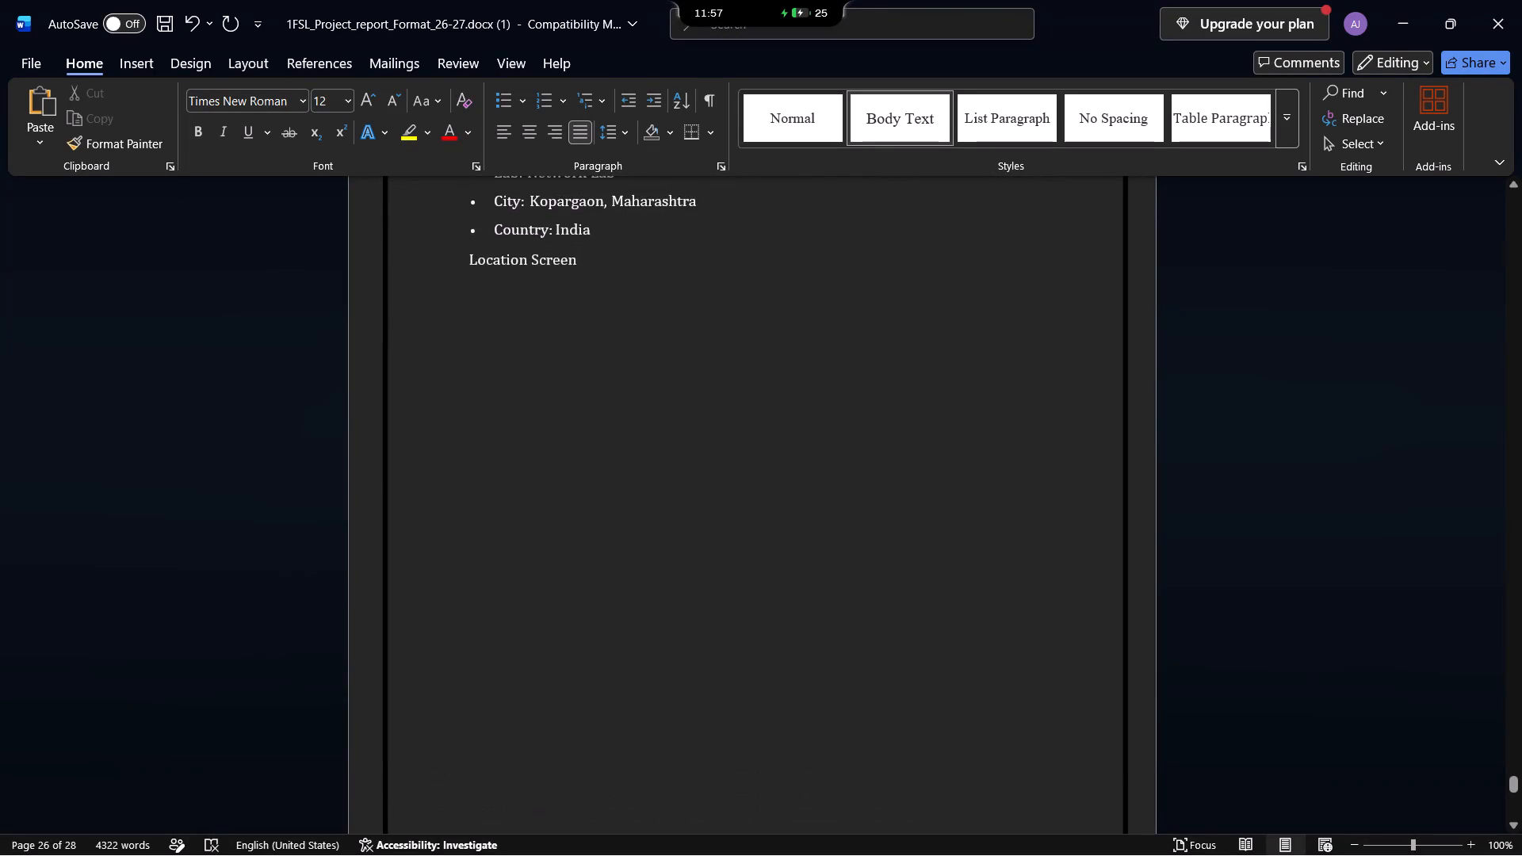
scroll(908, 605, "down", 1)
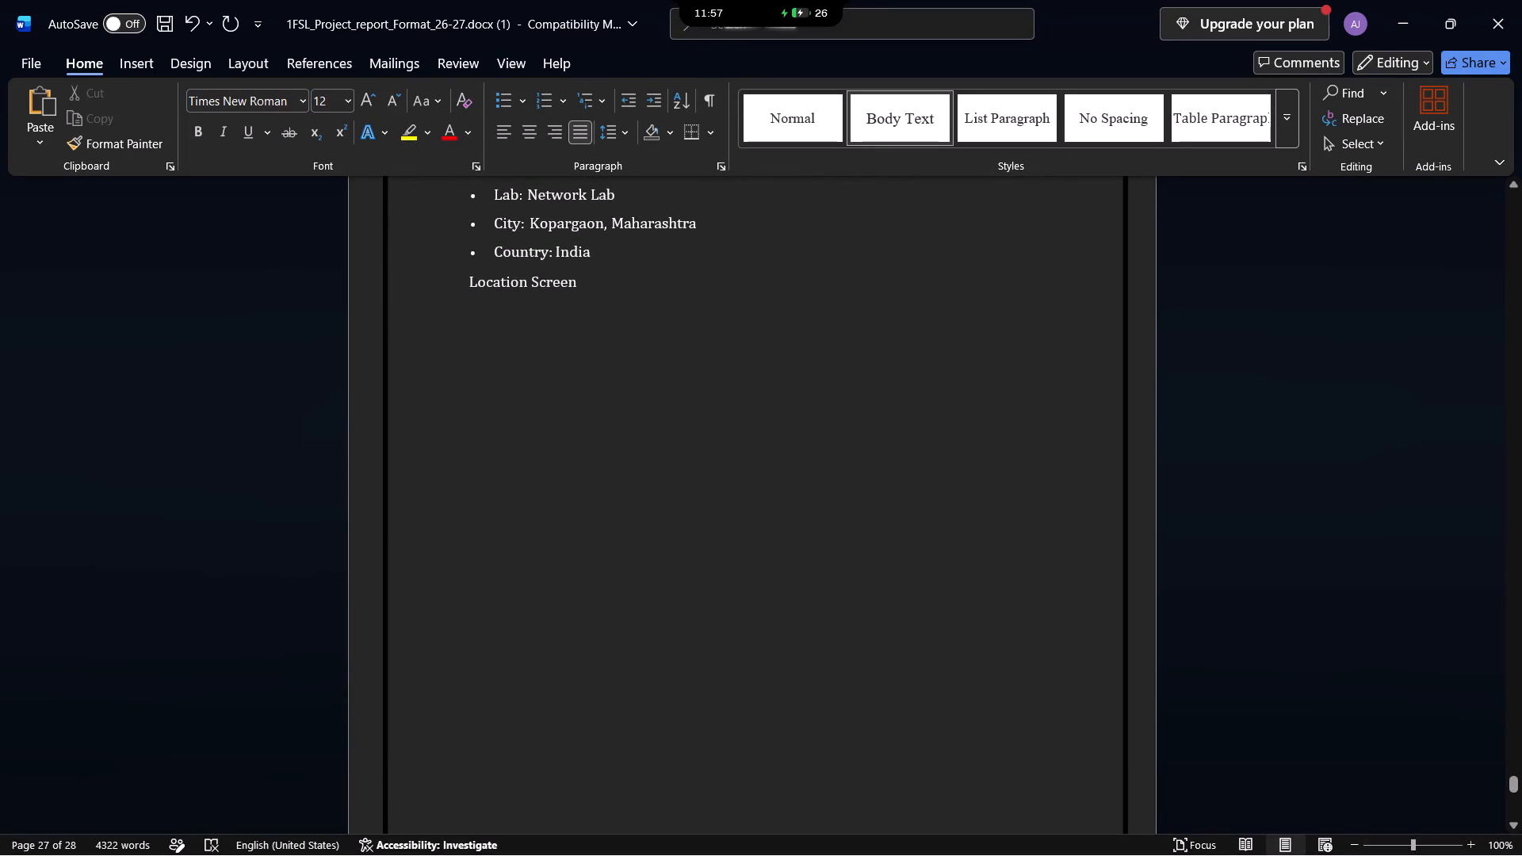
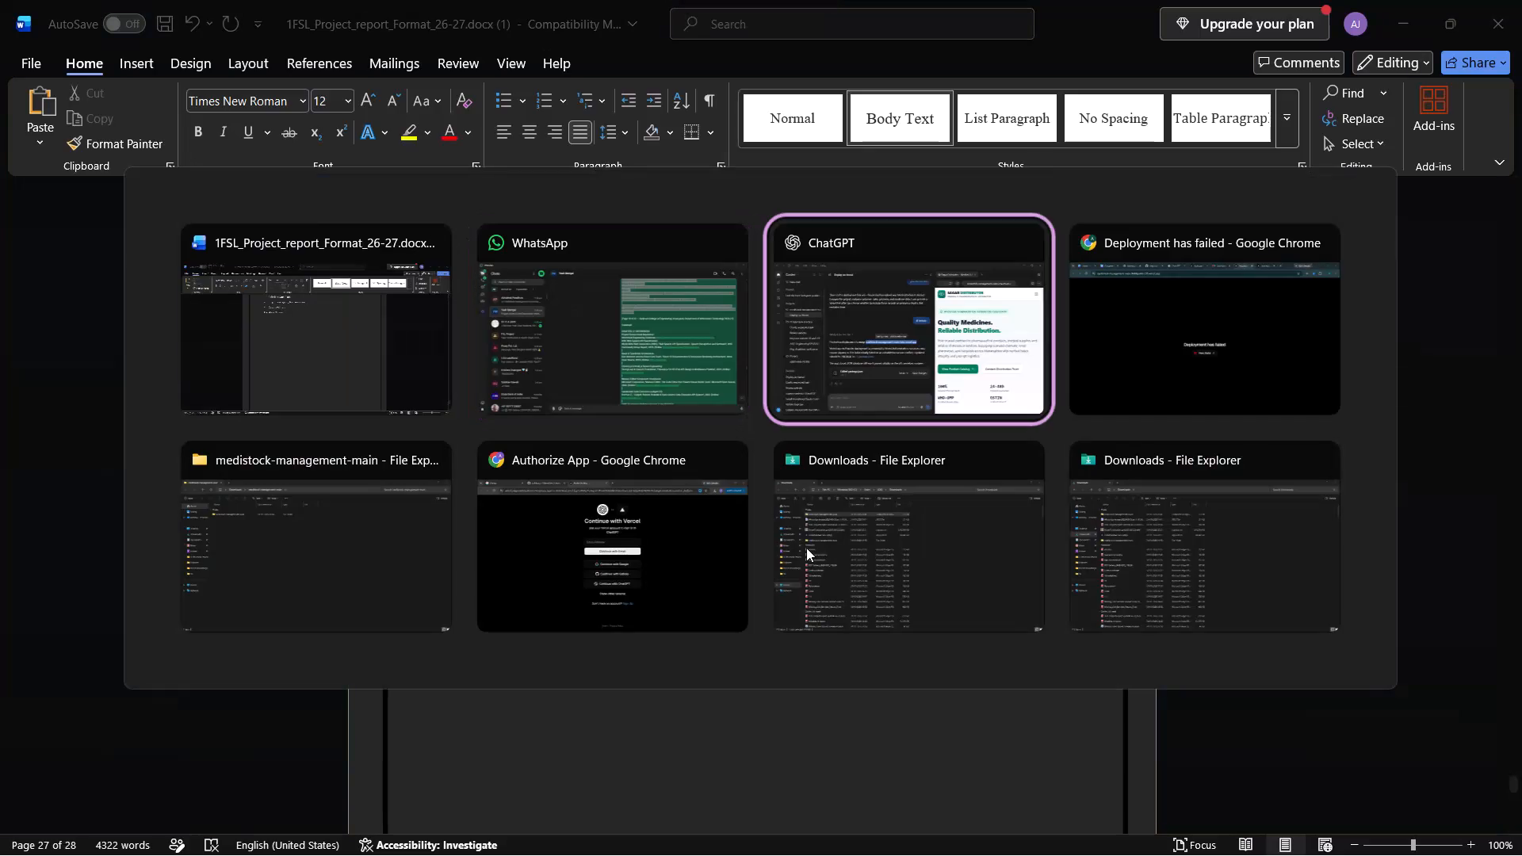
Switch to the Chrome window showing the Vercel Authorize App page and close that window.
key("alt+Tab")
key("alt+Tab")
key("alt+Tab")
key("alt+Tab")
key("alt+Tab")
key("alt+Tab")
key("alt+Tab")
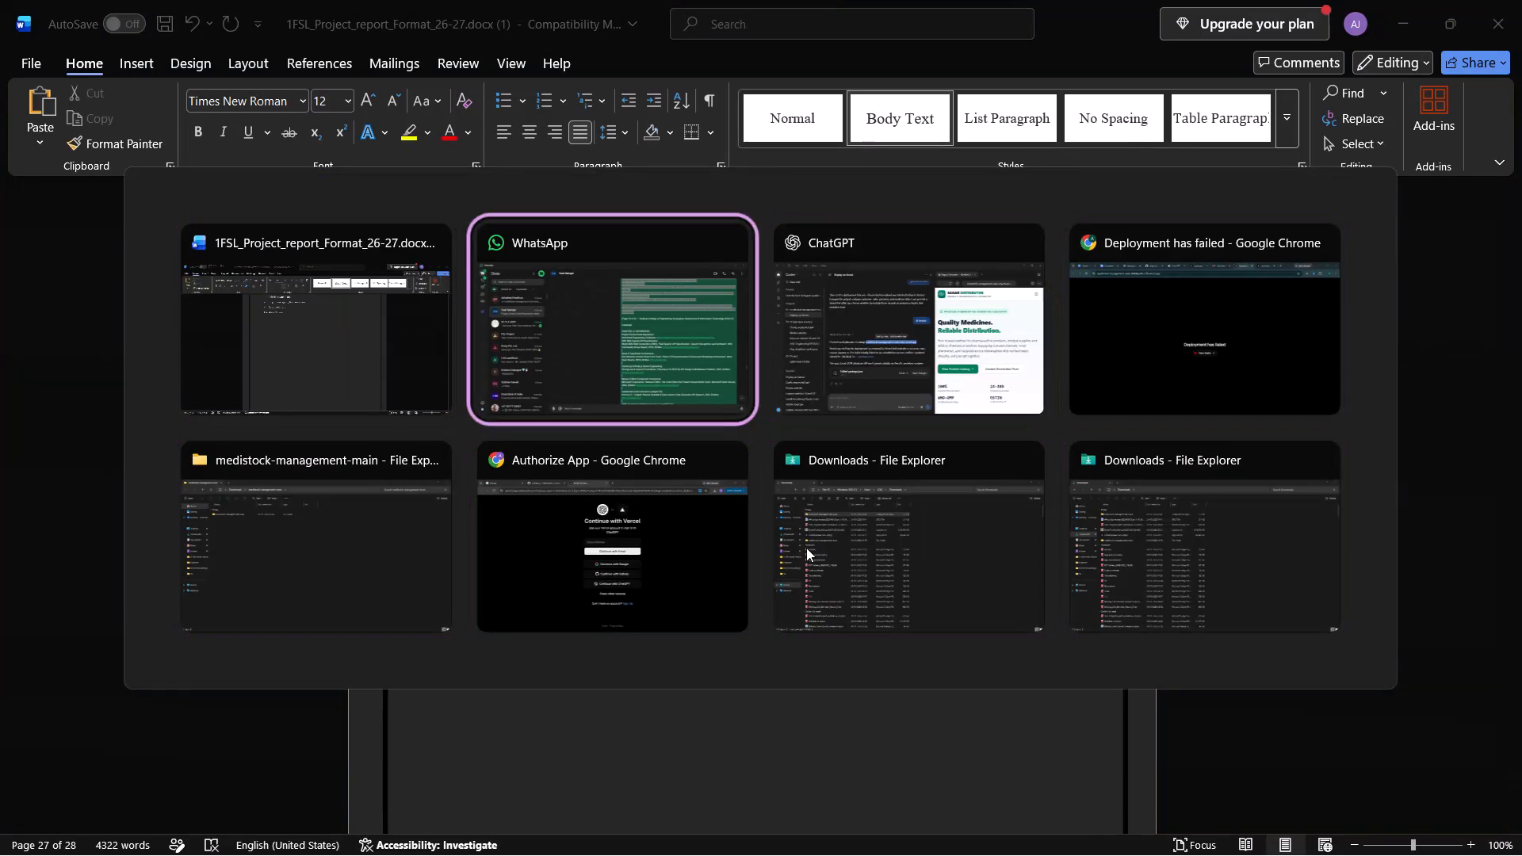
key("alt+Tab")
key("alt+Tab")
key("alt+Tab")
key("alt+Tab")
left_click(1521, 0)
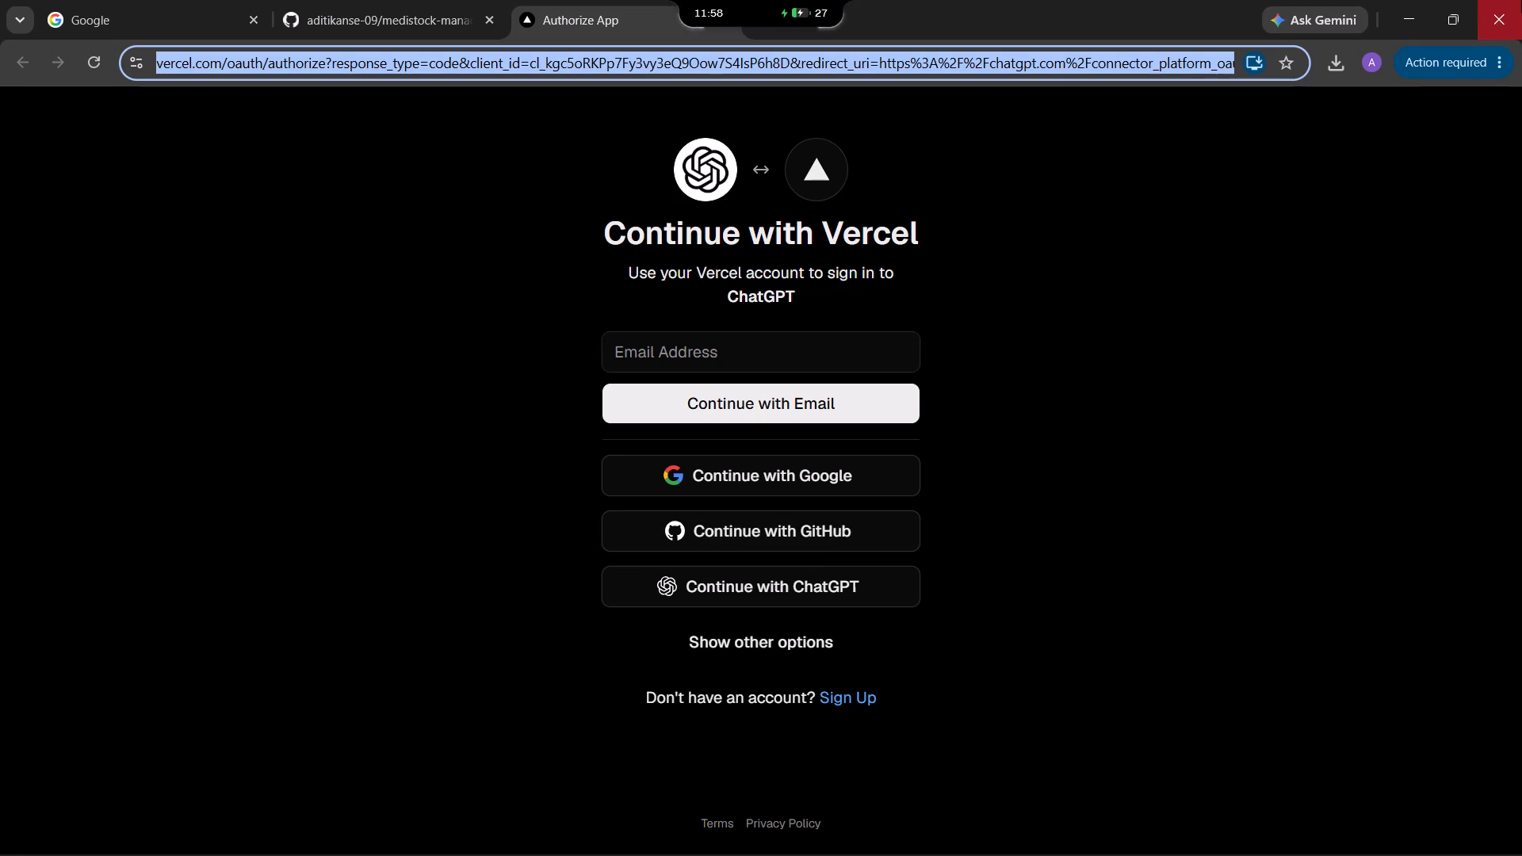
Switch to the Chrome window showing the failed medistock-management-main deployment and close it.
key("alt+Tab")
key("alt+Tab")
key("alt+Tab")
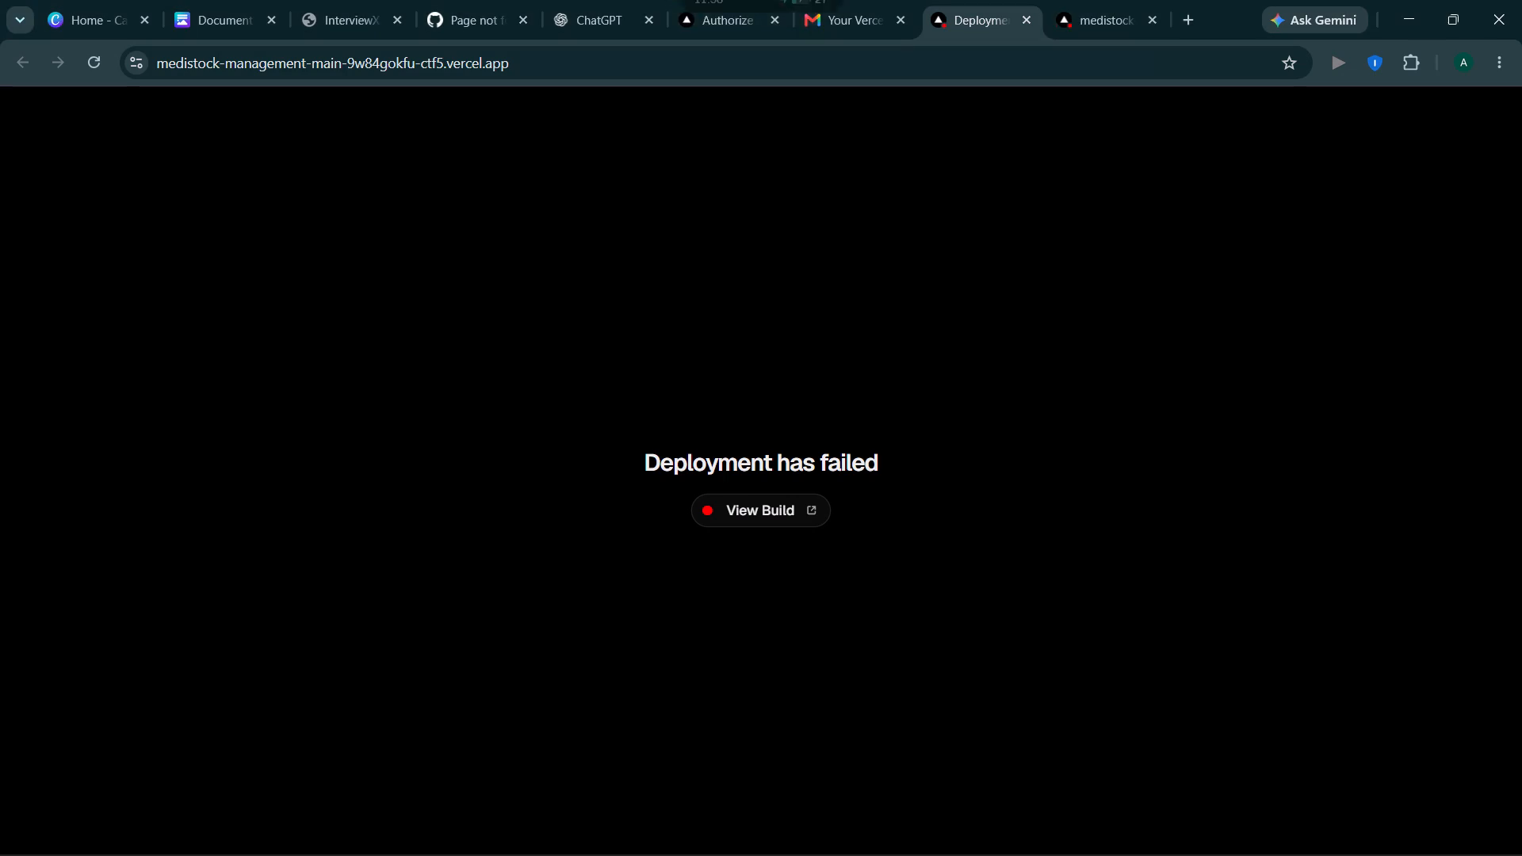
left_click(1521, 0)
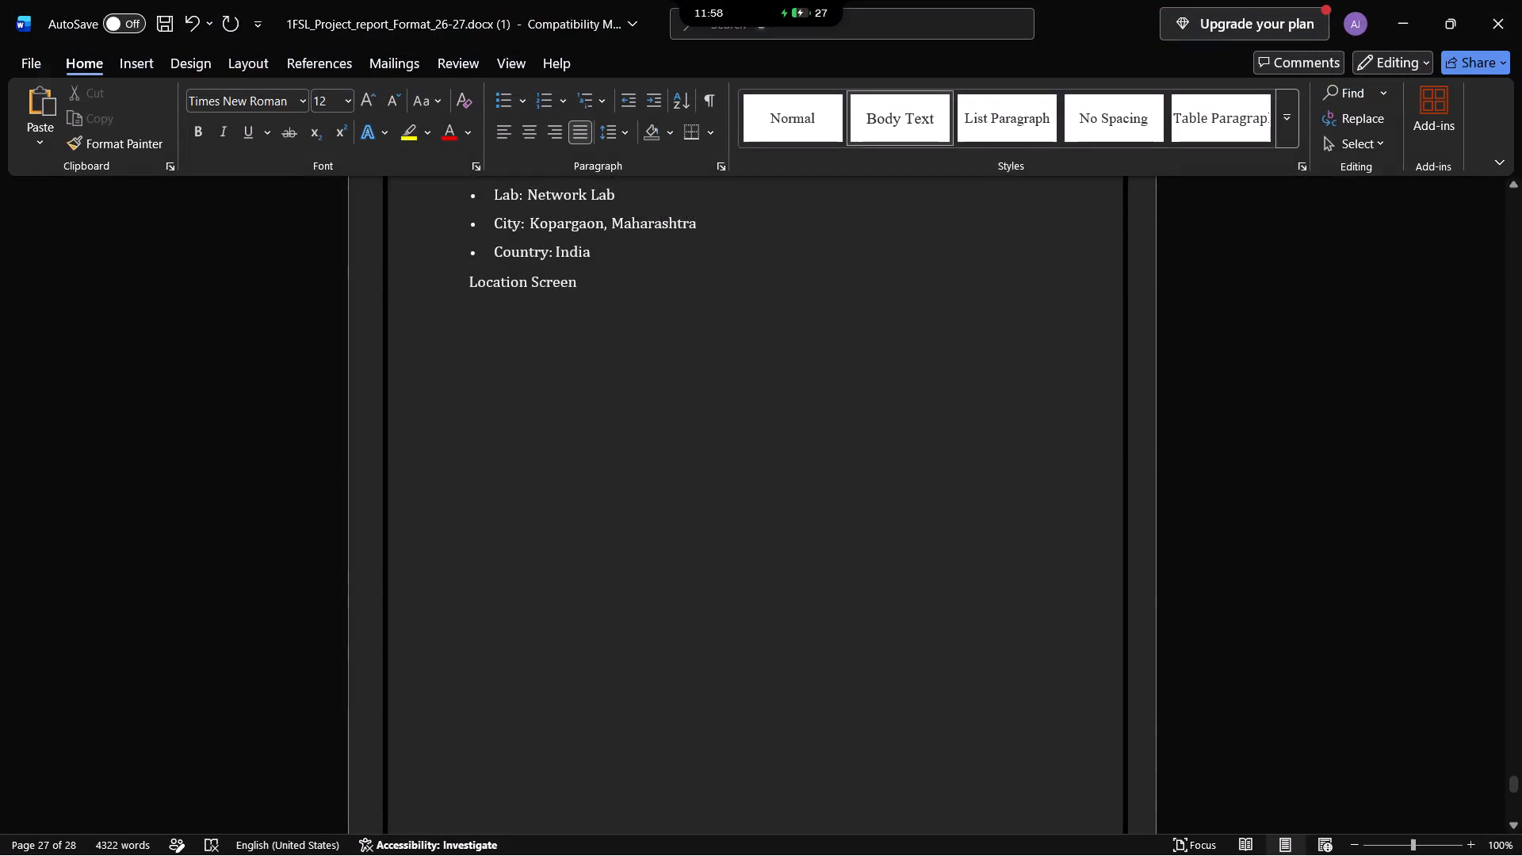
Switch to a File Explorer window showing the Downloads folder and close it.
key("alt+Tab")
key("alt+Tab")
key("alt+Tab")
key("alt+Tab")
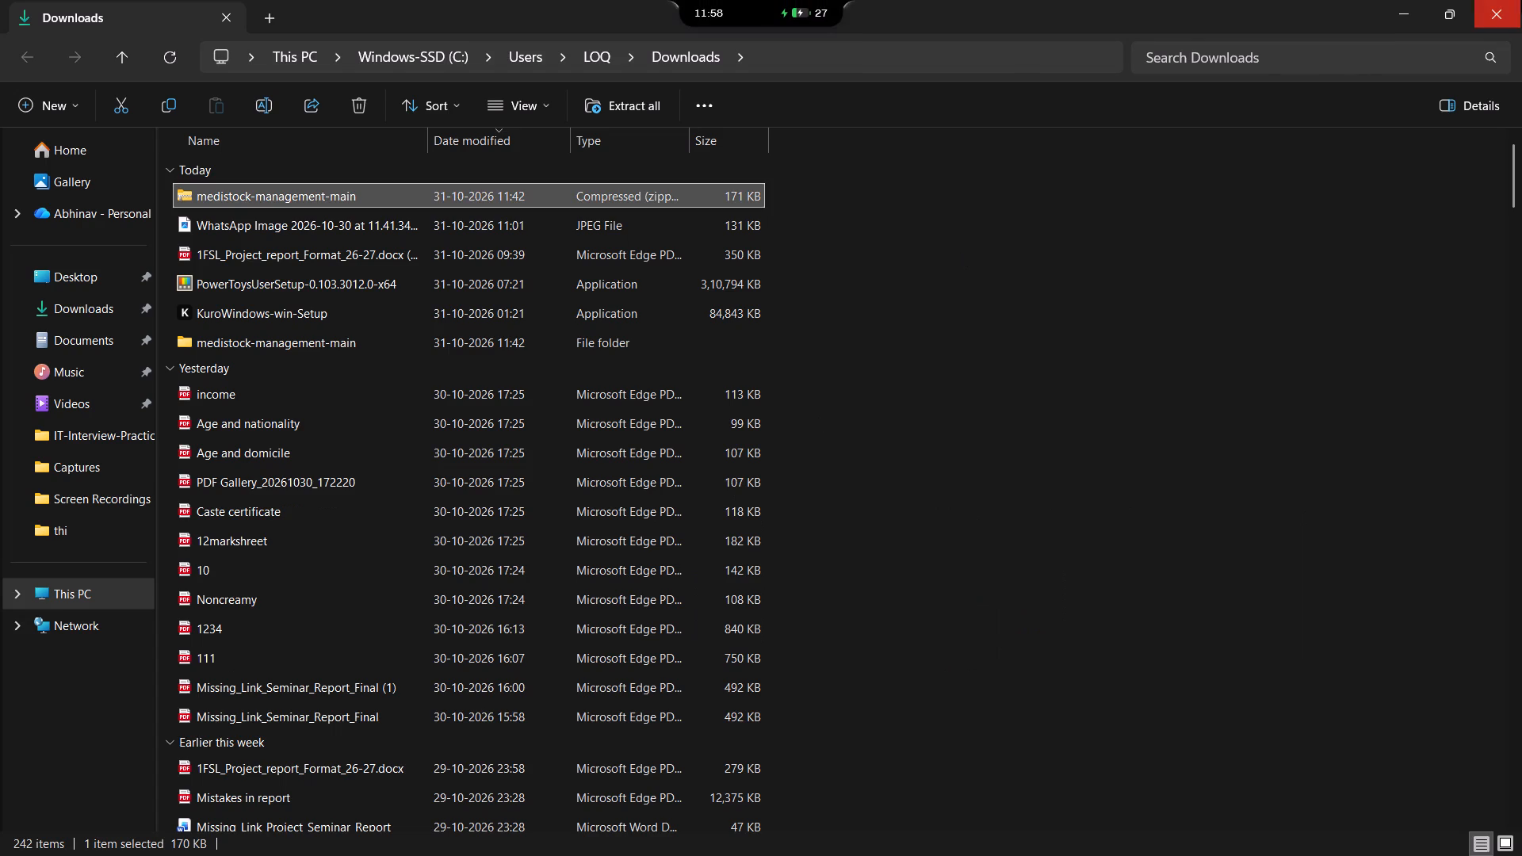
left_click(1521, 0)
key("alt+Tab")
key("alt+Tab")
key("alt+Tab")
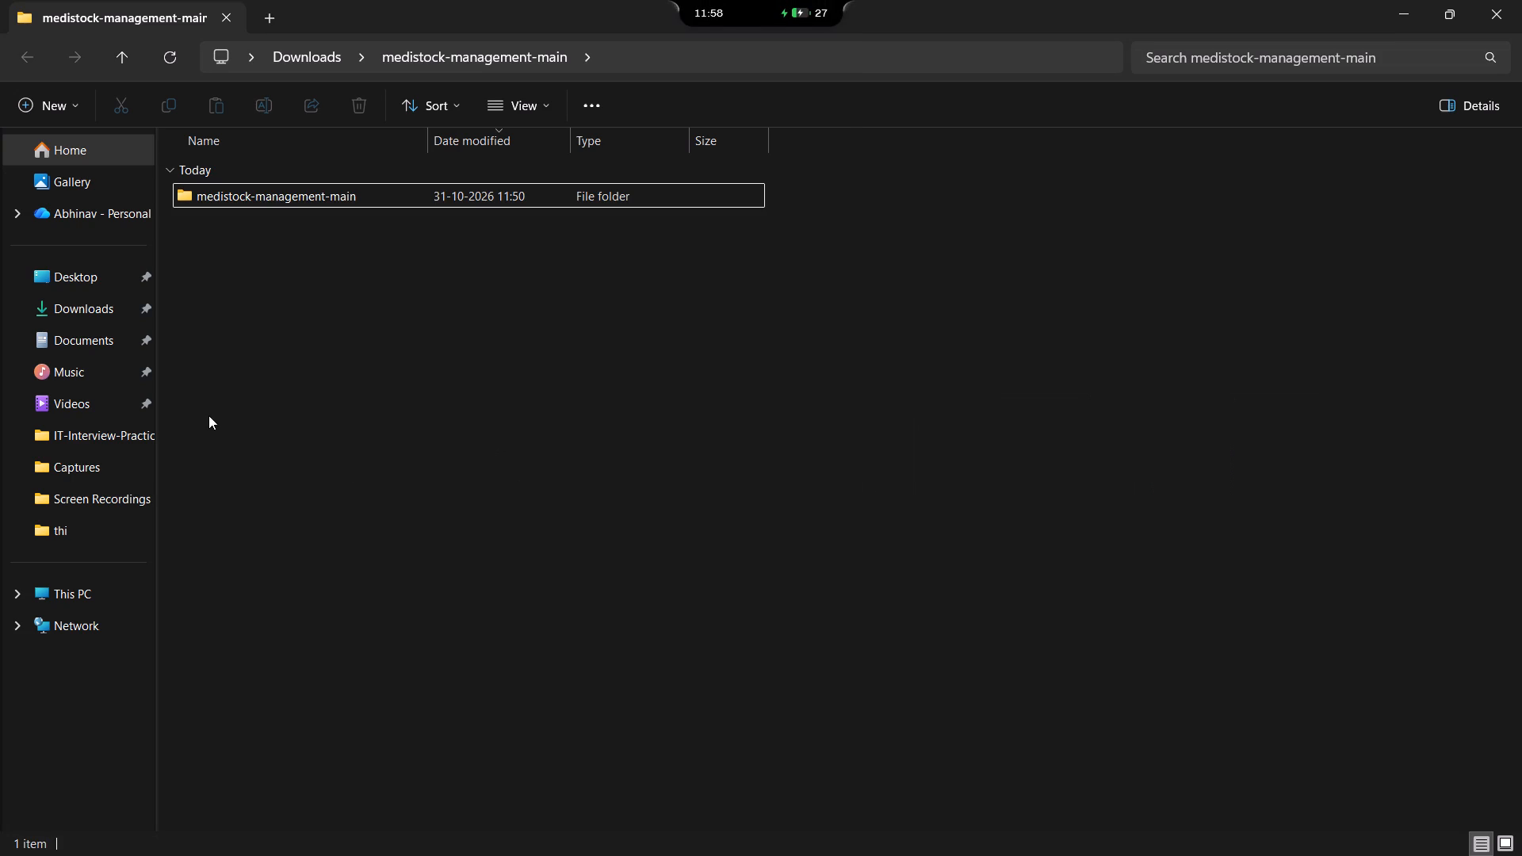
left_click(99, 185)
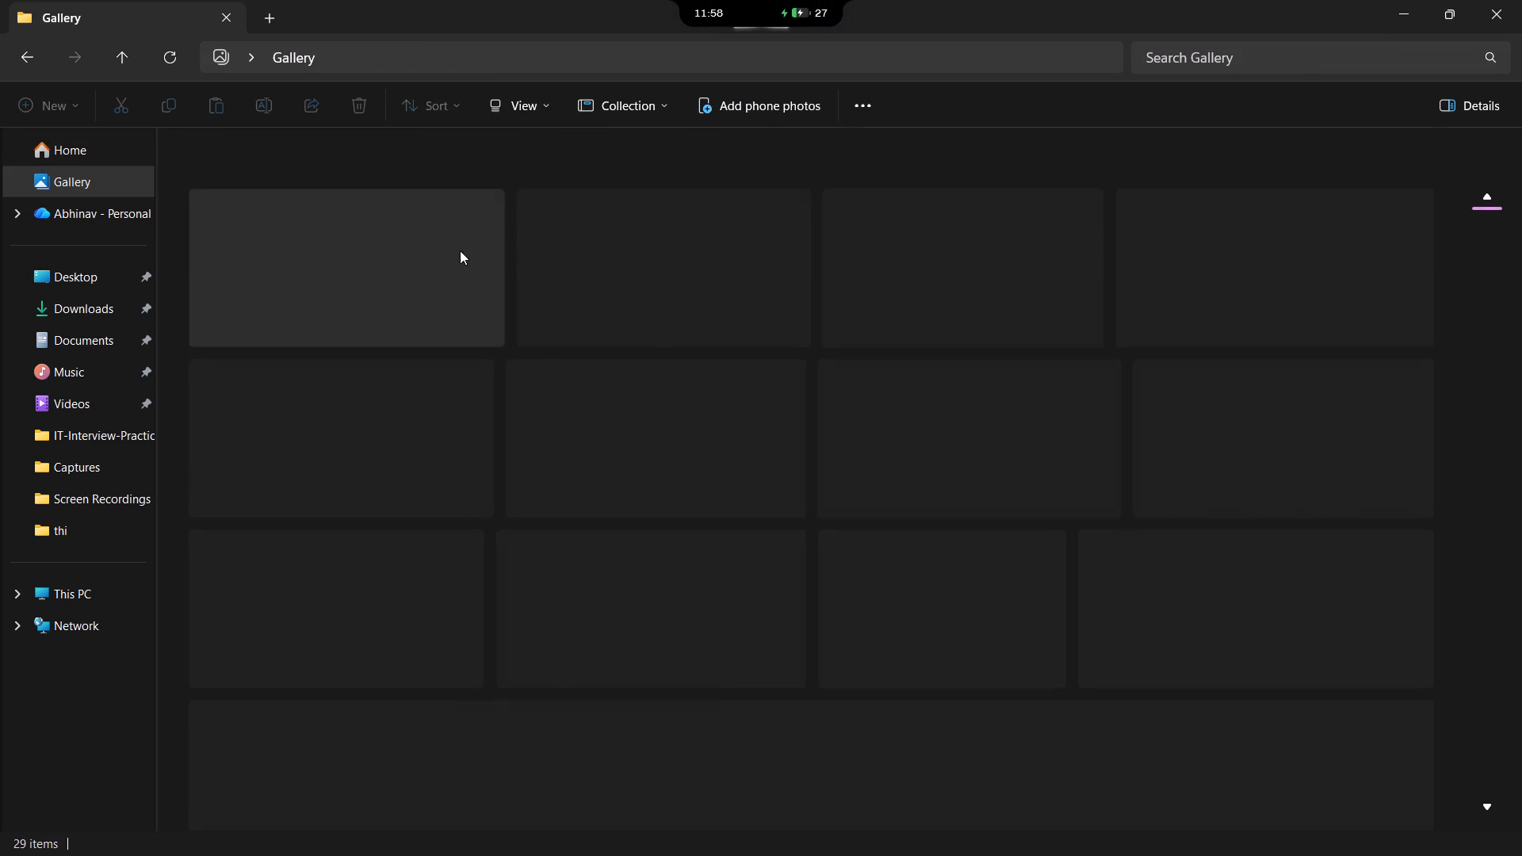
right_click(709, 256)
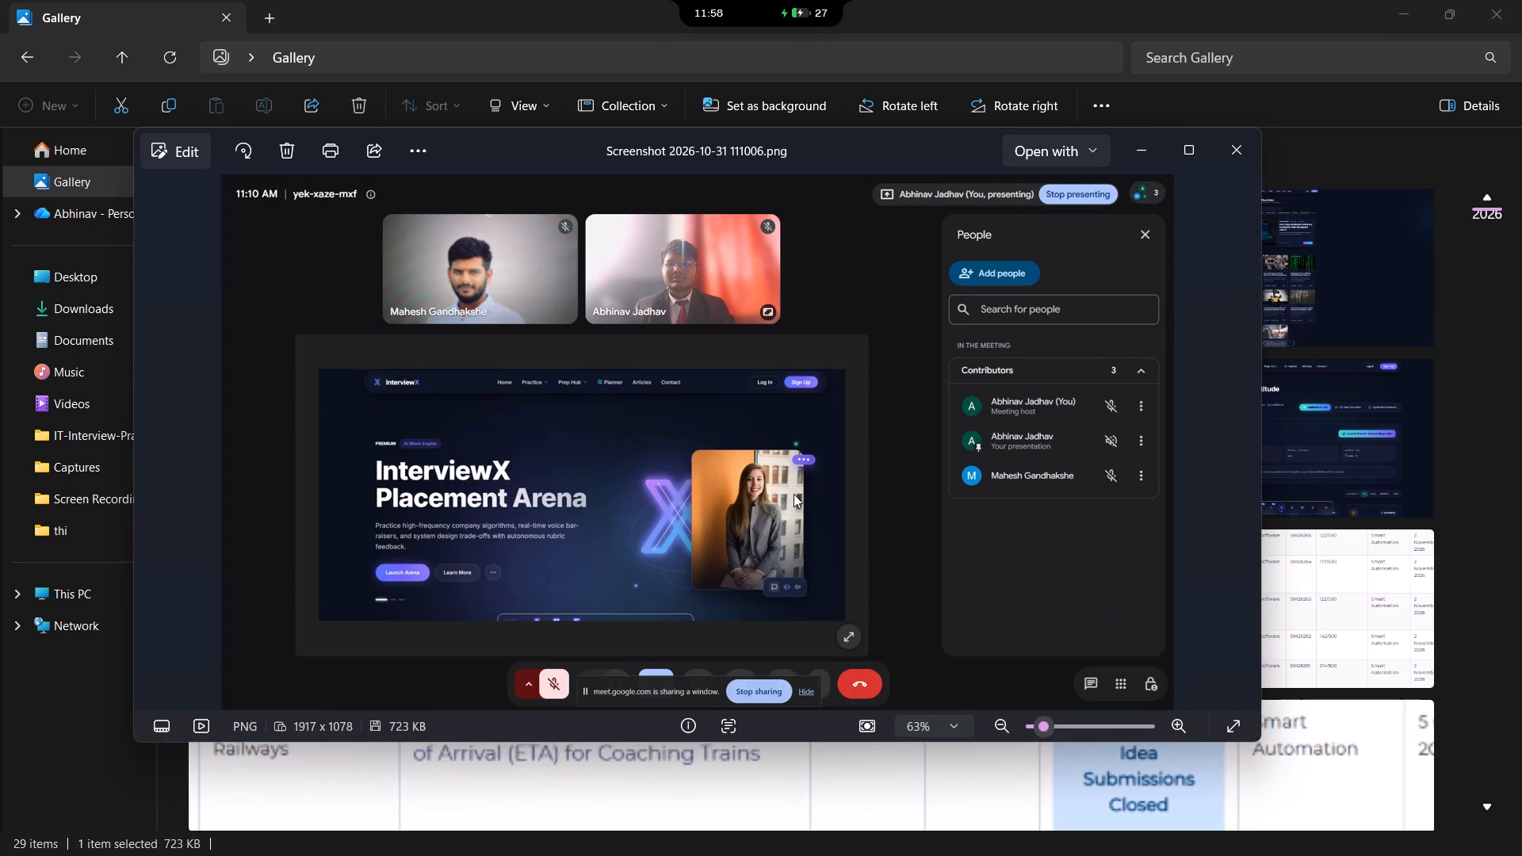
key("ctrl+c")
Switch to the Word report and paste the copied meeting screenshot below the "Location Screen" line on page 27.
key("alt+Tab")
key("alt+Tab")
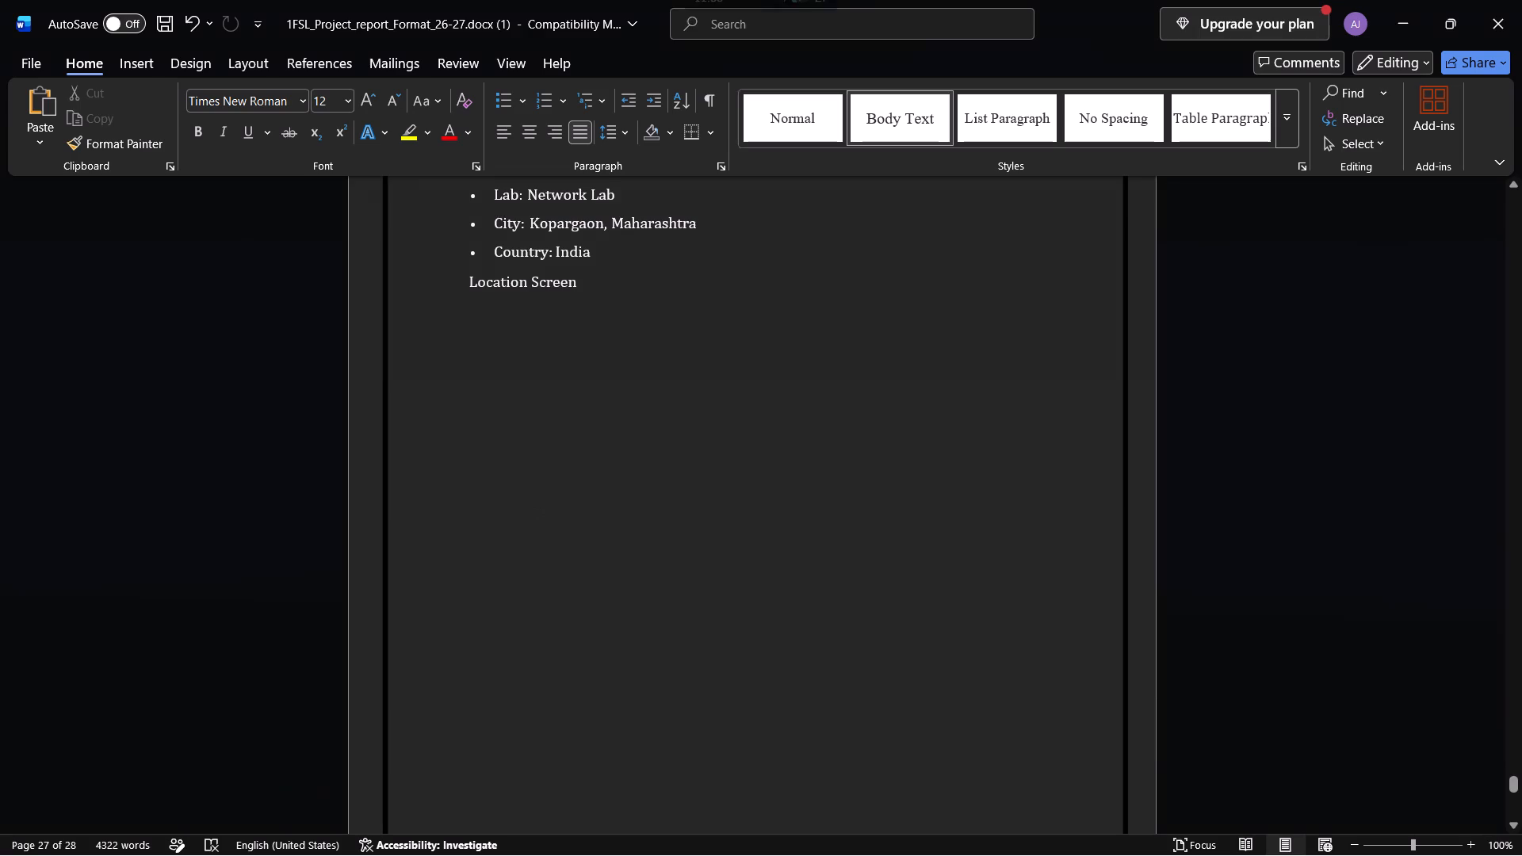
left_click(698, 579)
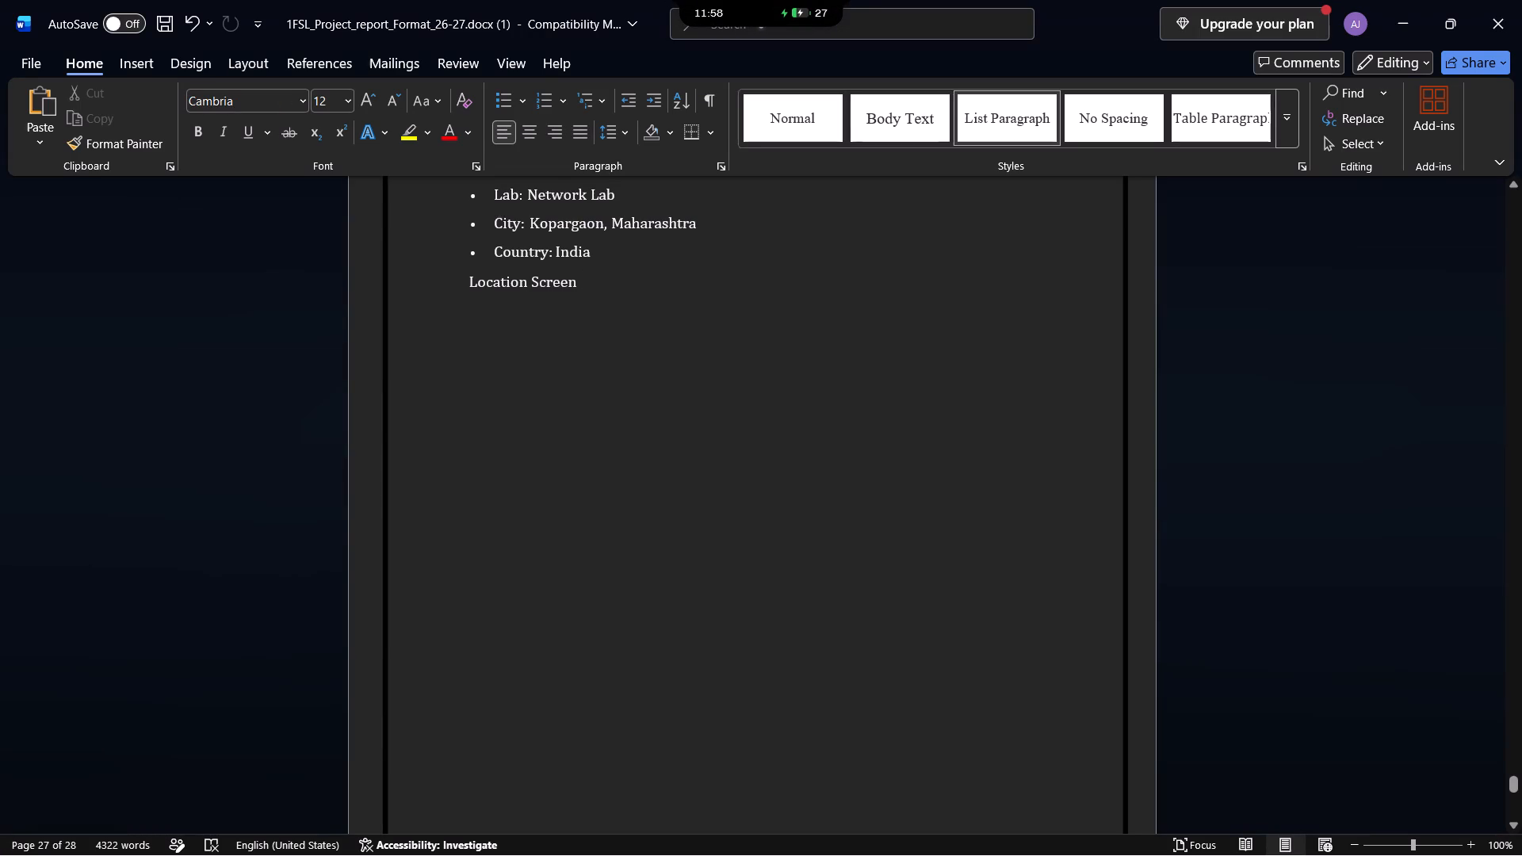
key("Return")
key("Return")
key("Return")
key("Return")
key("ctrl+v")
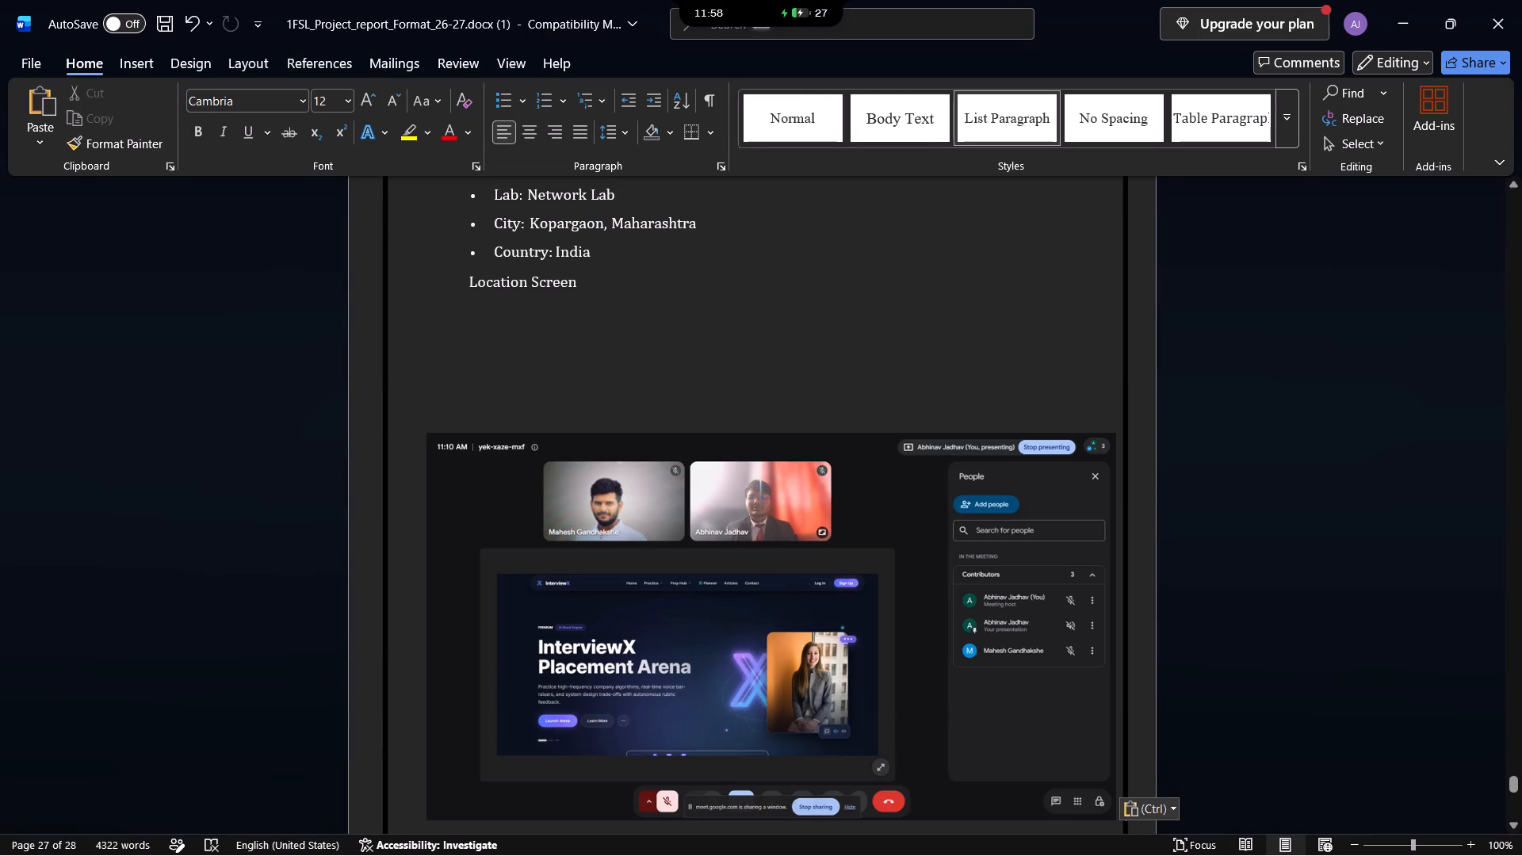
Delete the extra blank lines between the "Location Screen" line and the pasted screenshot.
left_click(469, 410)
key("BackSpace")
key("BackSpace")
key("BackSpace")
key("BackSpace")
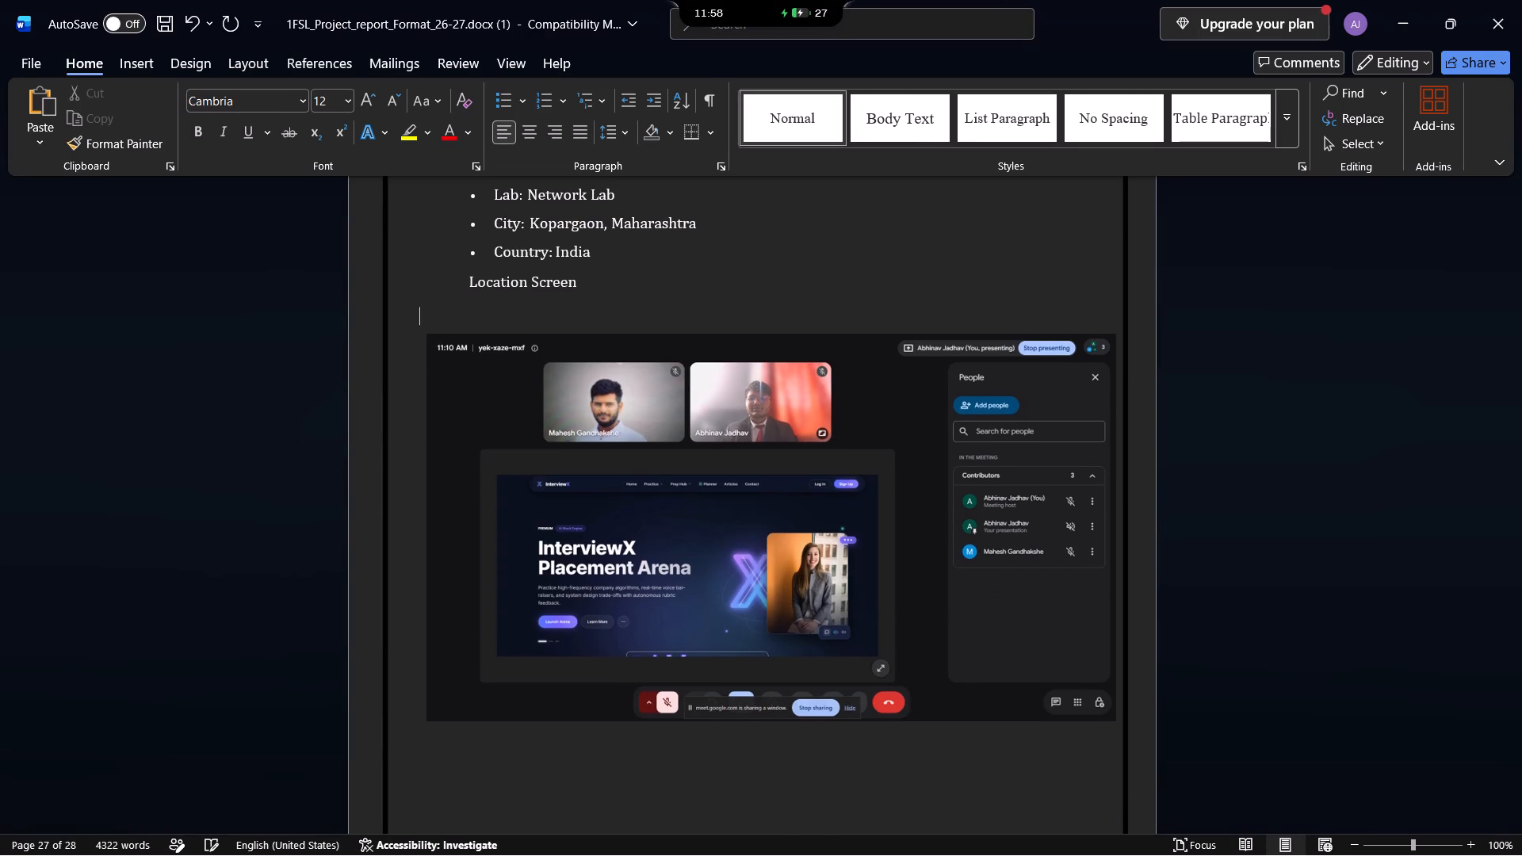
left_click(1257, 570)
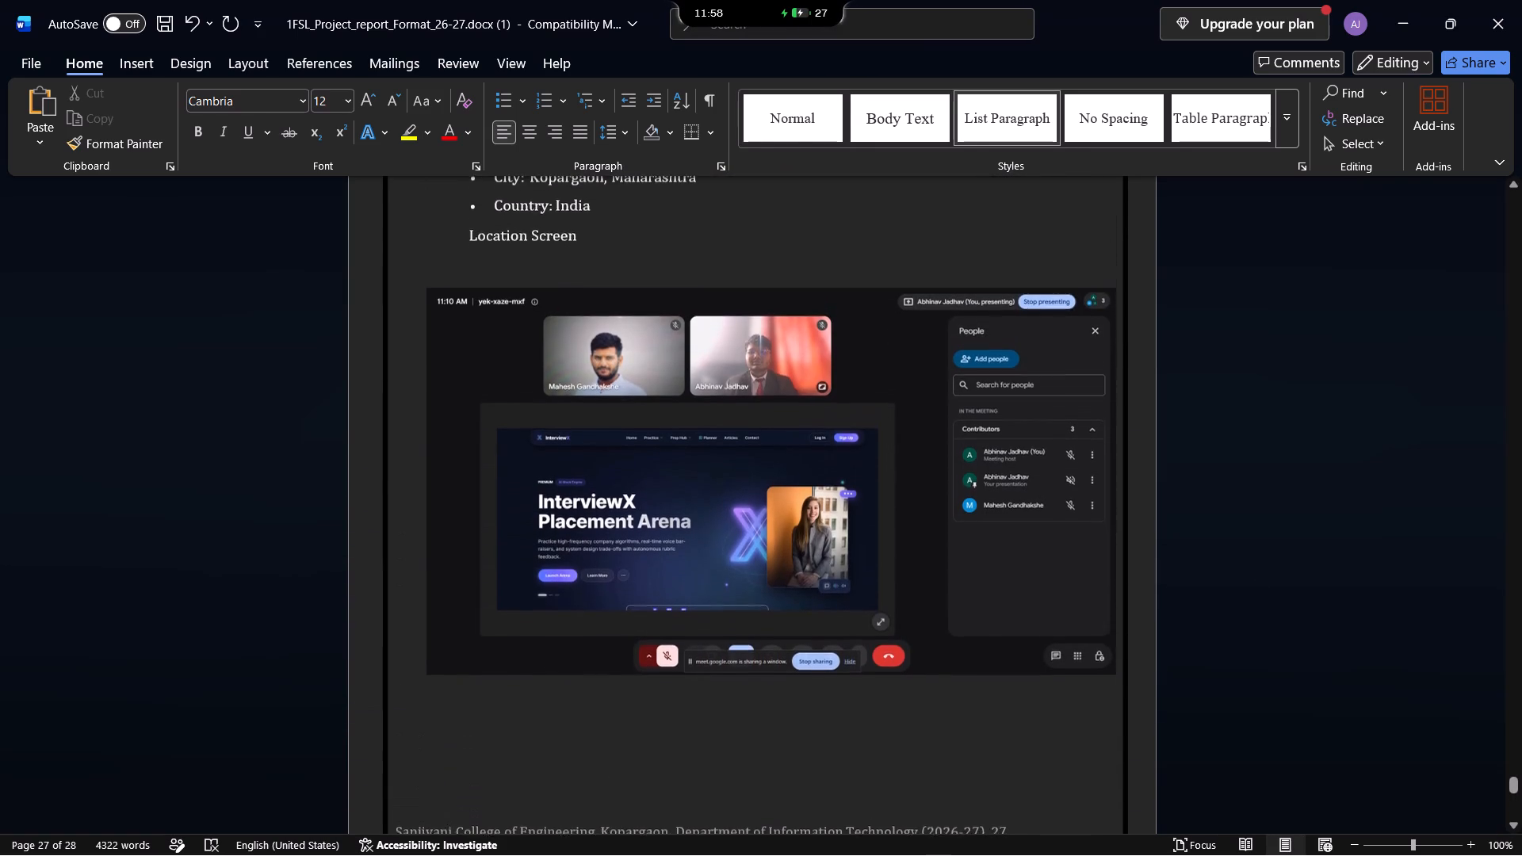
Delete all the college footer text and page number from the footer of the blank last page, page 28.
scroll(1298, 442, "down", 4)
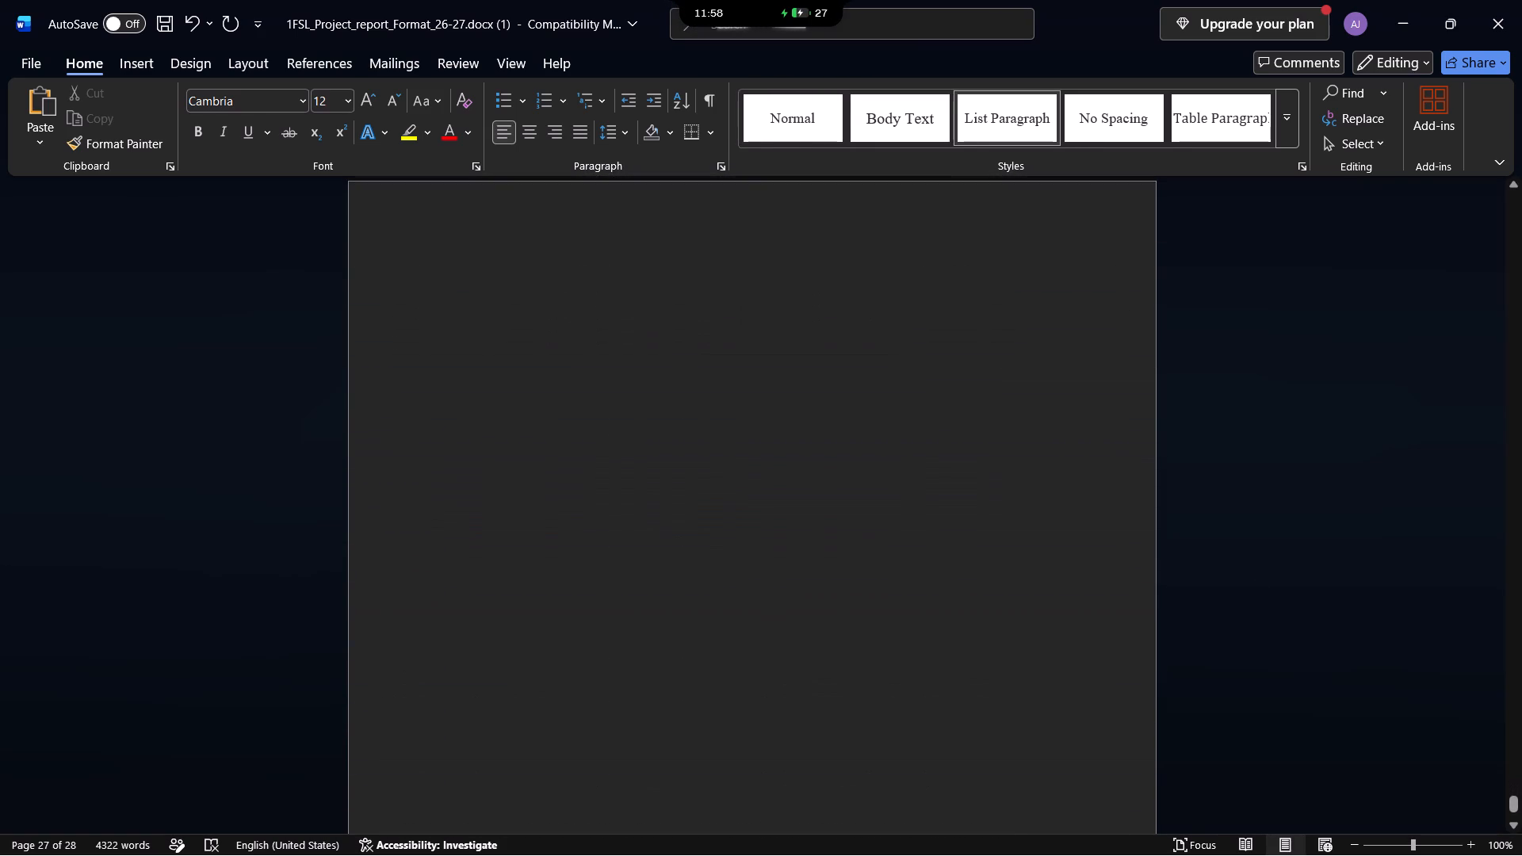
scroll(1298, 442, "down", 6)
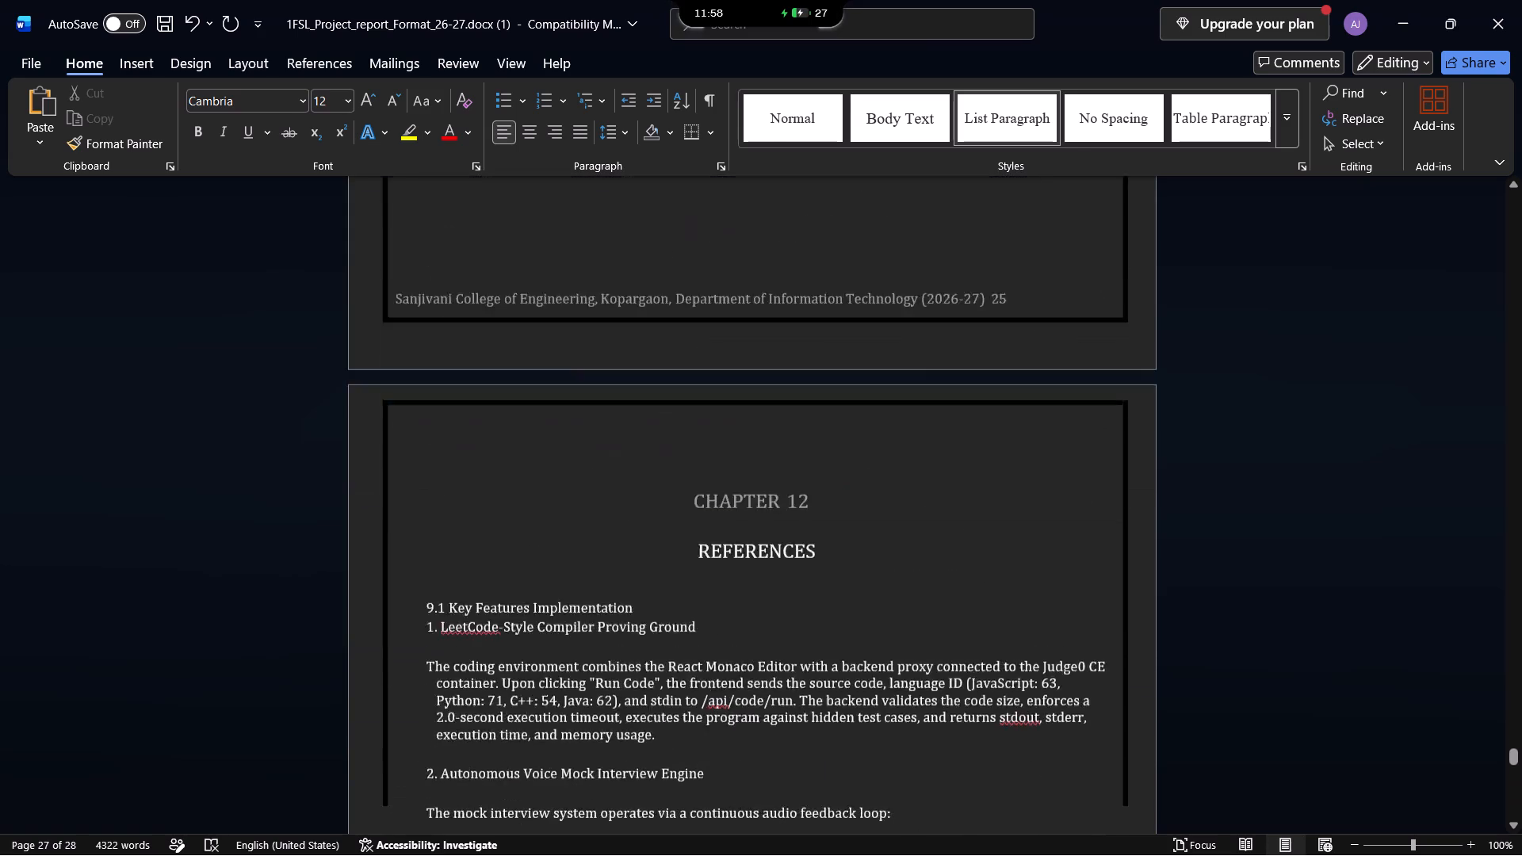
scroll(1298, 442, "down", 1)
scroll(1298, 442, "up", 1)
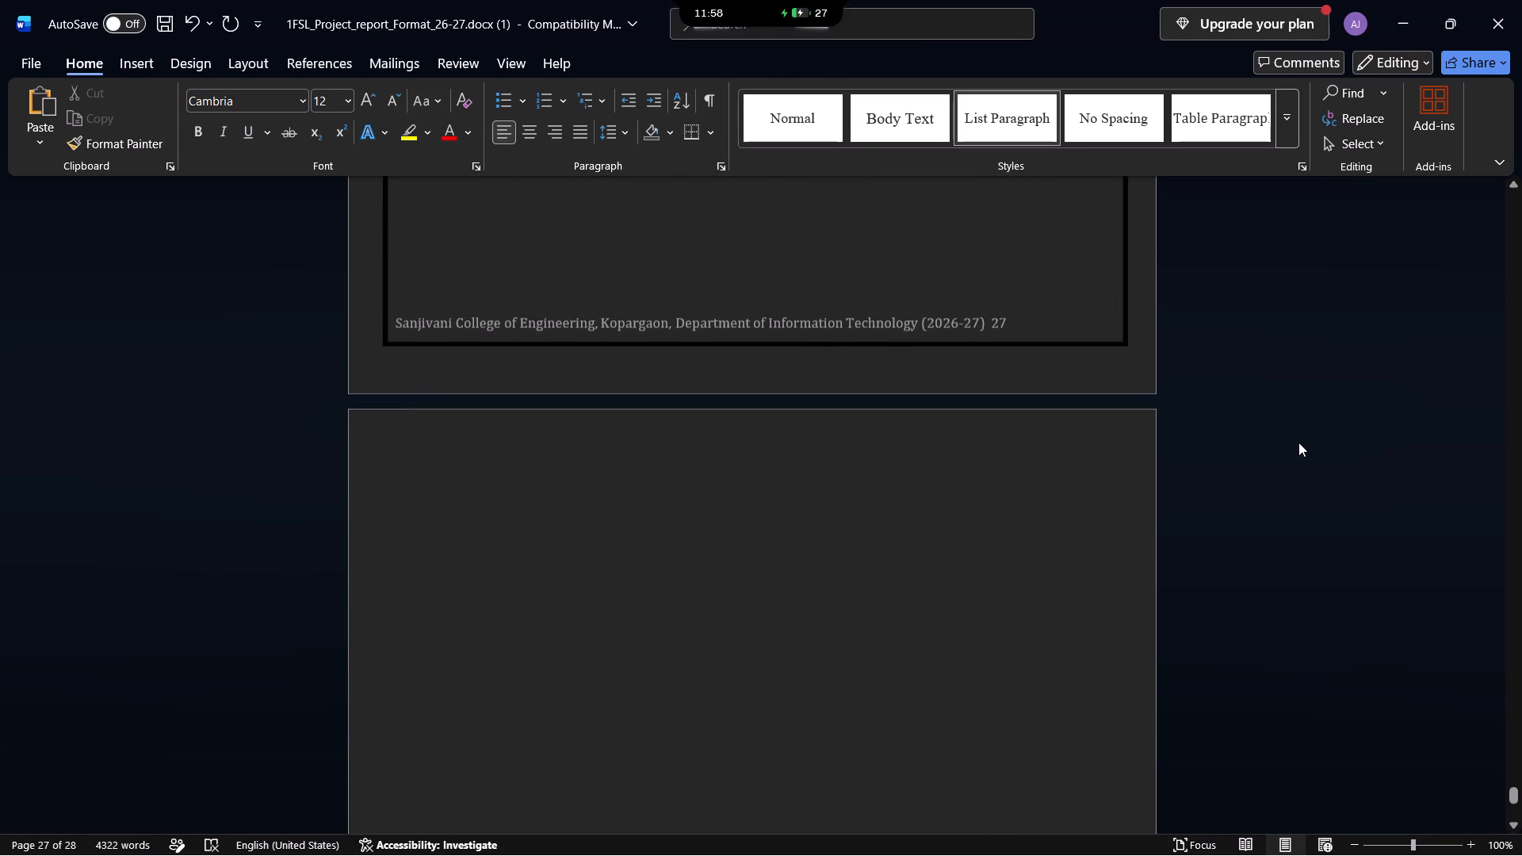
left_click(873, 655)
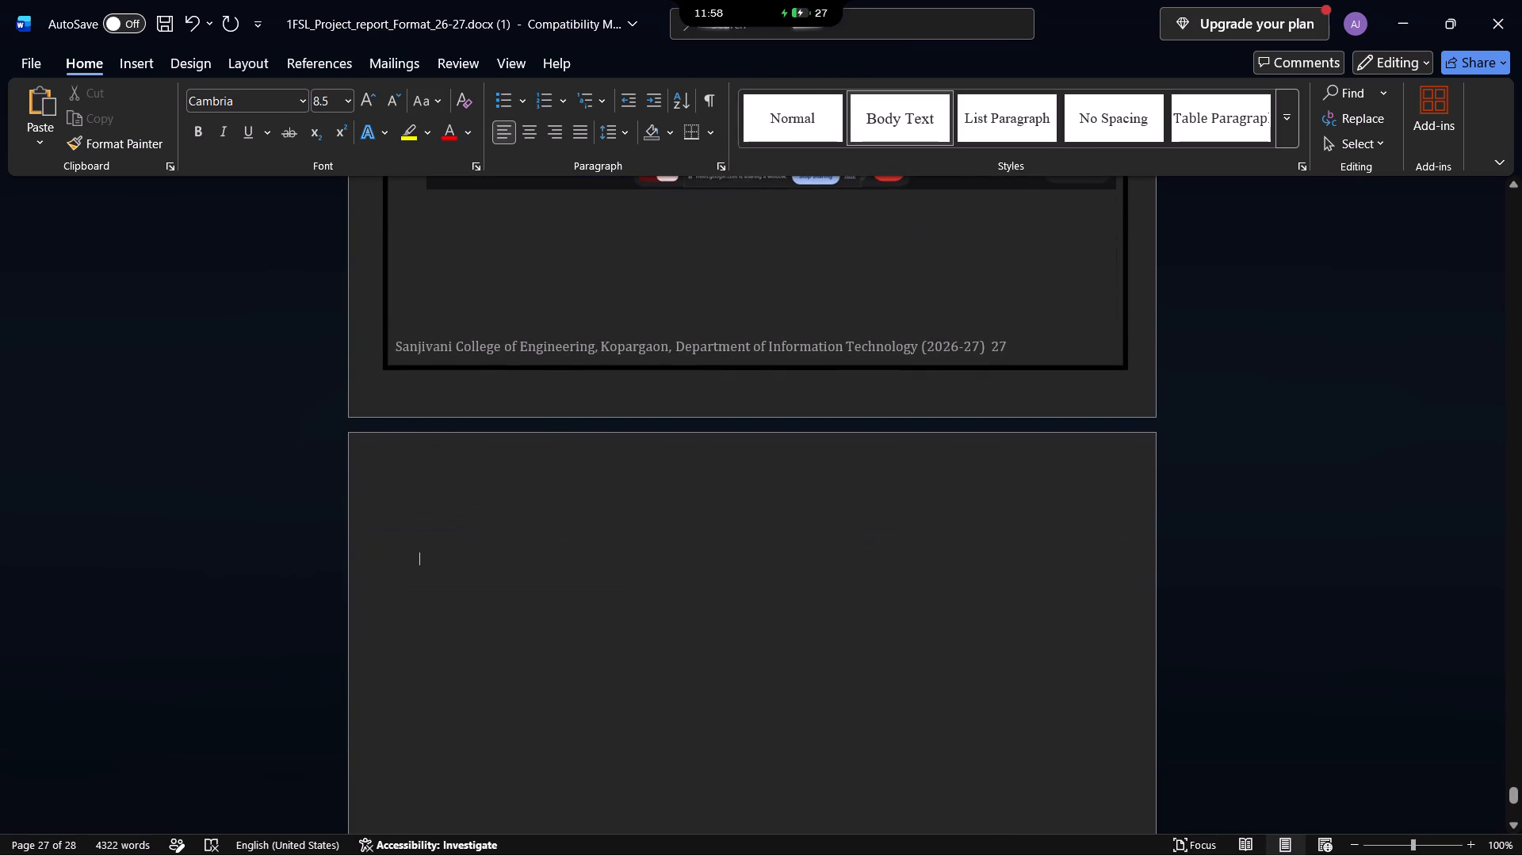
scroll(873, 655, "down", 11)
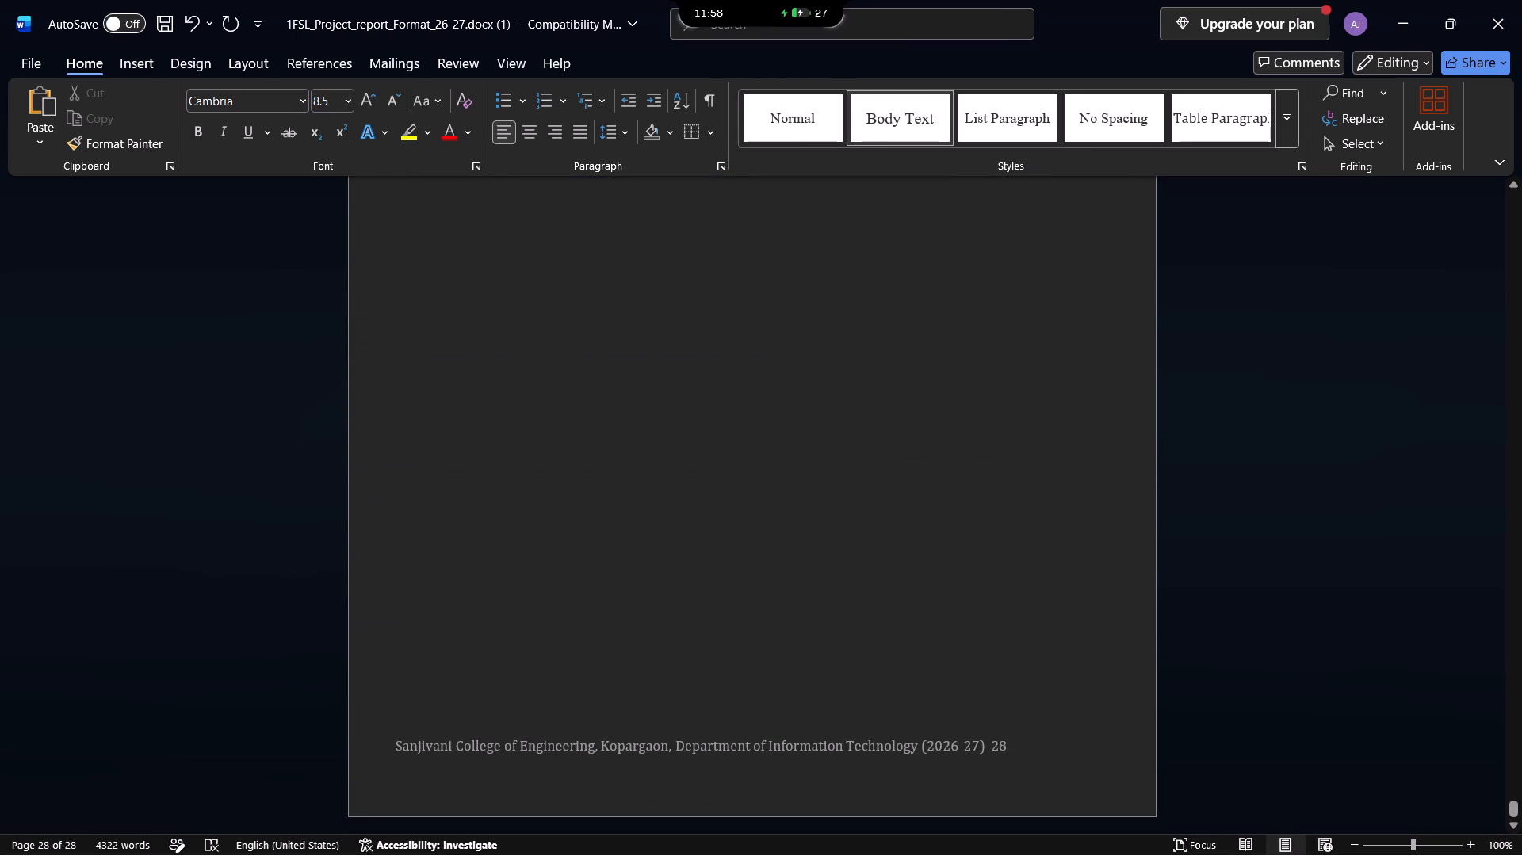
triple_click(1016, 743)
left_click(1016, 743)
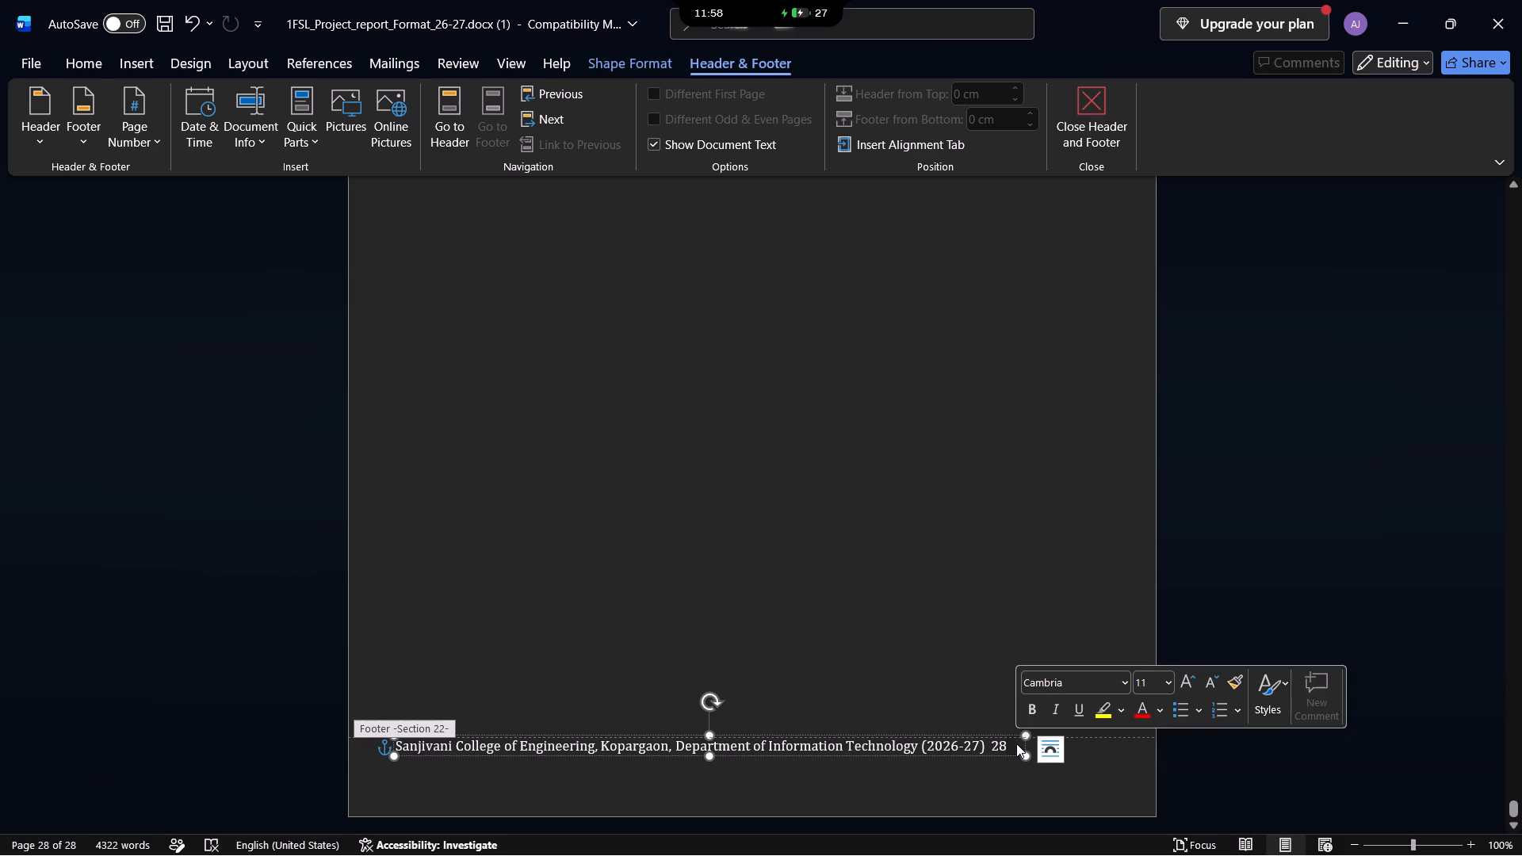
key("Delete")
key("BackSpace")
key("BackSpace")
key("BackSpace")
key("BackSpace")
key("BackSpace")
key("BackSpace")
key("BackSpace")
key("BackSpace")
key("BackSpace")
key("BackSpace")
key("BackSpace")
key("BackSpace")
key("BackSpace")
key("BackSpace")
key("BackSpace")
key("BackSpace")
key("BackSpace")
key("BackSpace")
key("BackSpace")
key("BackSpace")
key("BackSpace")
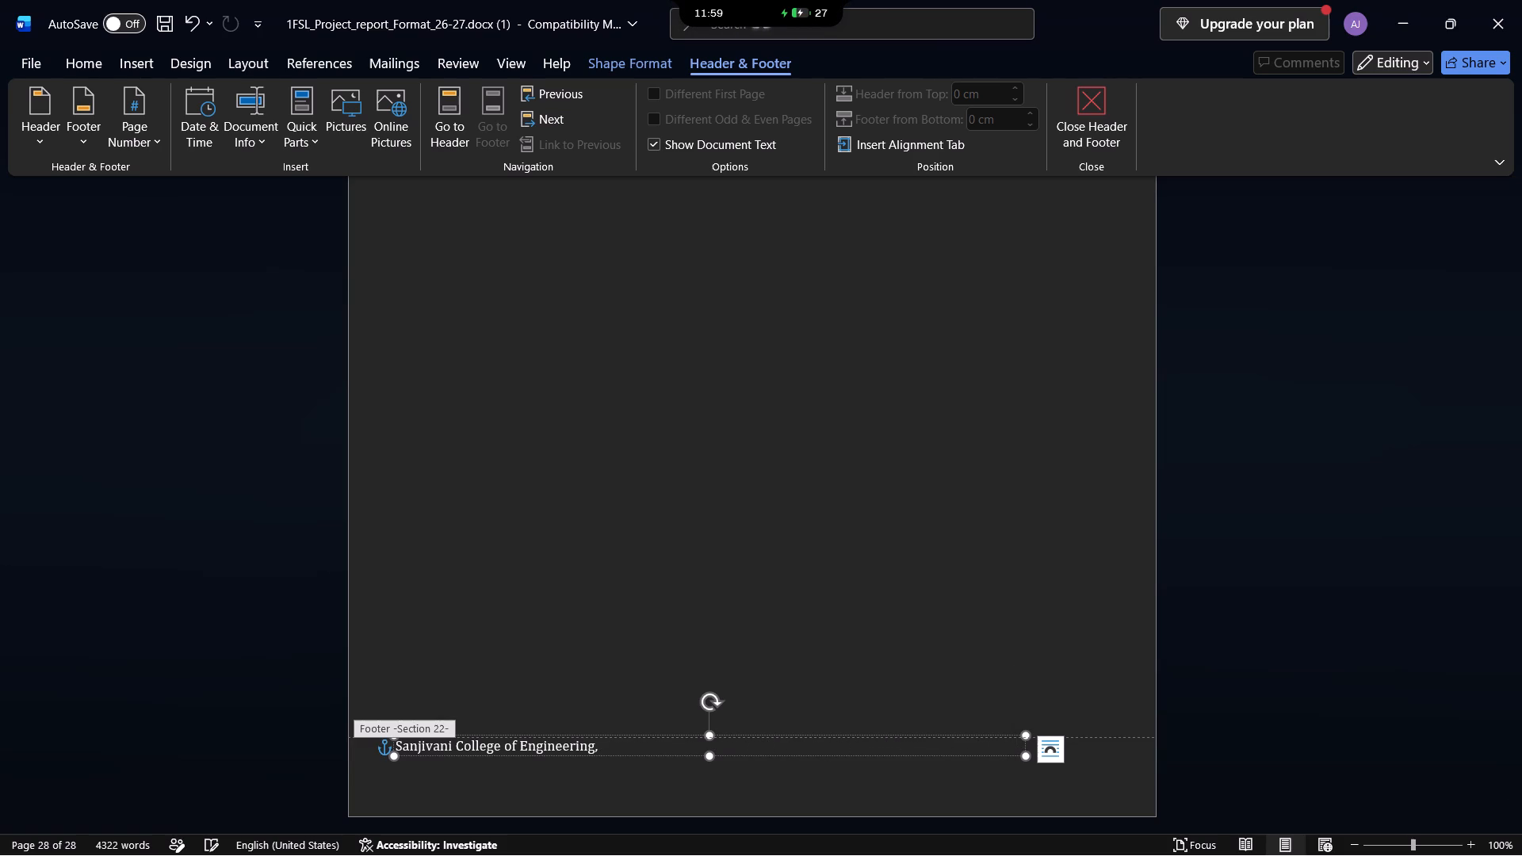
key("BackSpace")
key("BackSpace")
key("BackSpace")
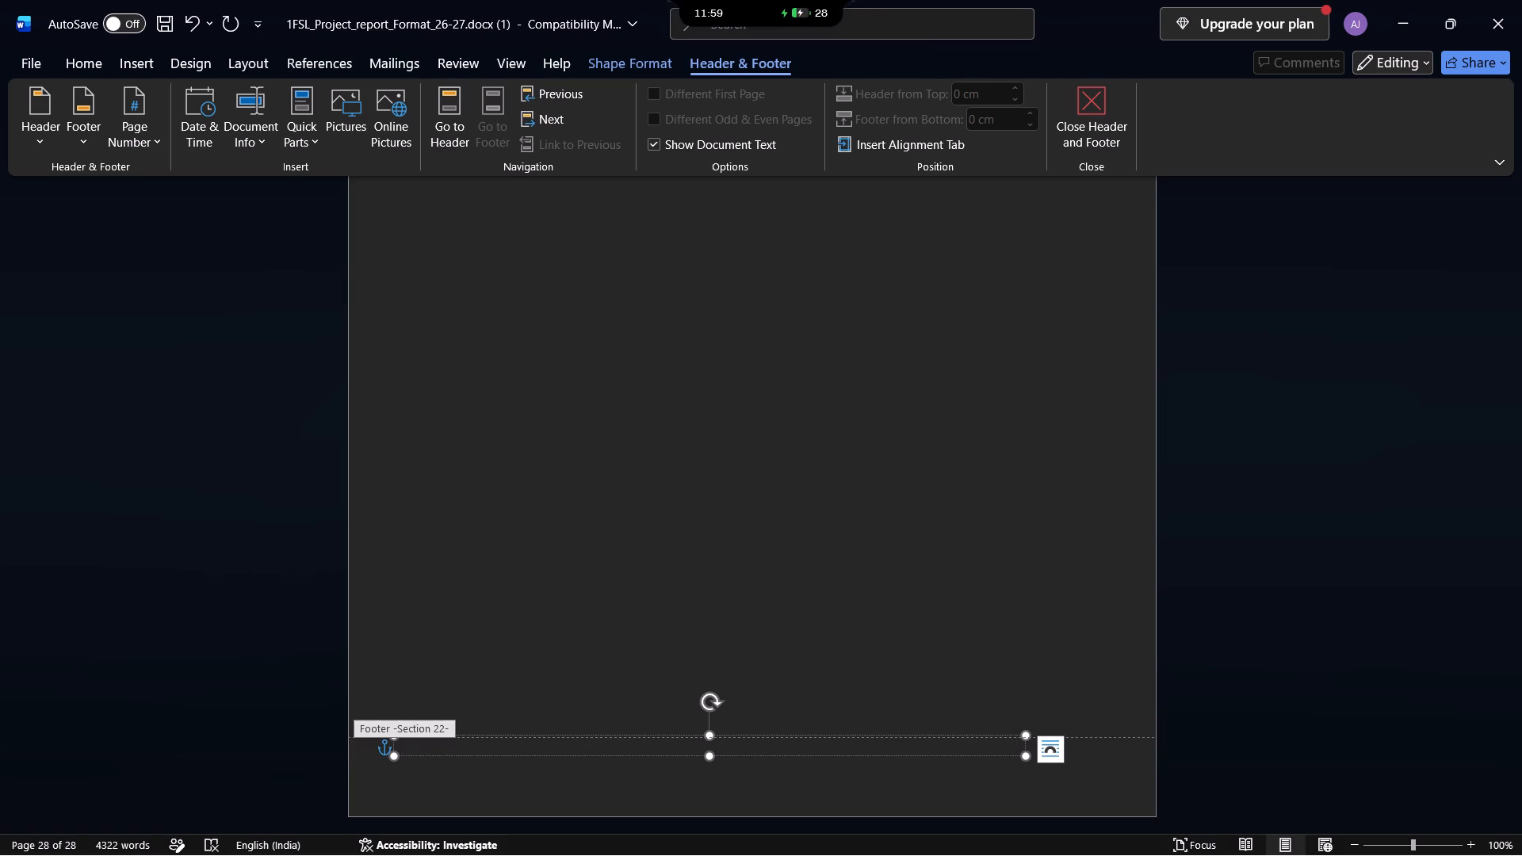
left_click(1344, 751)
Try to remove the blank page 28 by deleting its empty content back to the screenshot on page 27.
scroll(1206, 594, "up", 1)
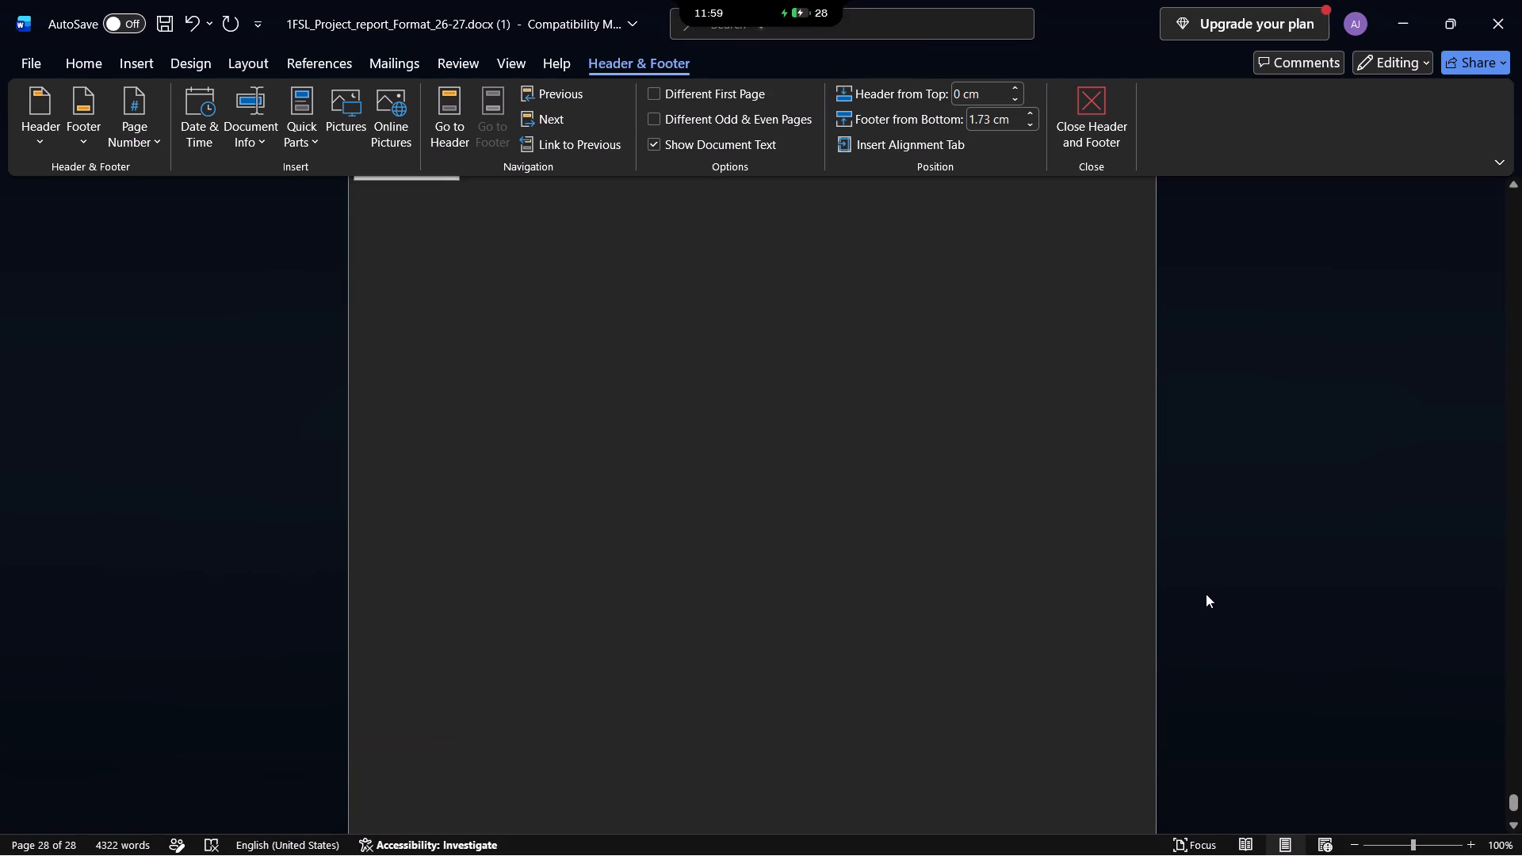
scroll(1206, 594, "up", 1)
key("BackSpace")
key("BackSpace")
key("BackSpace")
key("BackSpace")
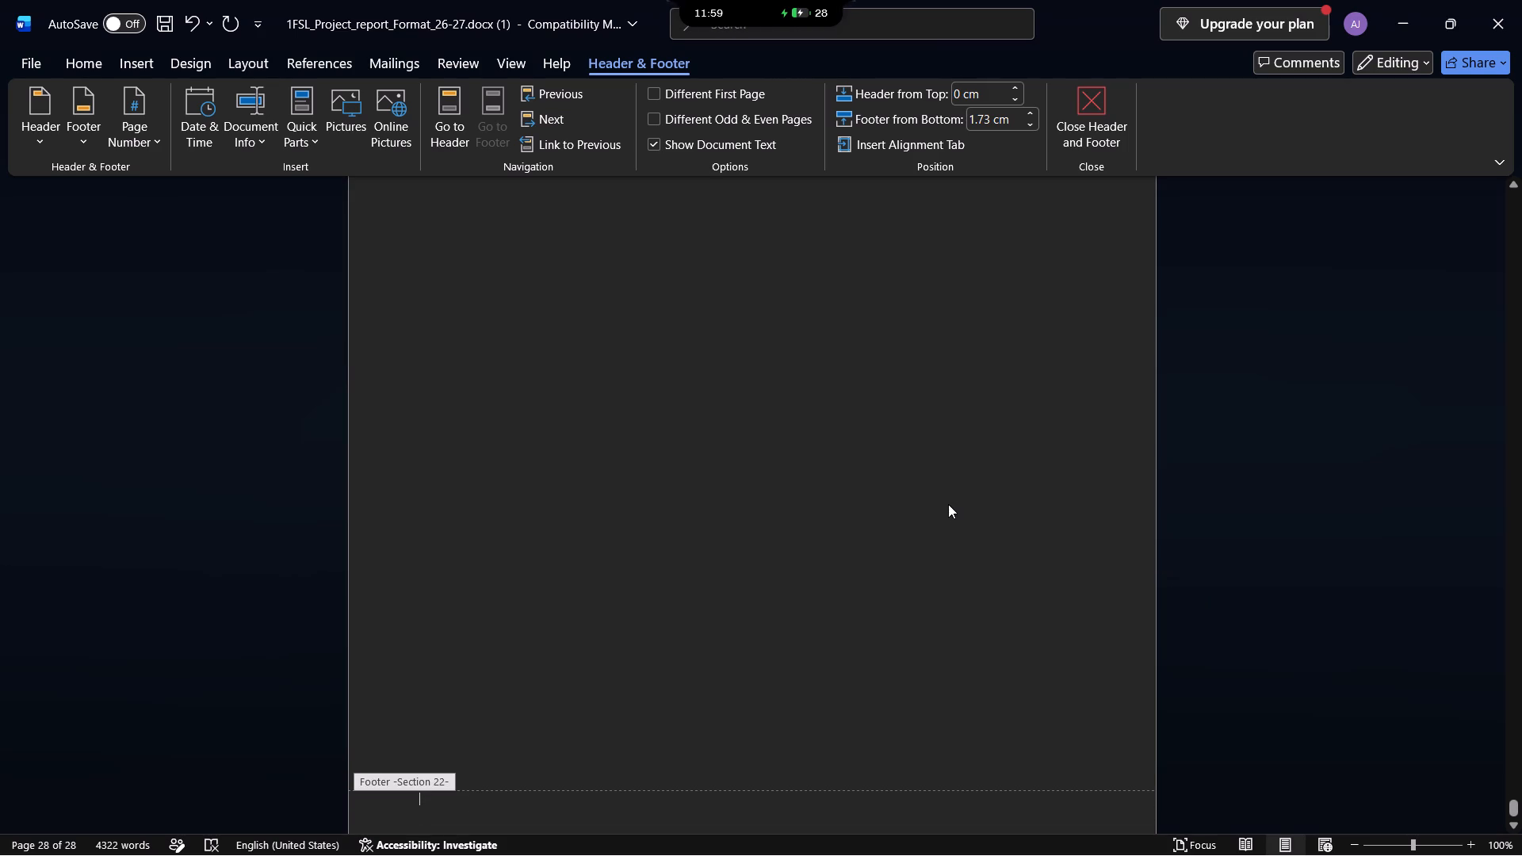
left_click(948, 504)
triple_click(948, 504)
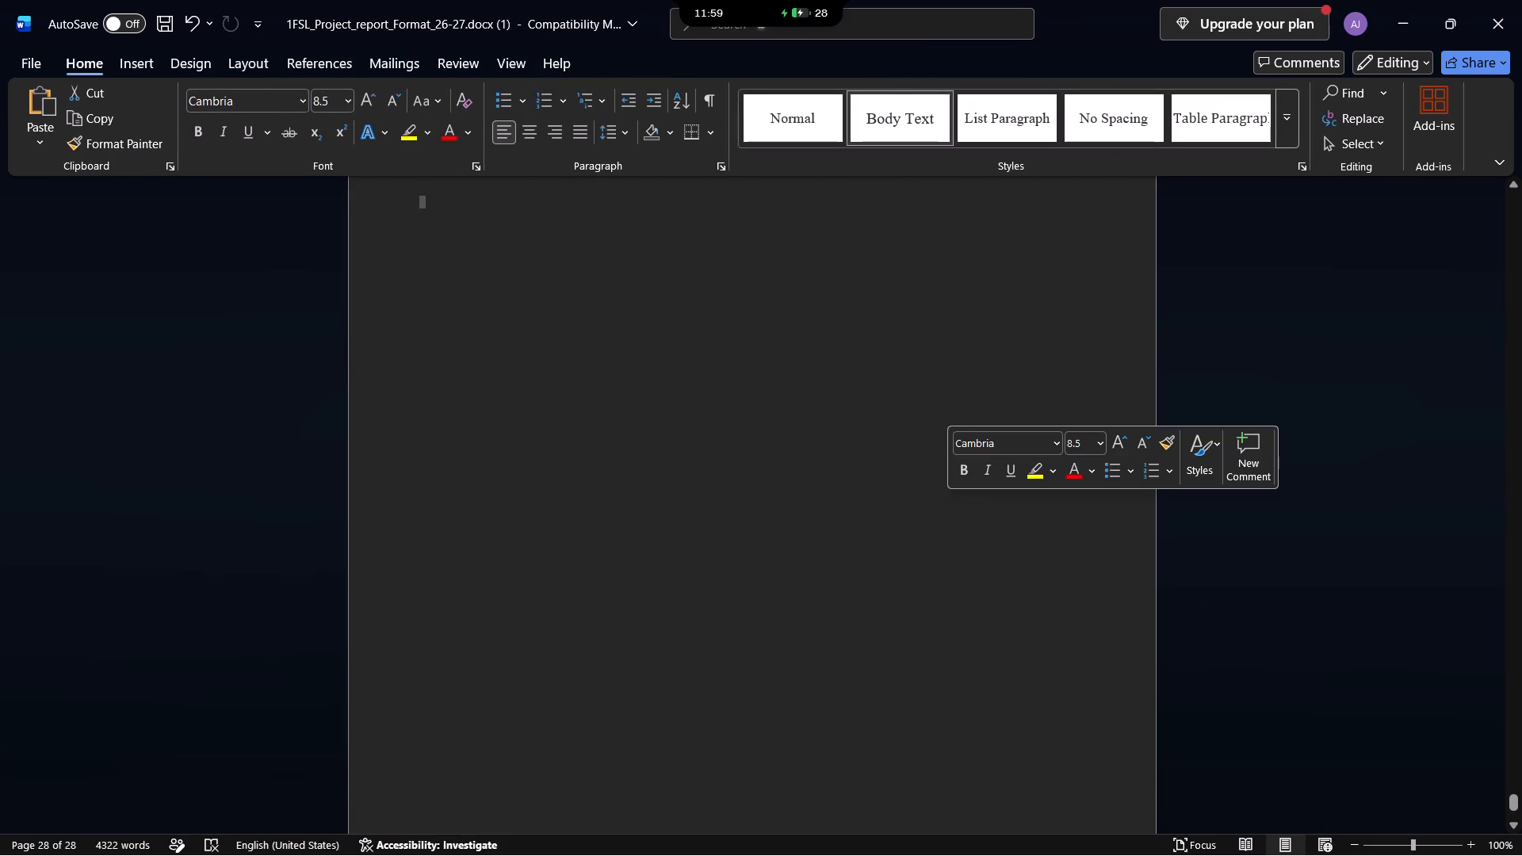
left_click(948, 504)
left_click(954, 576)
key("BackSpace")
key("BackSpace")
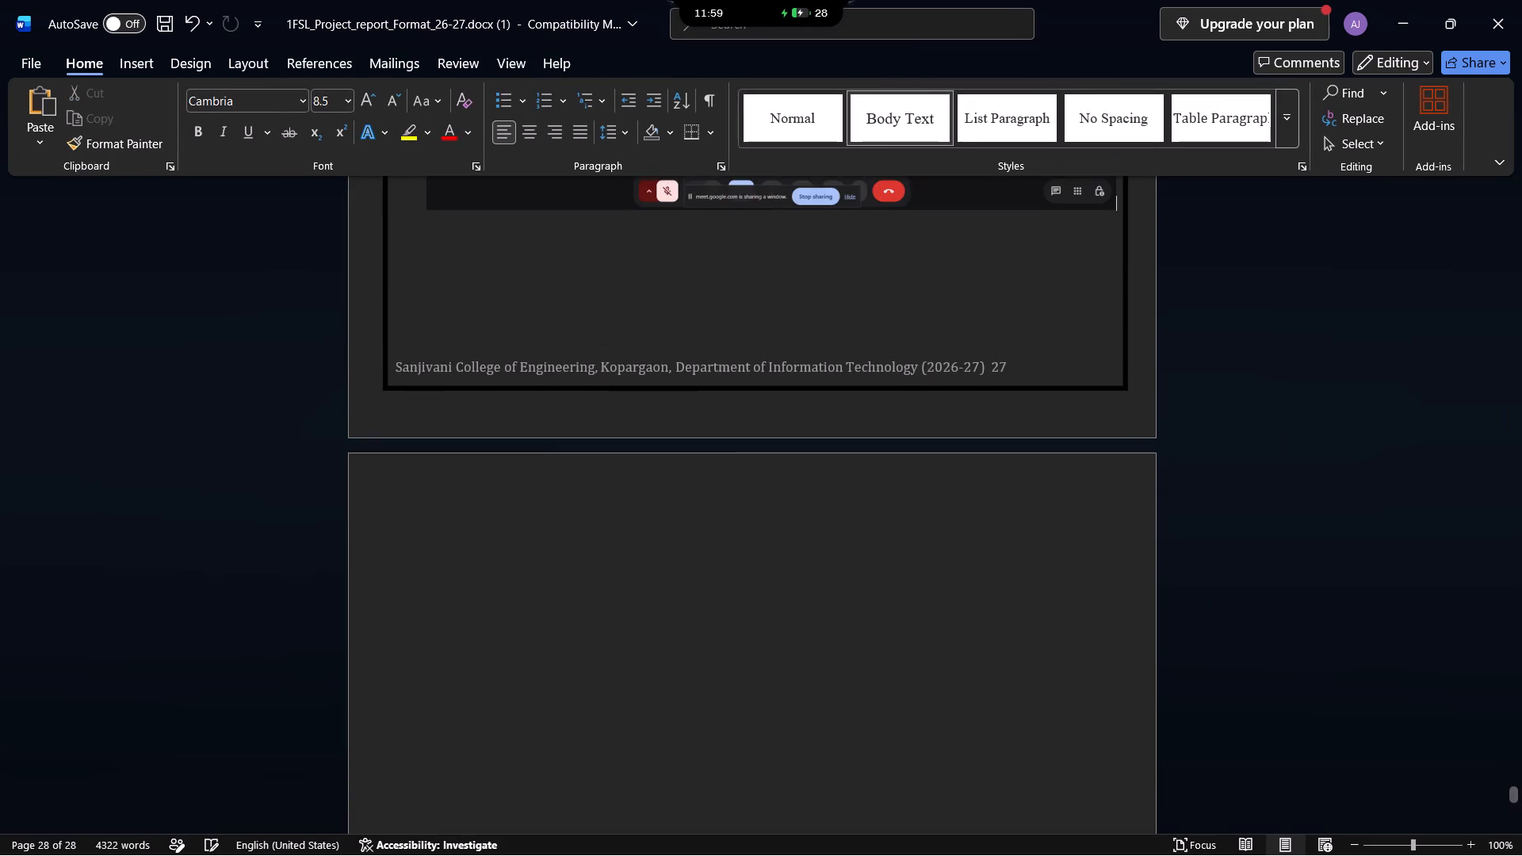
Open the print preview of the whole project report.
scroll(954, 576, "up", 19)
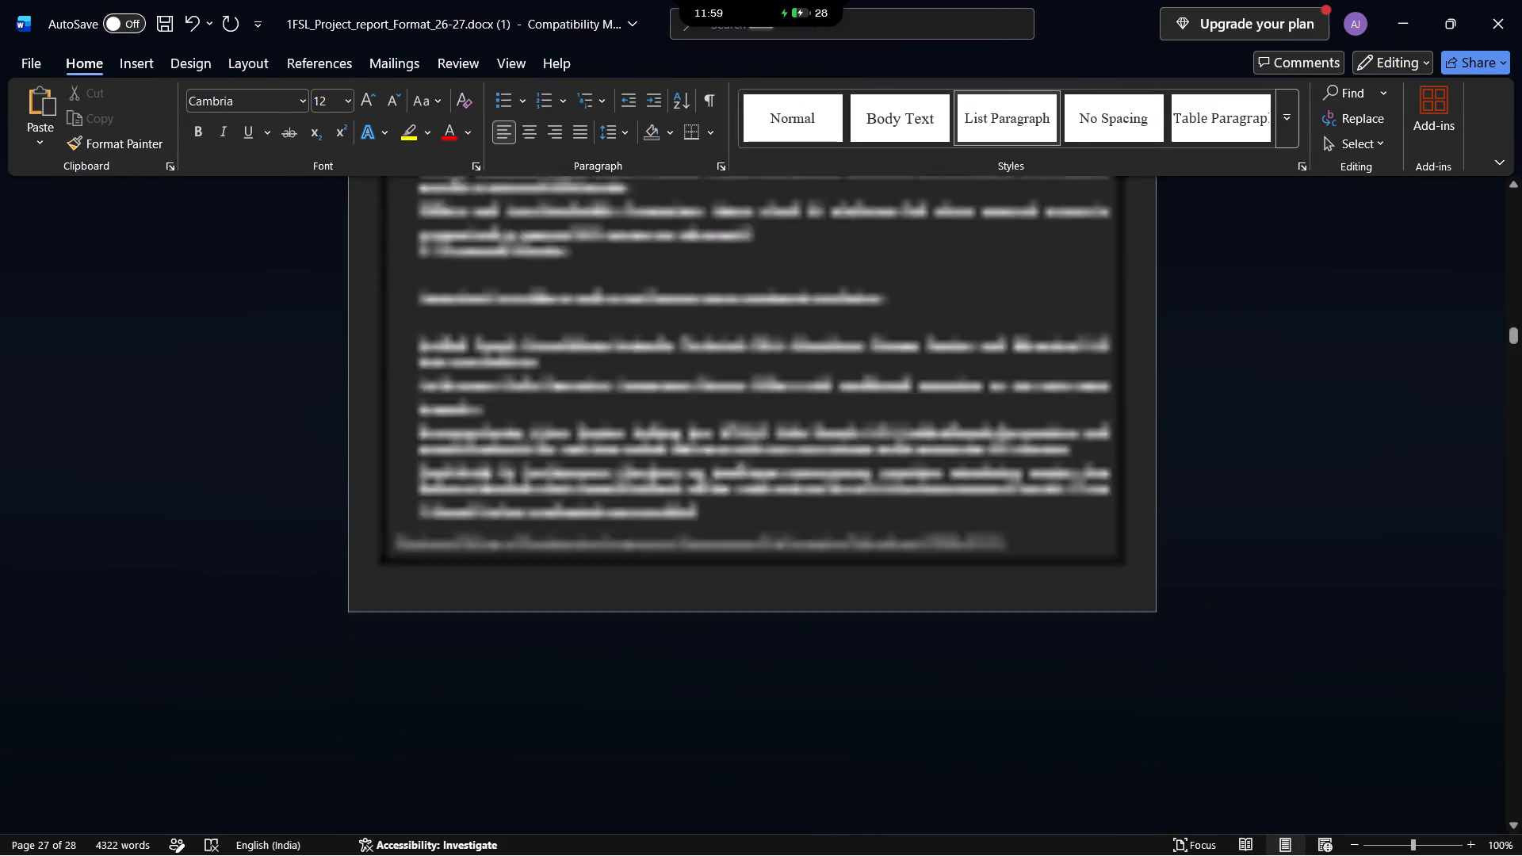
scroll(954, 576, "up", 6)
key("ctrl+p")
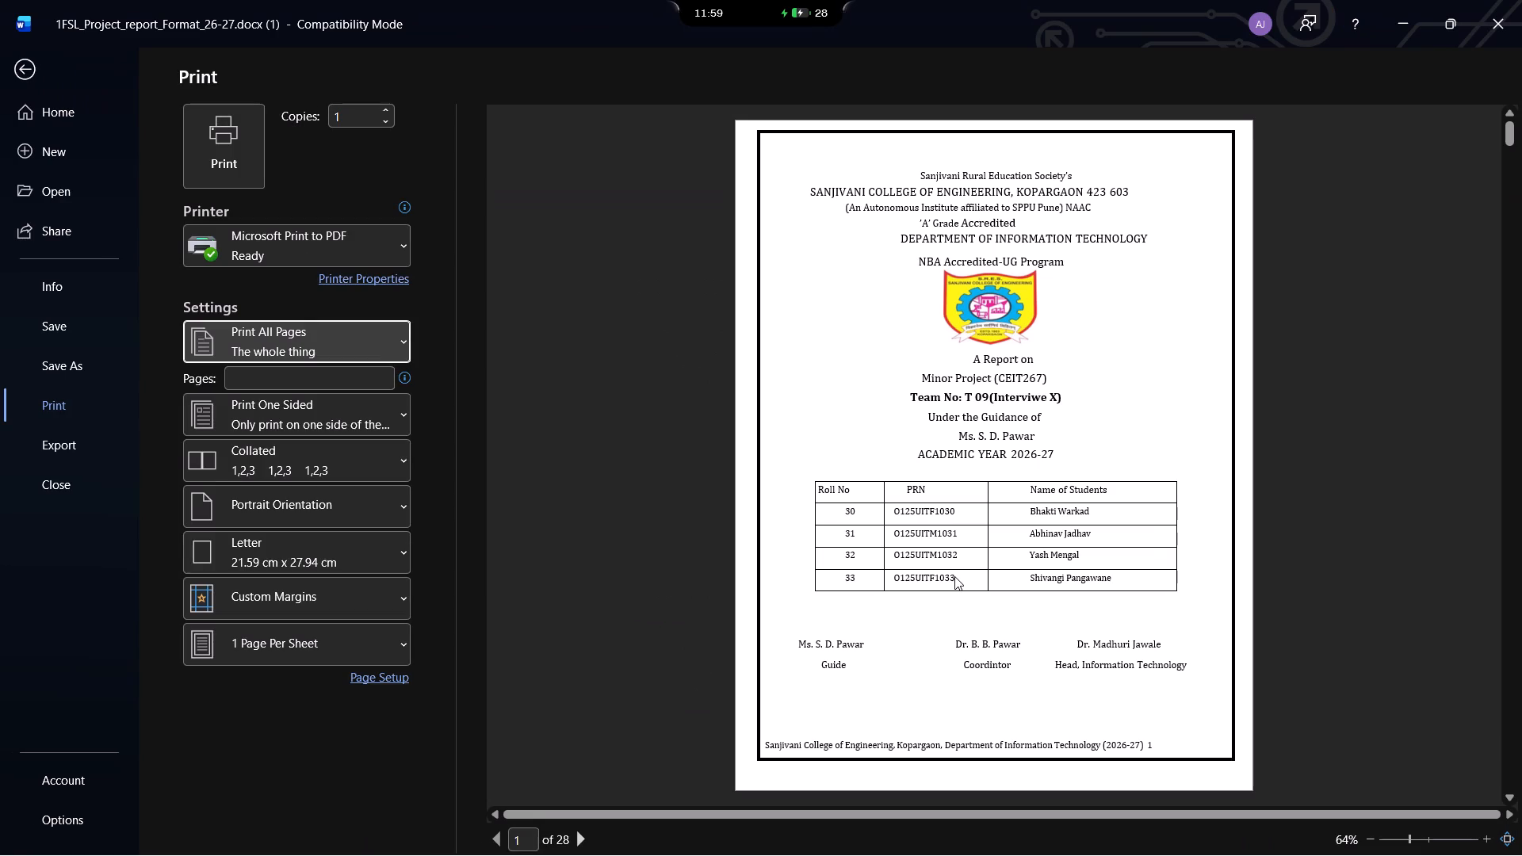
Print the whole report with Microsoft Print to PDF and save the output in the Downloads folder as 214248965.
left_click(232, 148)
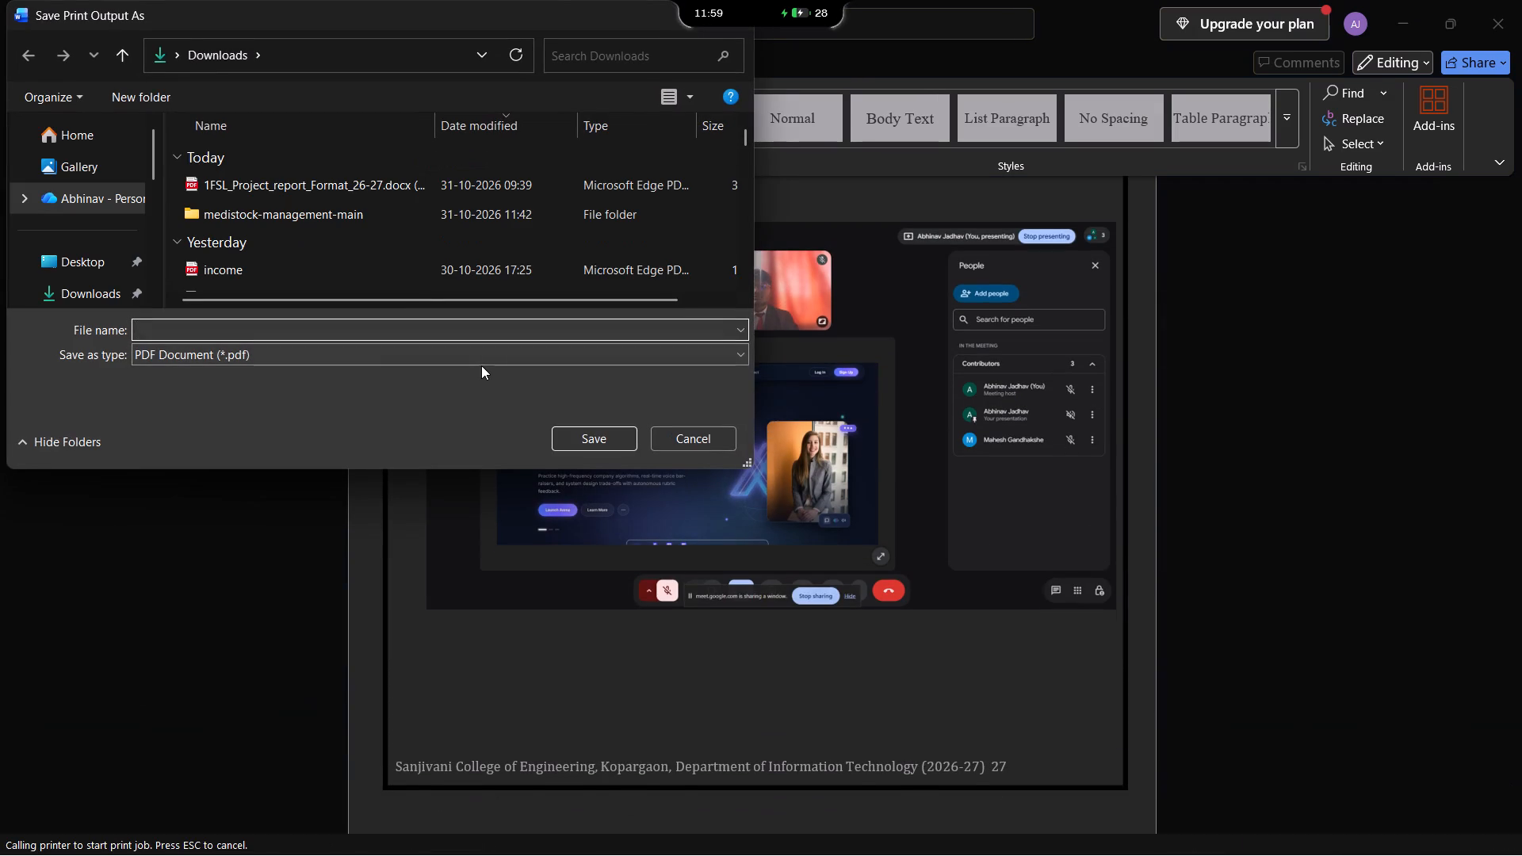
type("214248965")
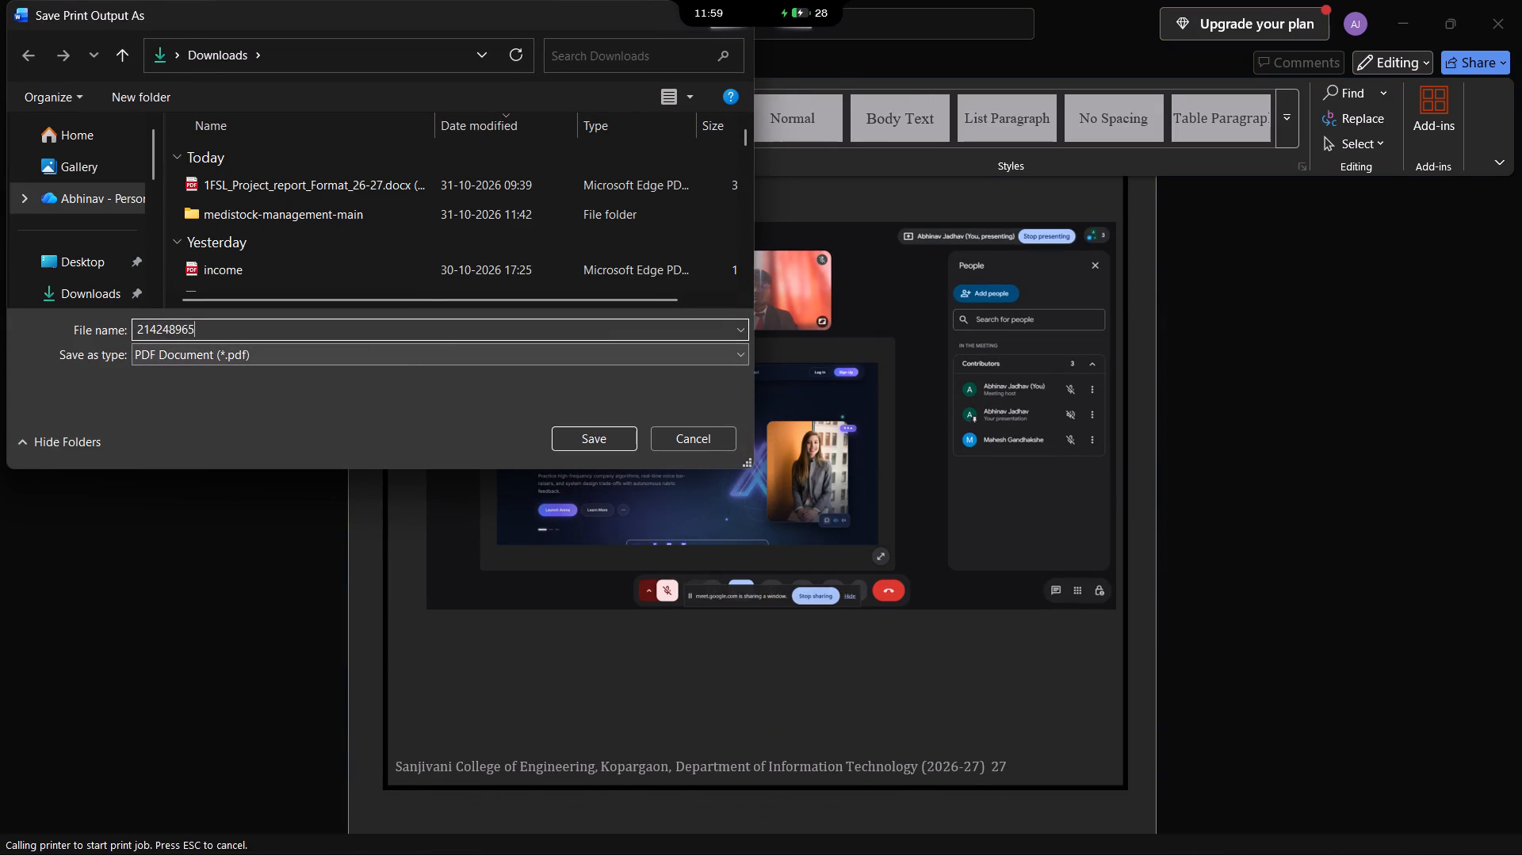
left_click(120, 288)
key("Return")
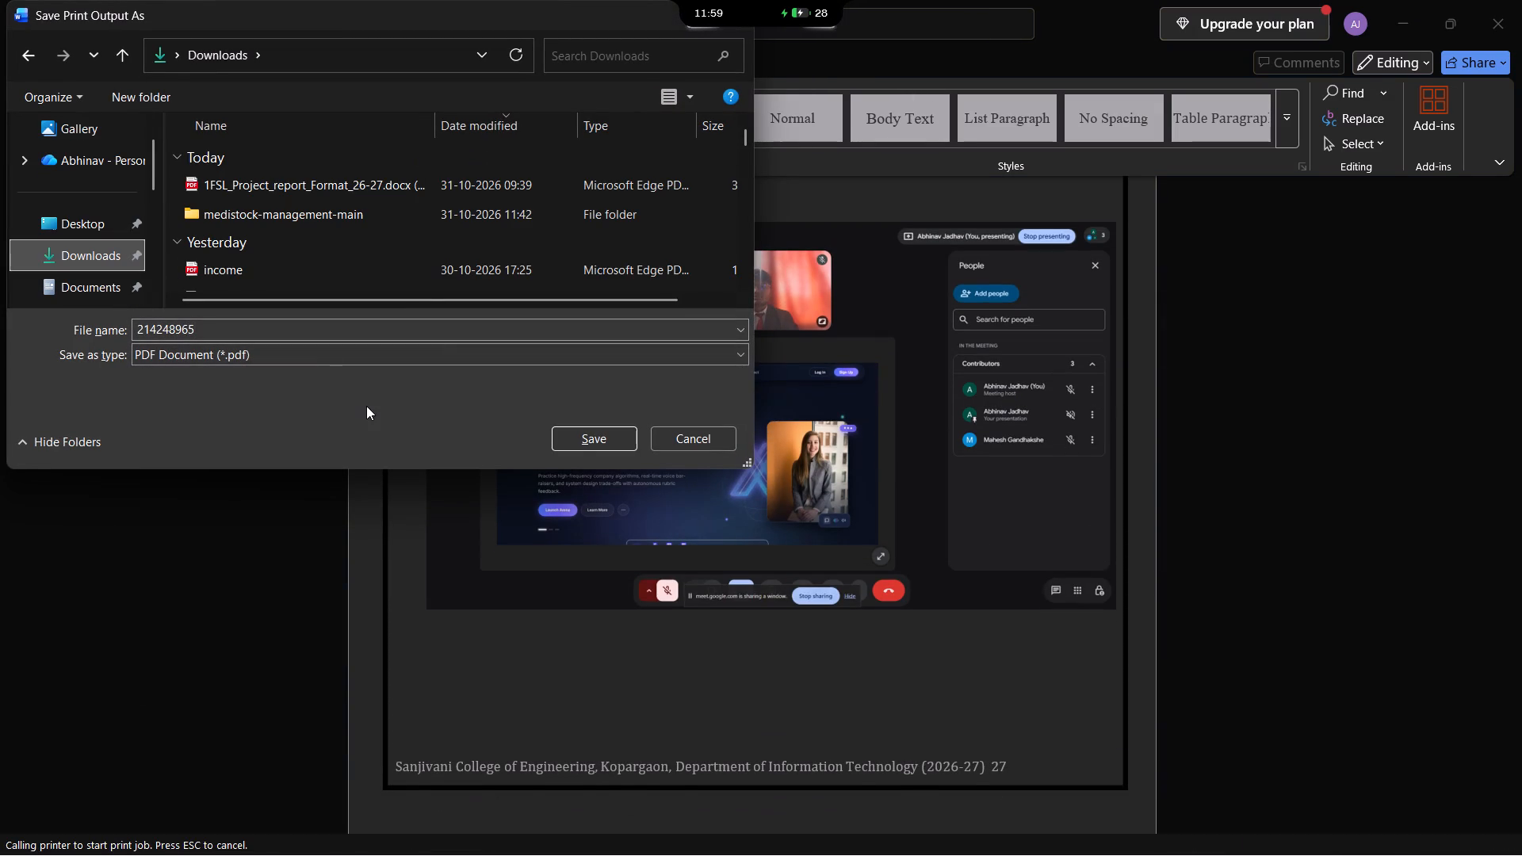
left_click(582, 426)
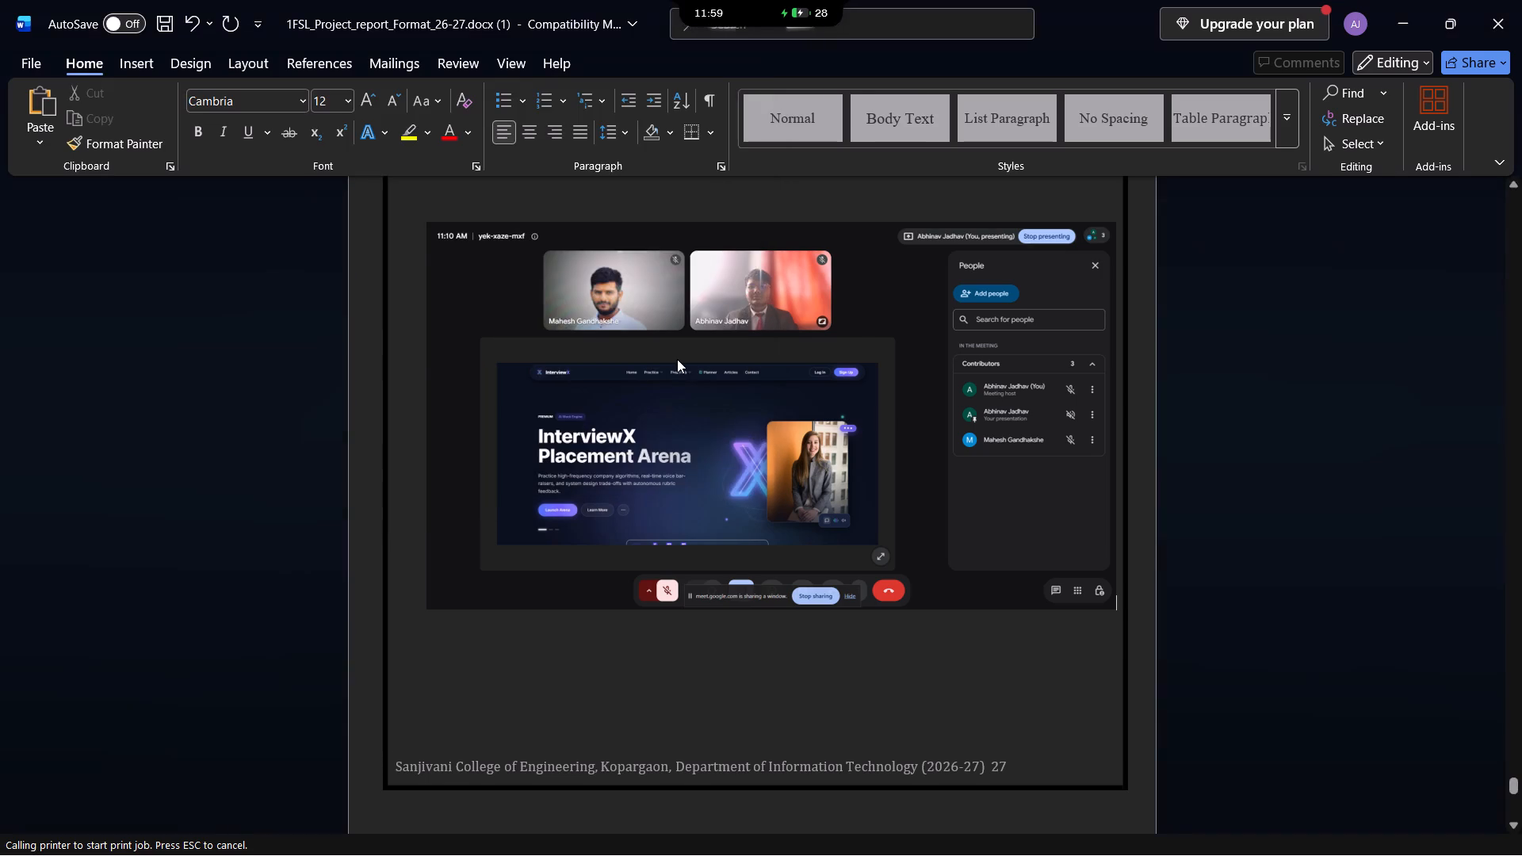
Switch from the Word report to the WhatsApp window.
key("alt+Tab")
key("alt+Tab")
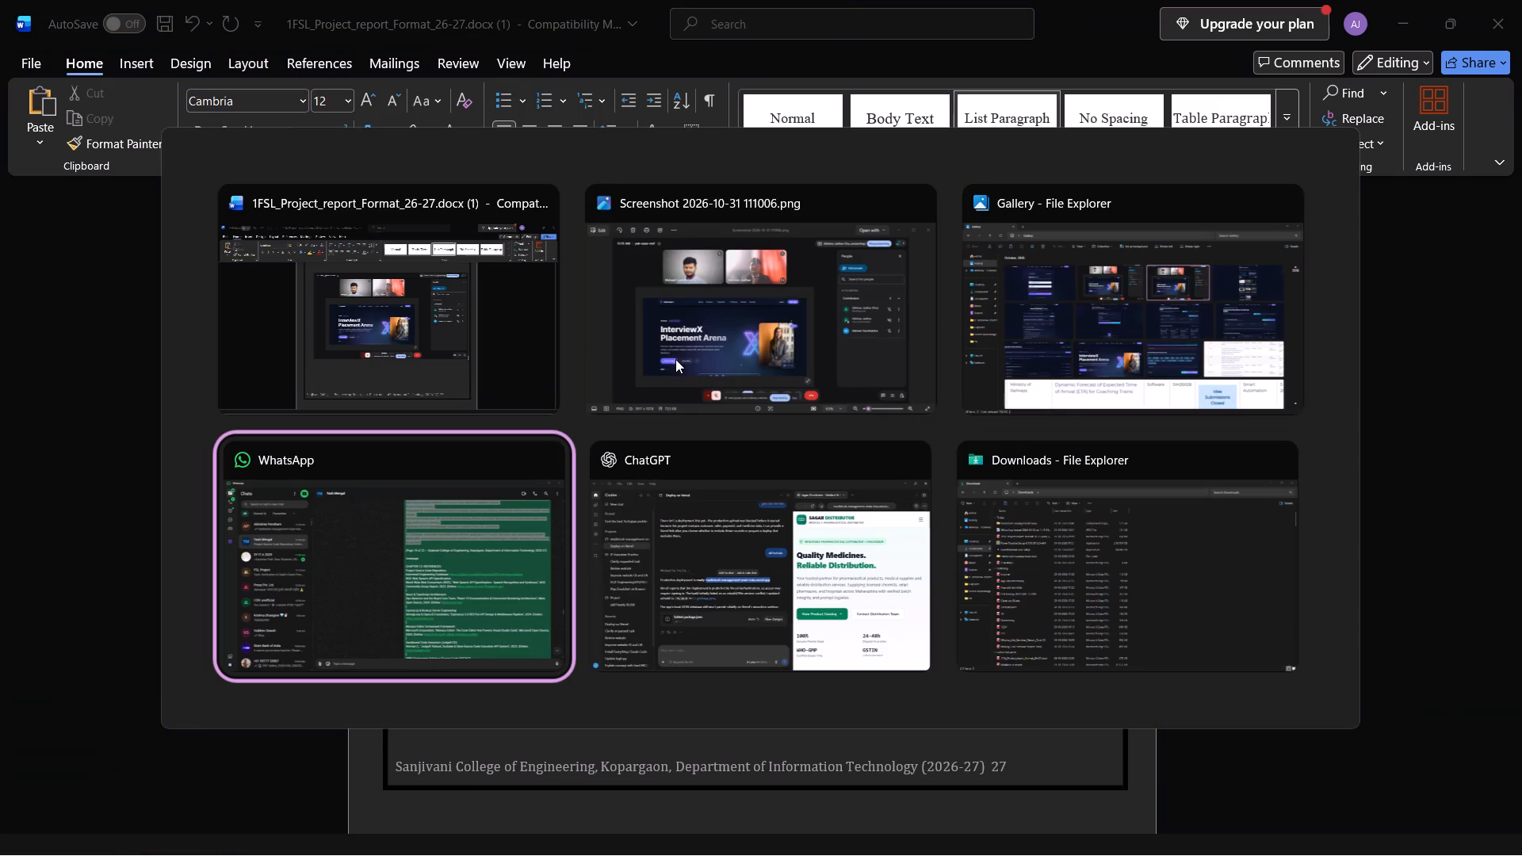
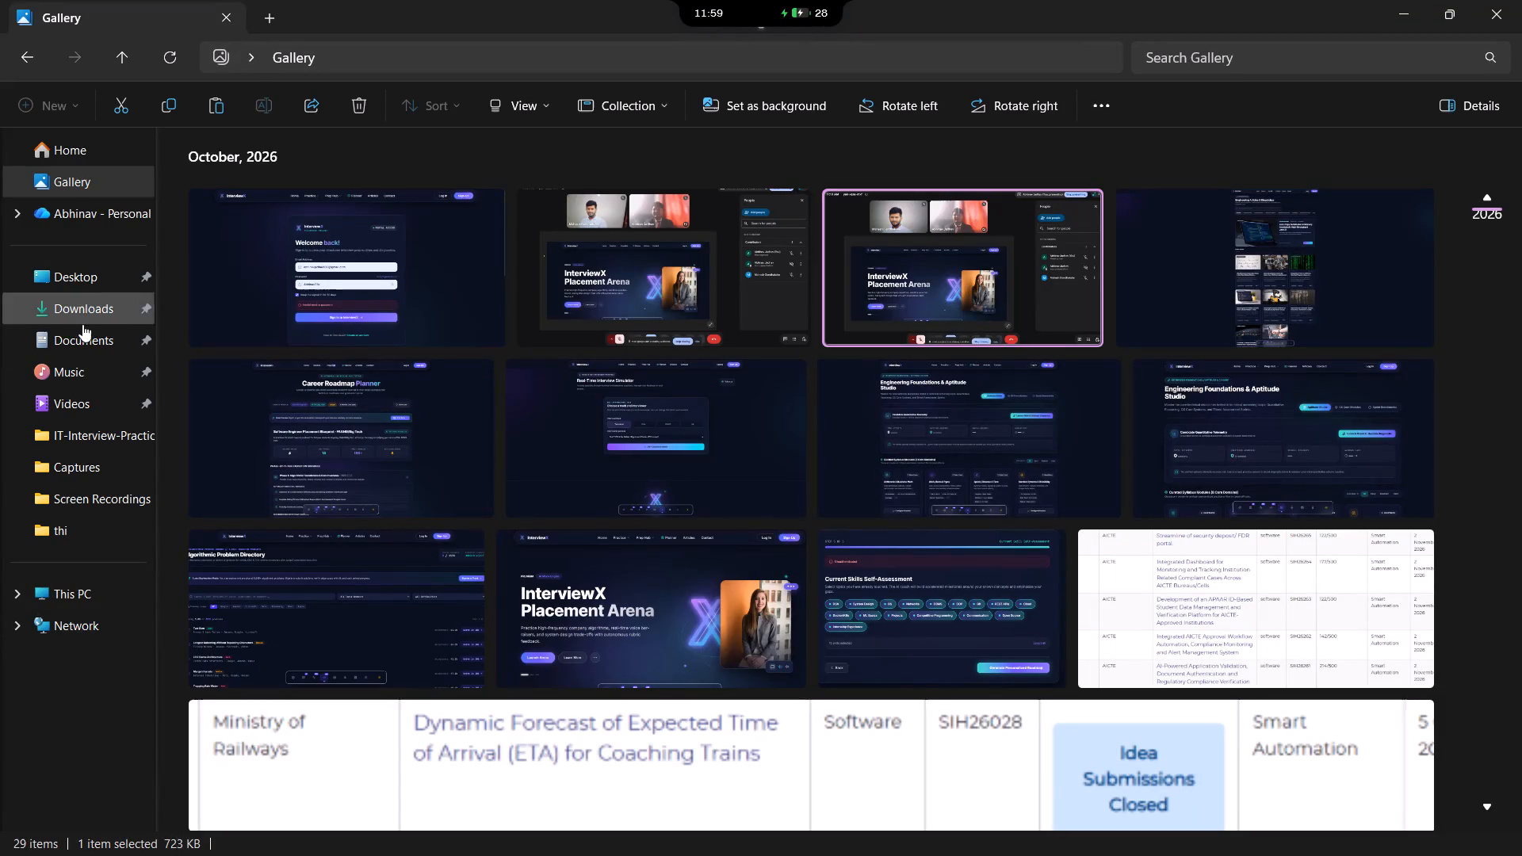
Open the Downloads folder in File Explorer and select the newly exported project report PDF, the most recent file from today.
left_click(83, 325)
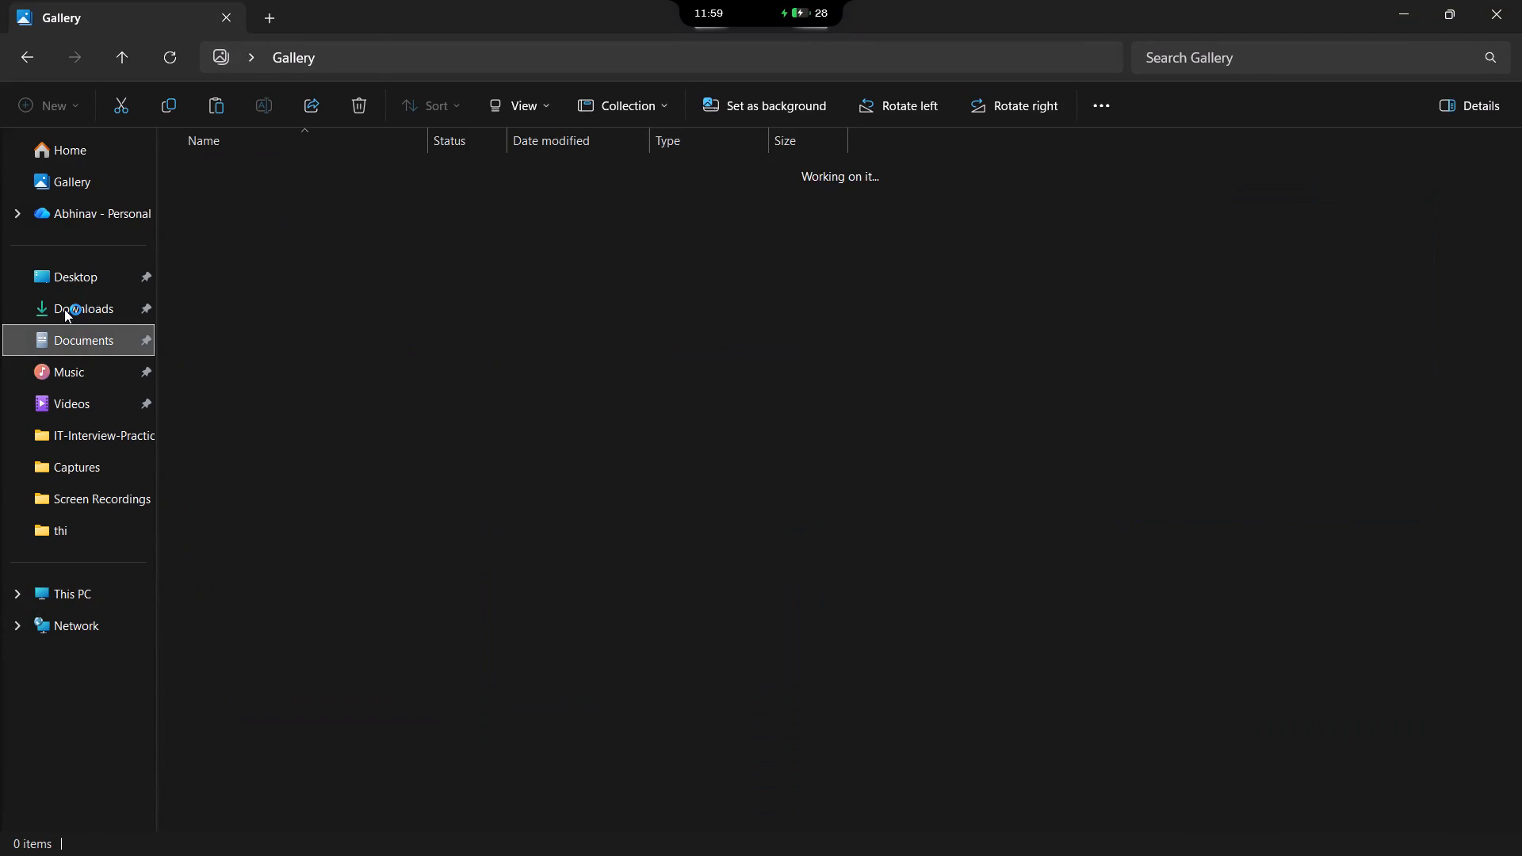
left_click(64, 309)
left_click(252, 193)
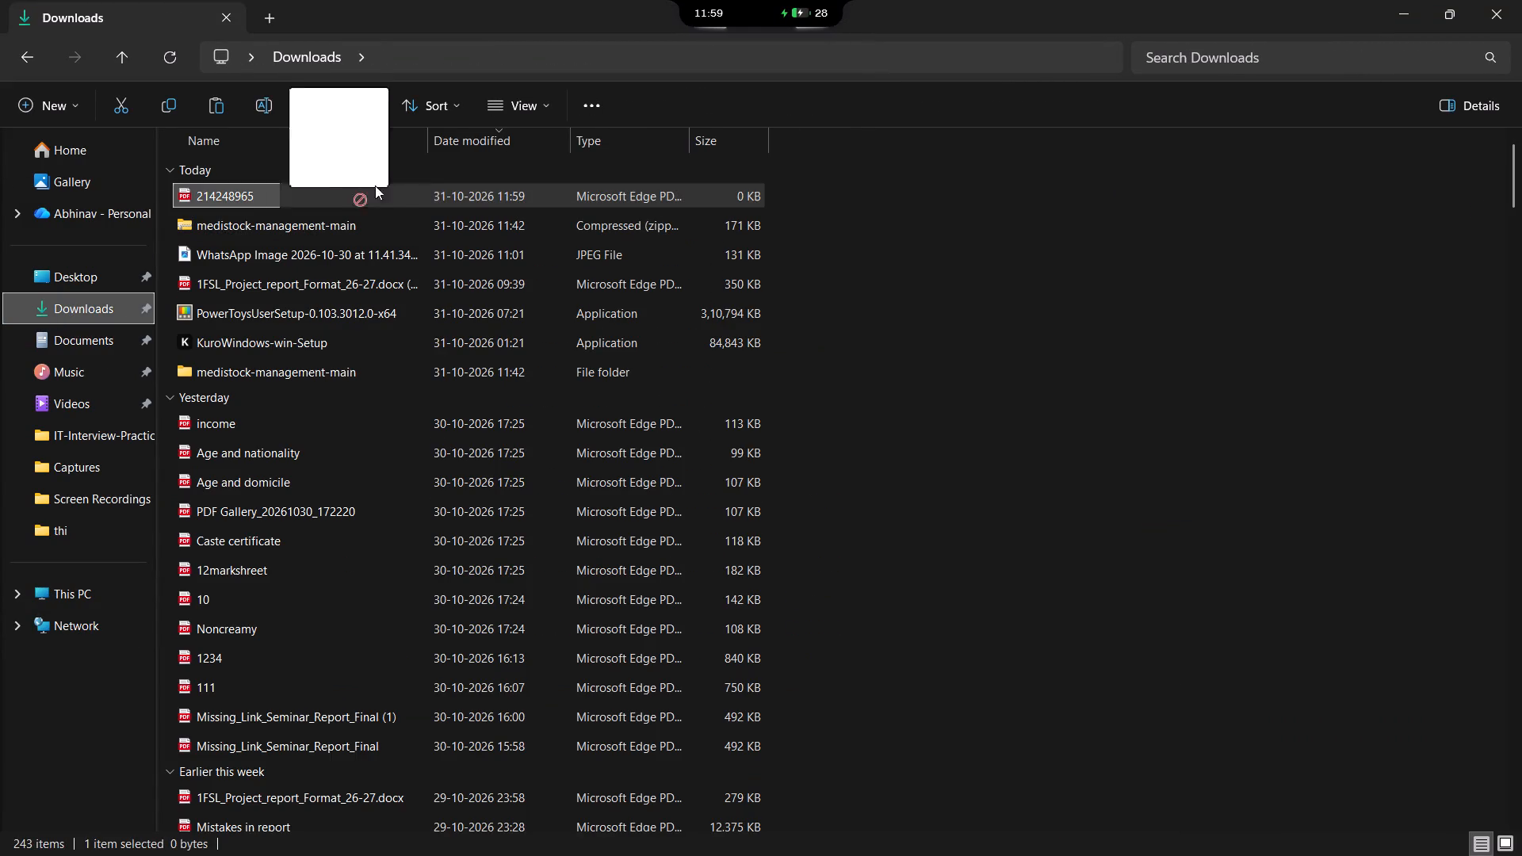
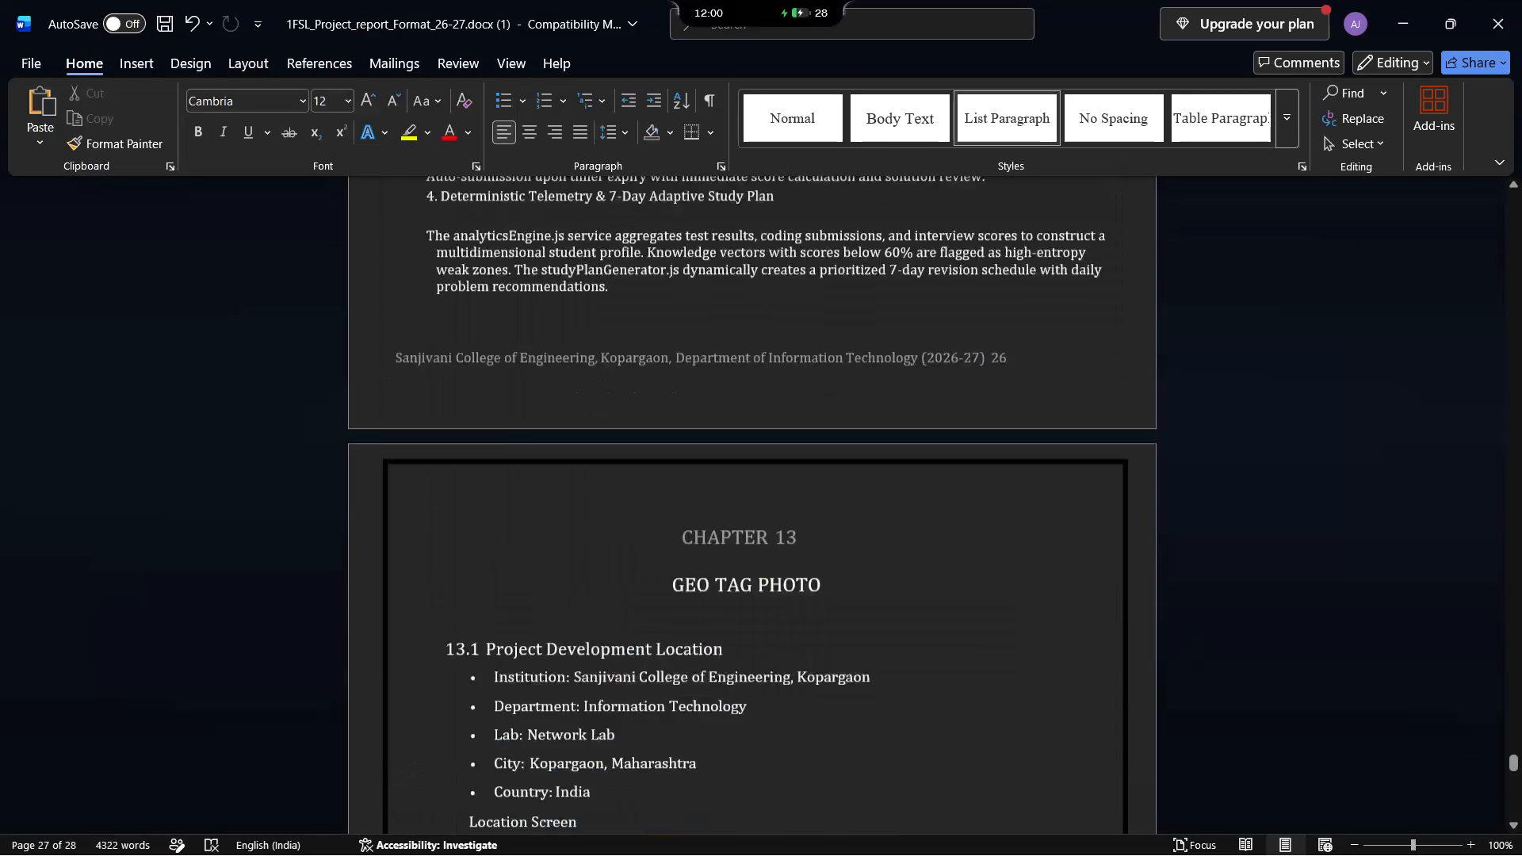
Place the cursor in the empty Page No. cell of the Abstract row in the INDEX table.
scroll(938, 372, "up", 14)
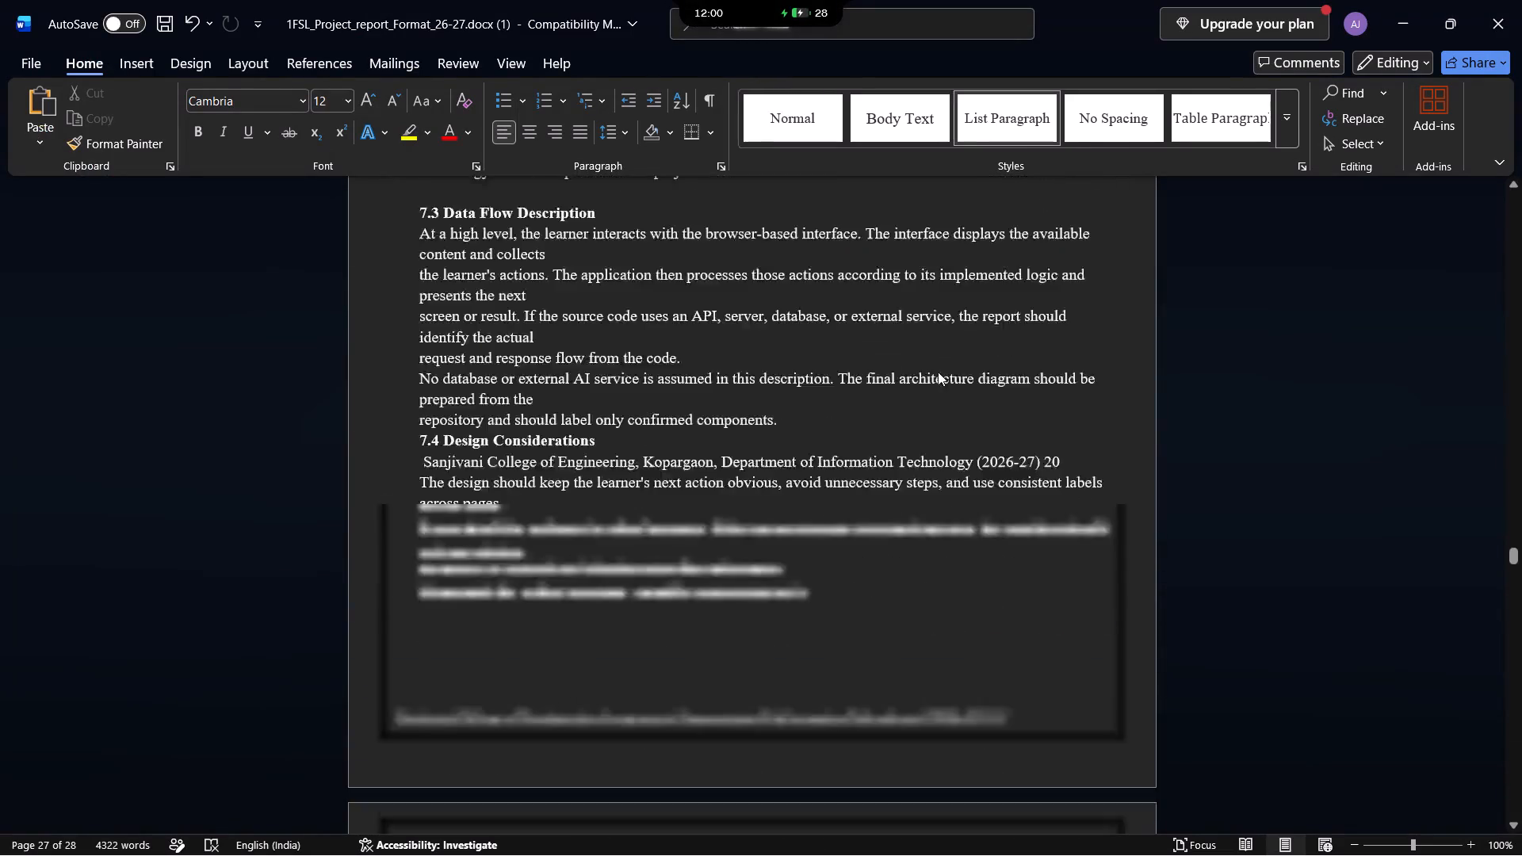
scroll(938, 372, "down", 2)
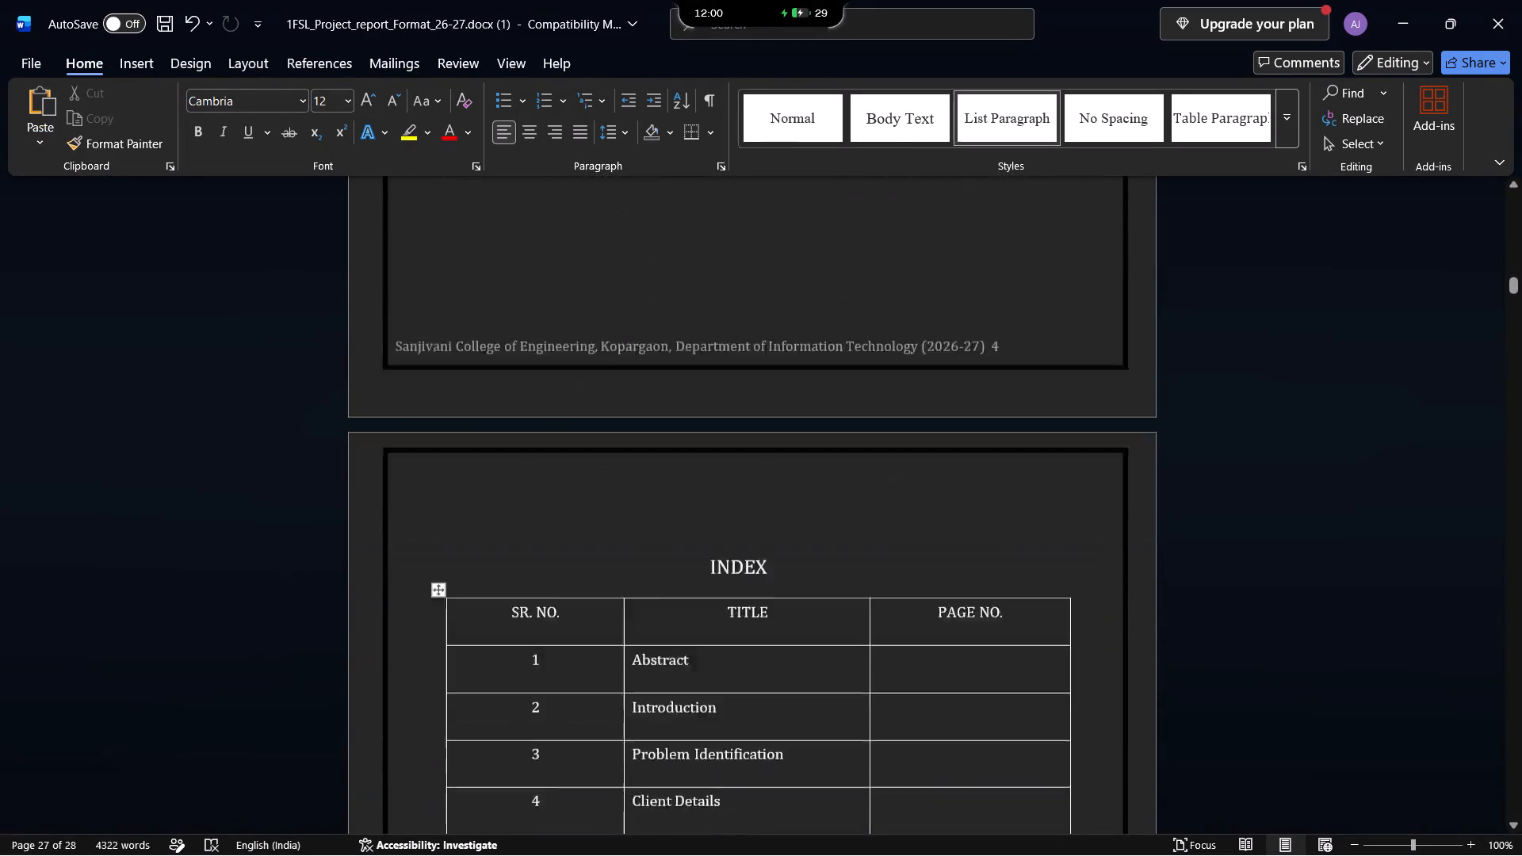
scroll(938, 372, "down", 1)
left_click(940, 437)
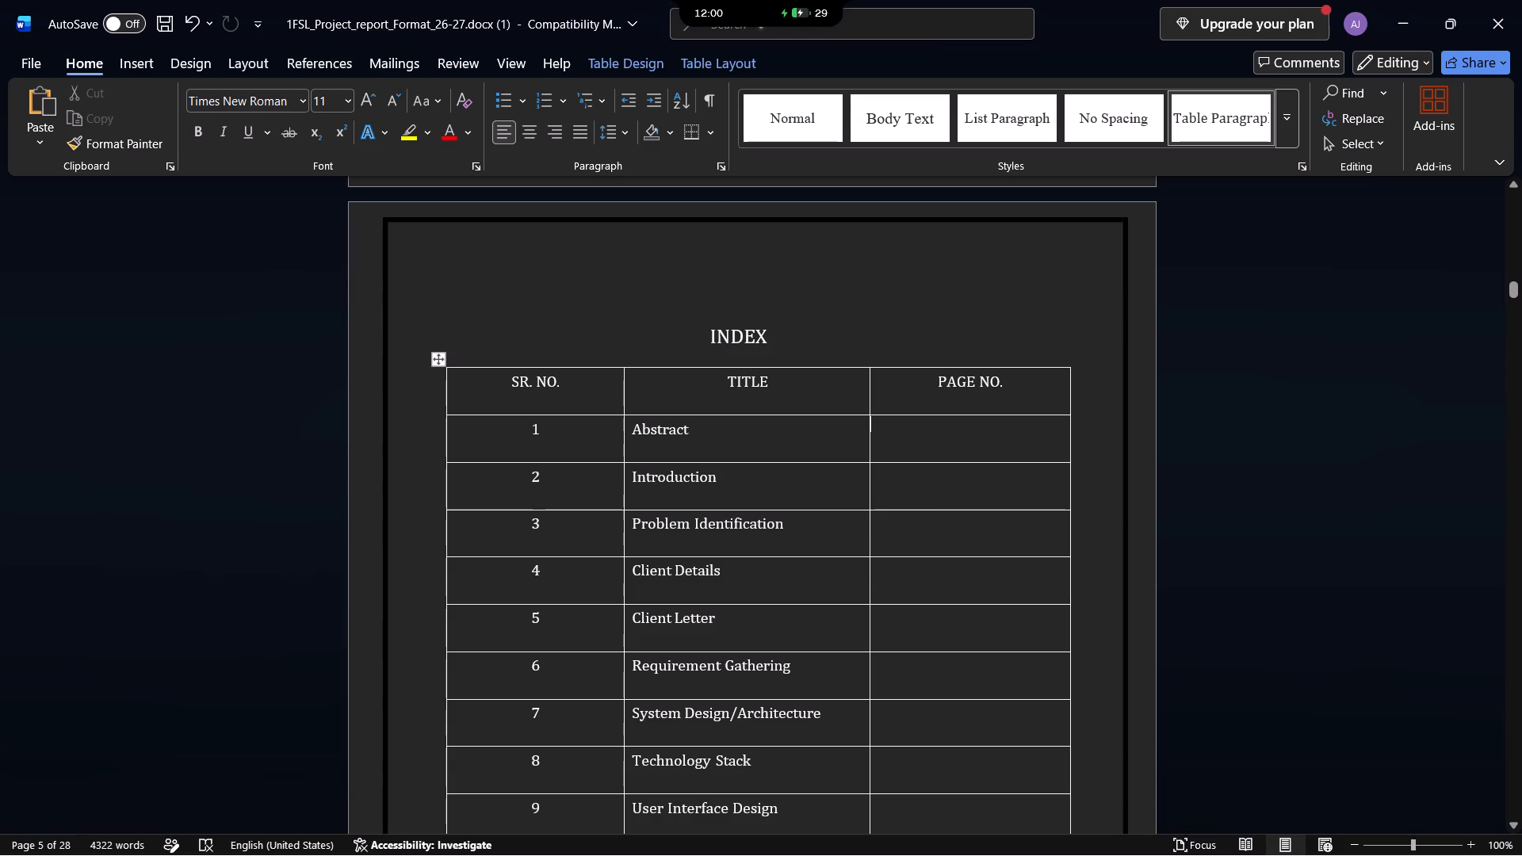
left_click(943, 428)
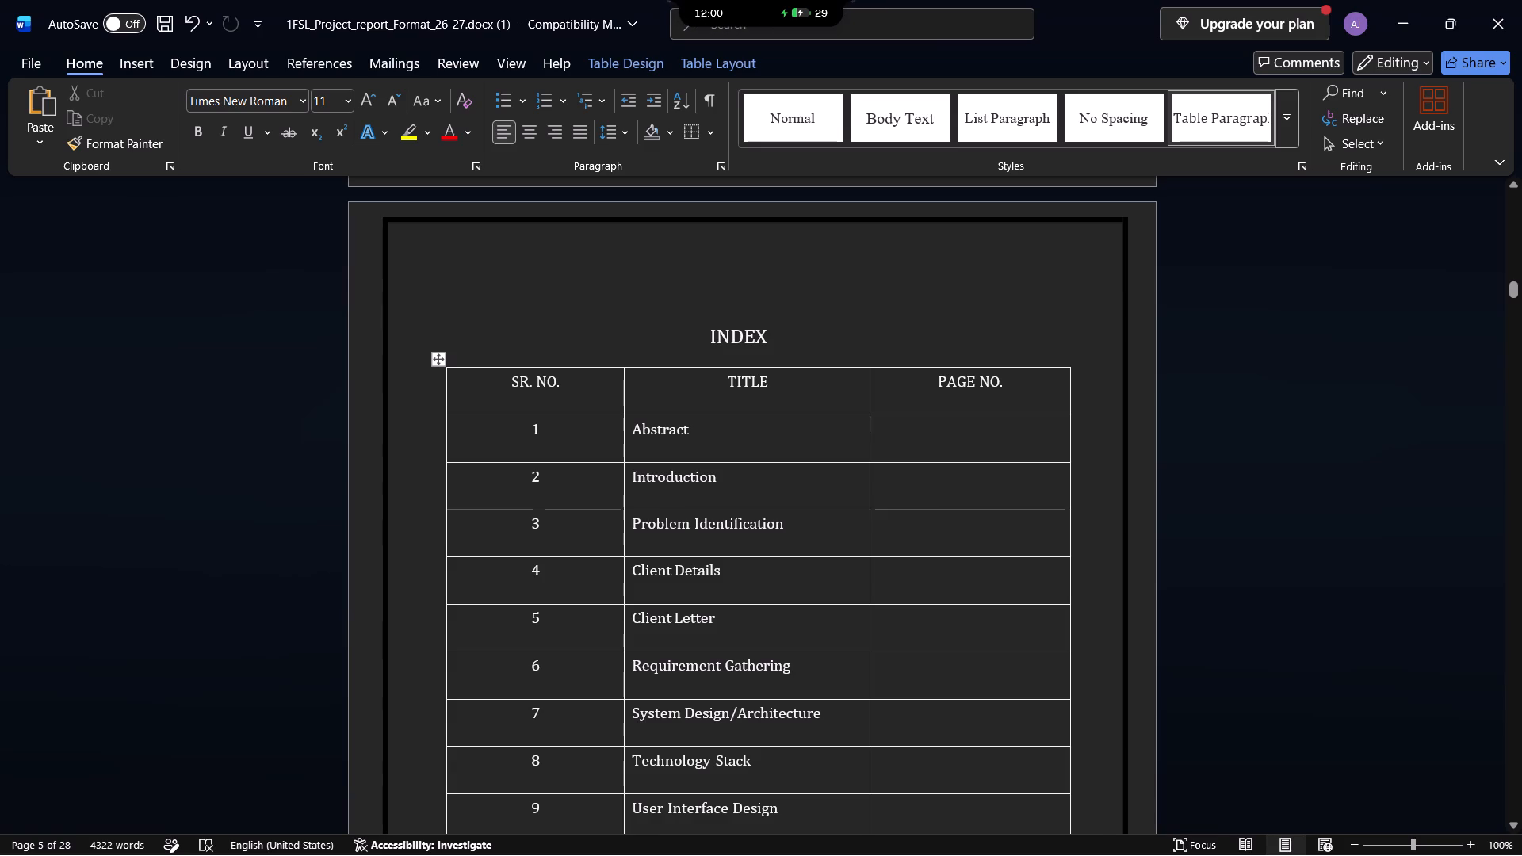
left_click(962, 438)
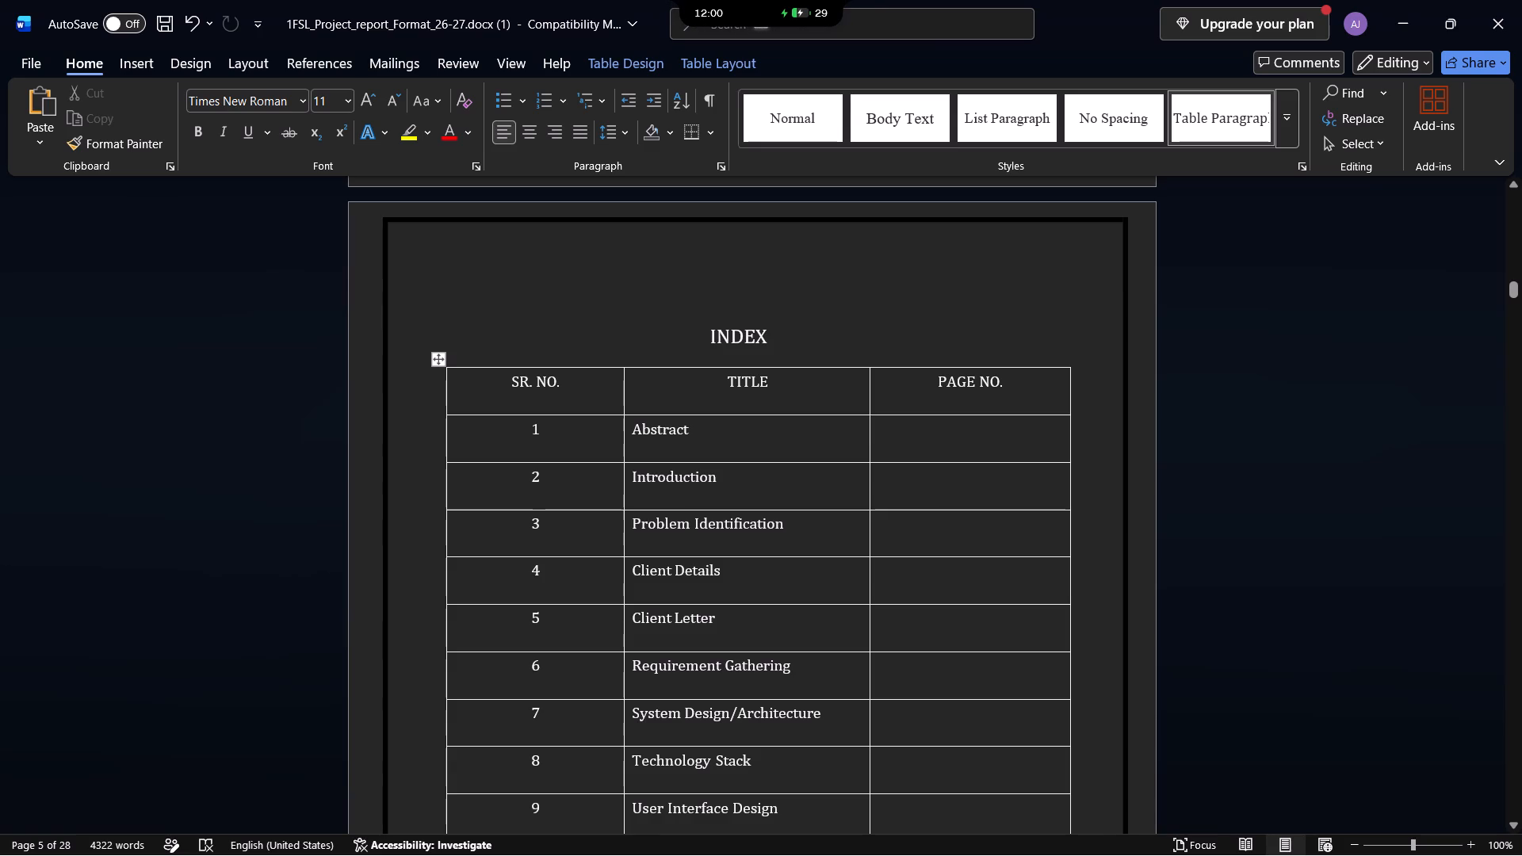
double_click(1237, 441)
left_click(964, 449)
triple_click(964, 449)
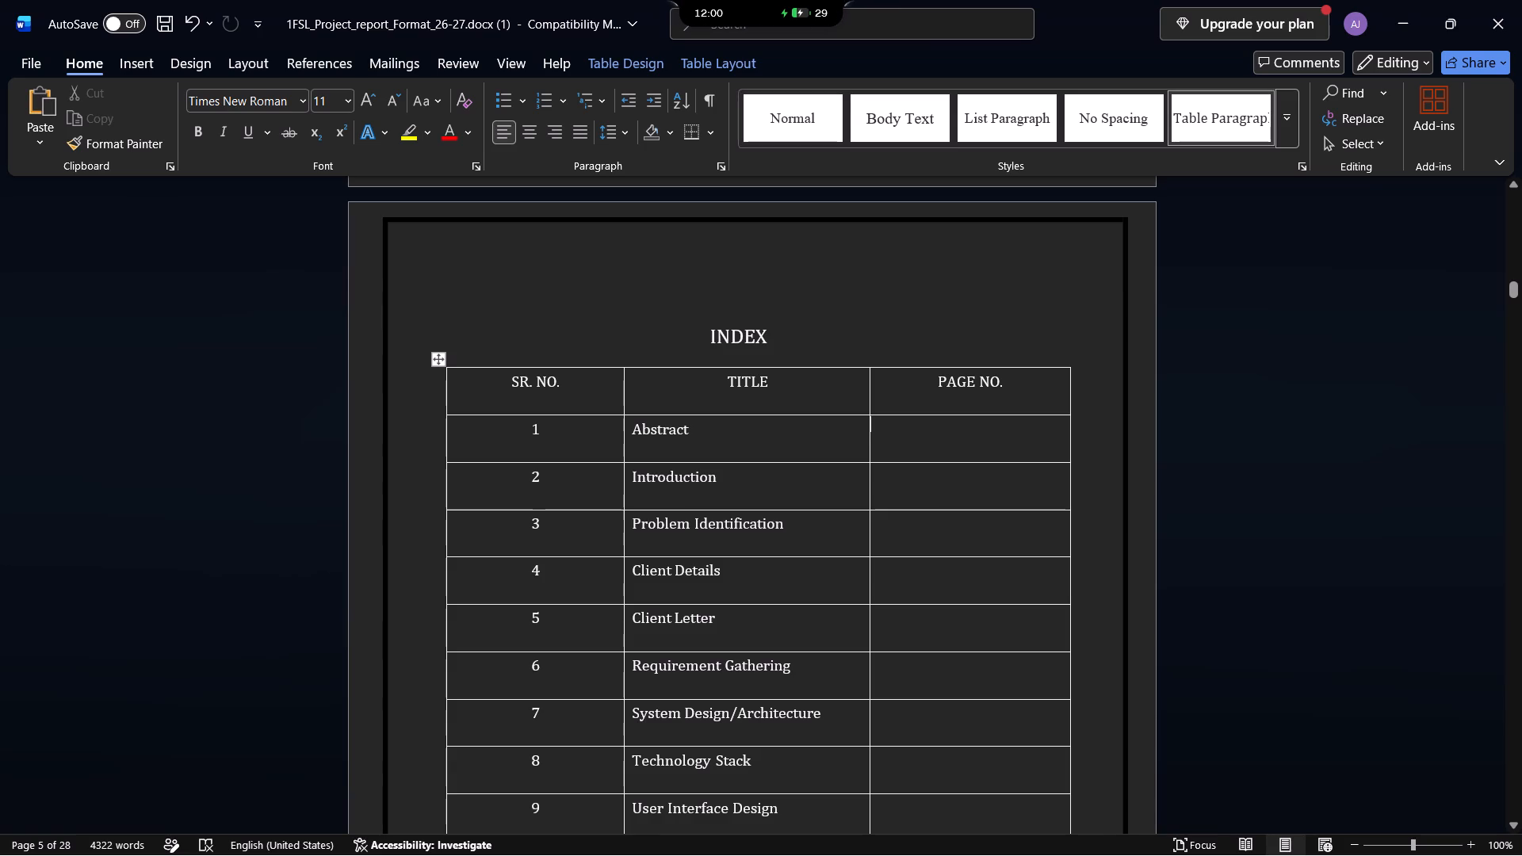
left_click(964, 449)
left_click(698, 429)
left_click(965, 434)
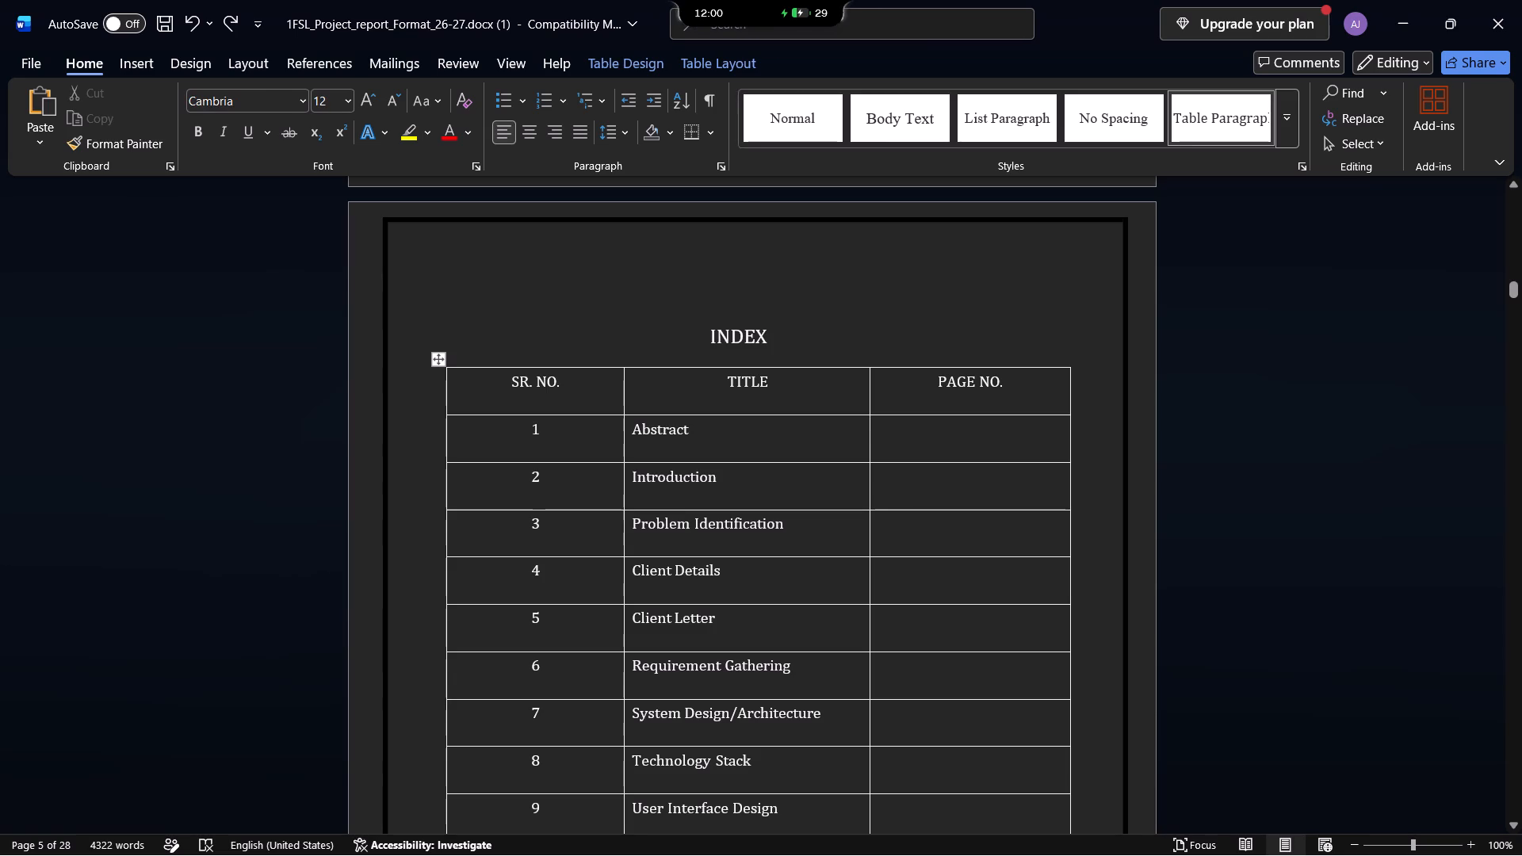
Widen the blank day and month gaps in the Declaration page's Date line with extra spaces.
scroll(516, 301, "up", 3)
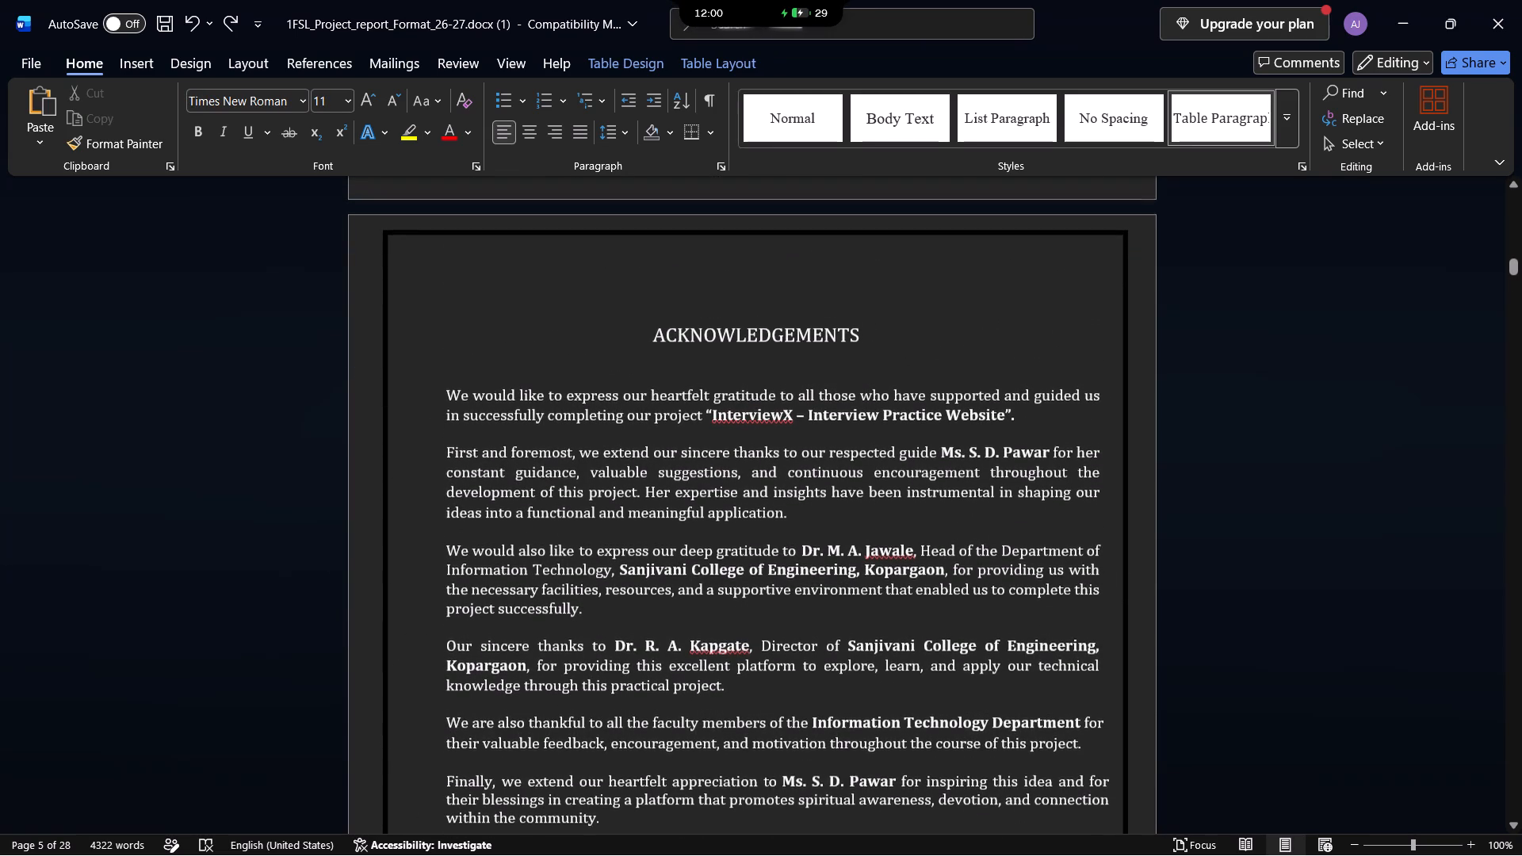
scroll(545, 323, "up", 1)
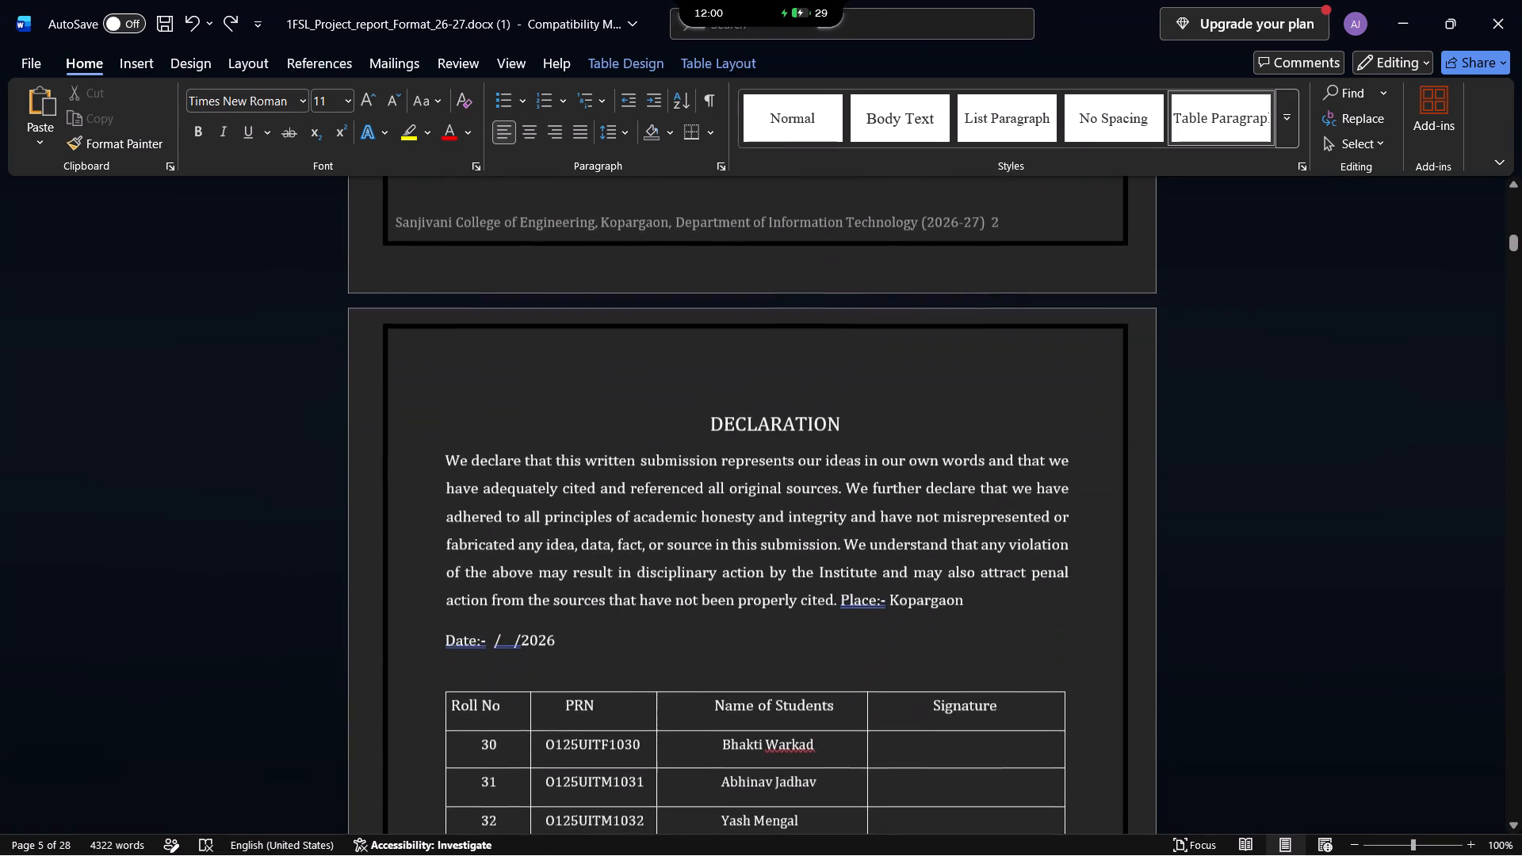
scroll(545, 323, "up", 1)
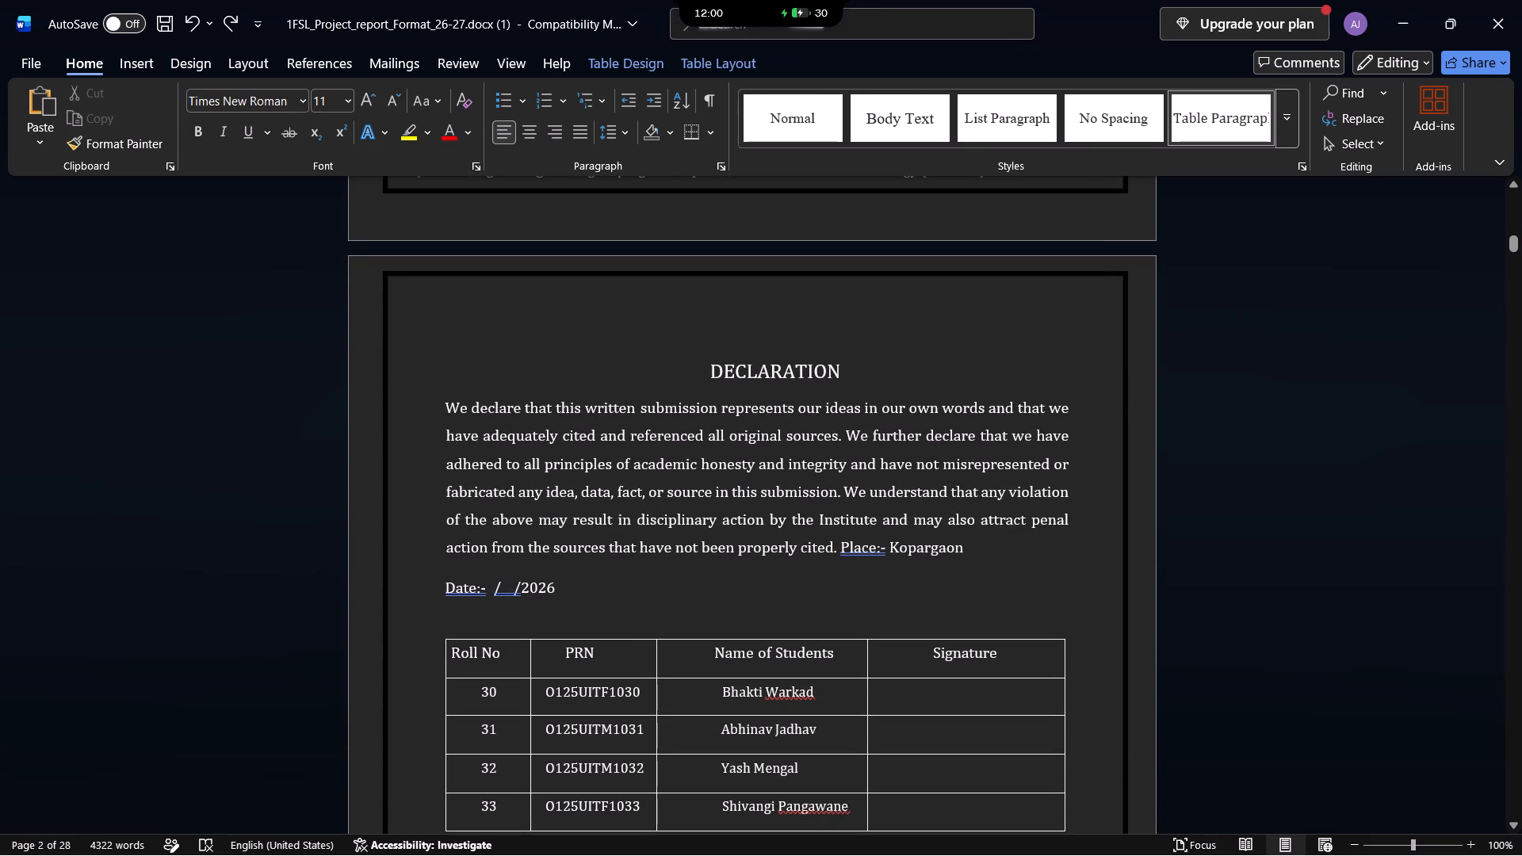
left_click(488, 589)
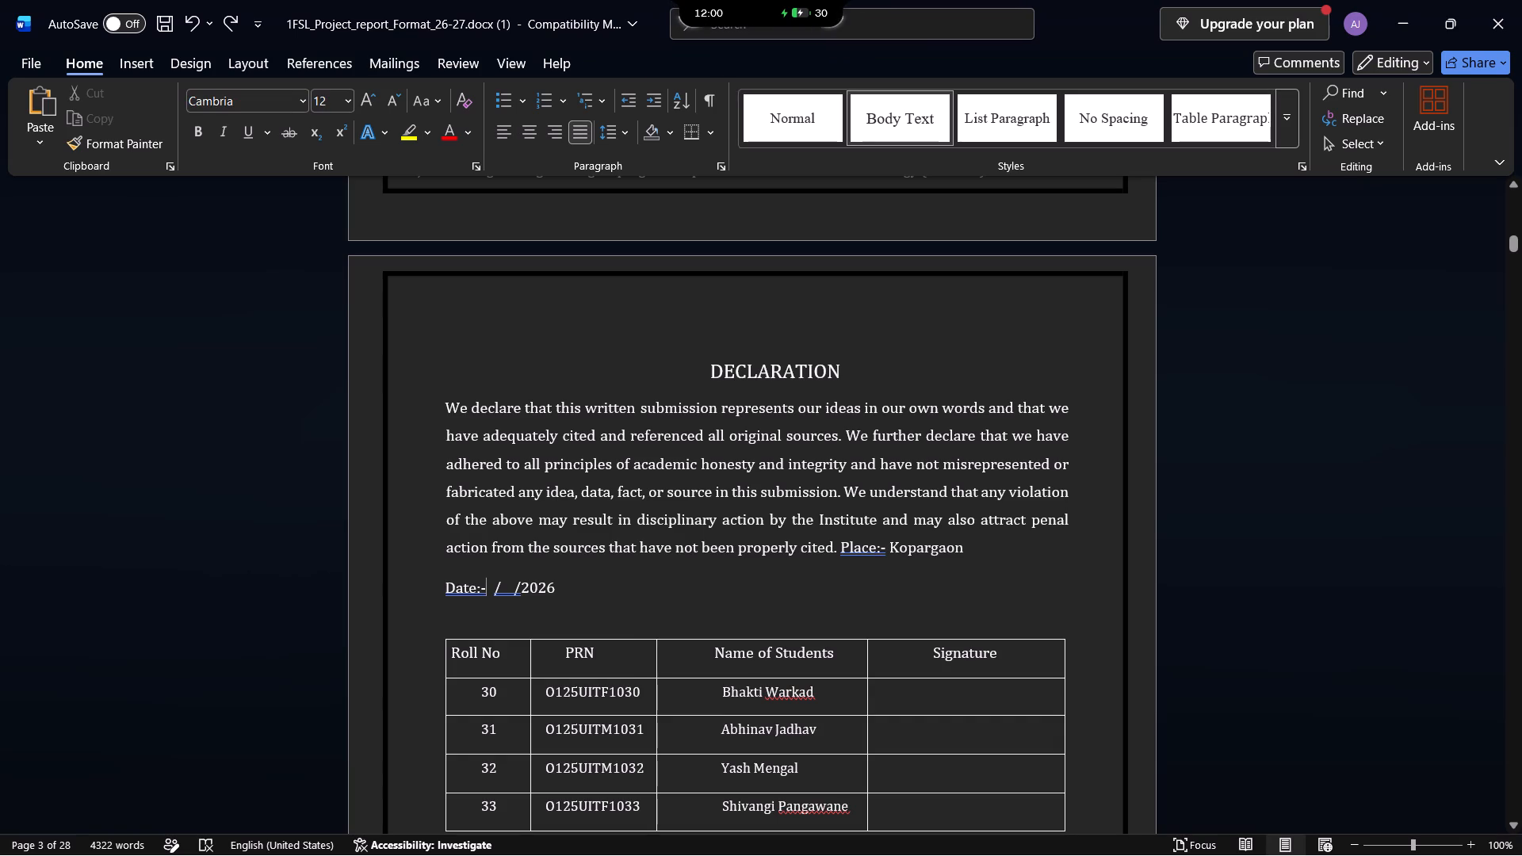
key("space")
key("space")
type("v")
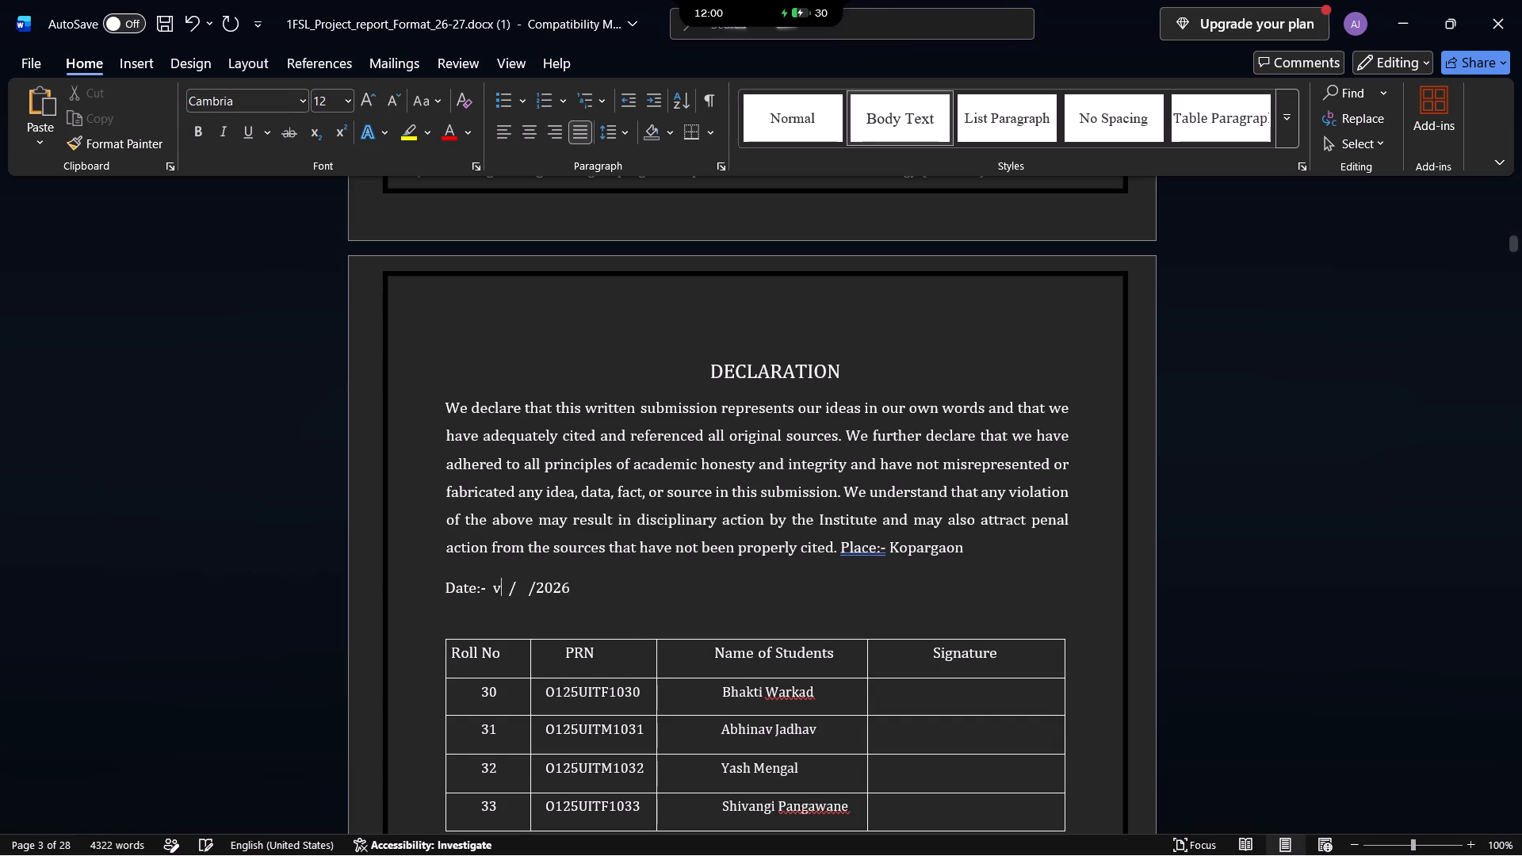
key("BackSpace")
key("v")
key("BackSpace")
key("space")
left_click(649, 590)
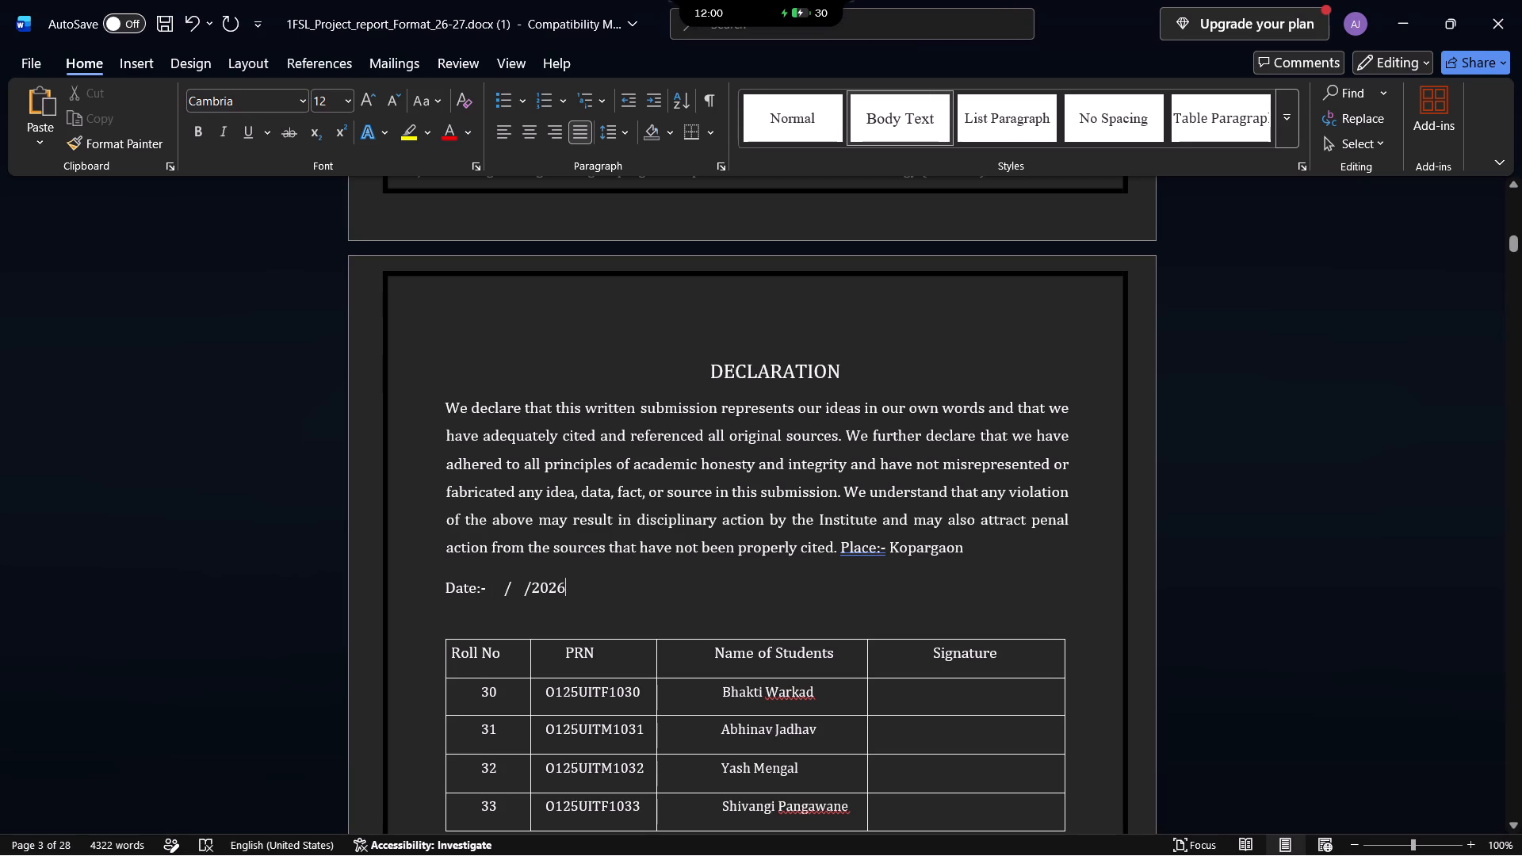
left_click(521, 590)
key("space")
left_click(597, 587)
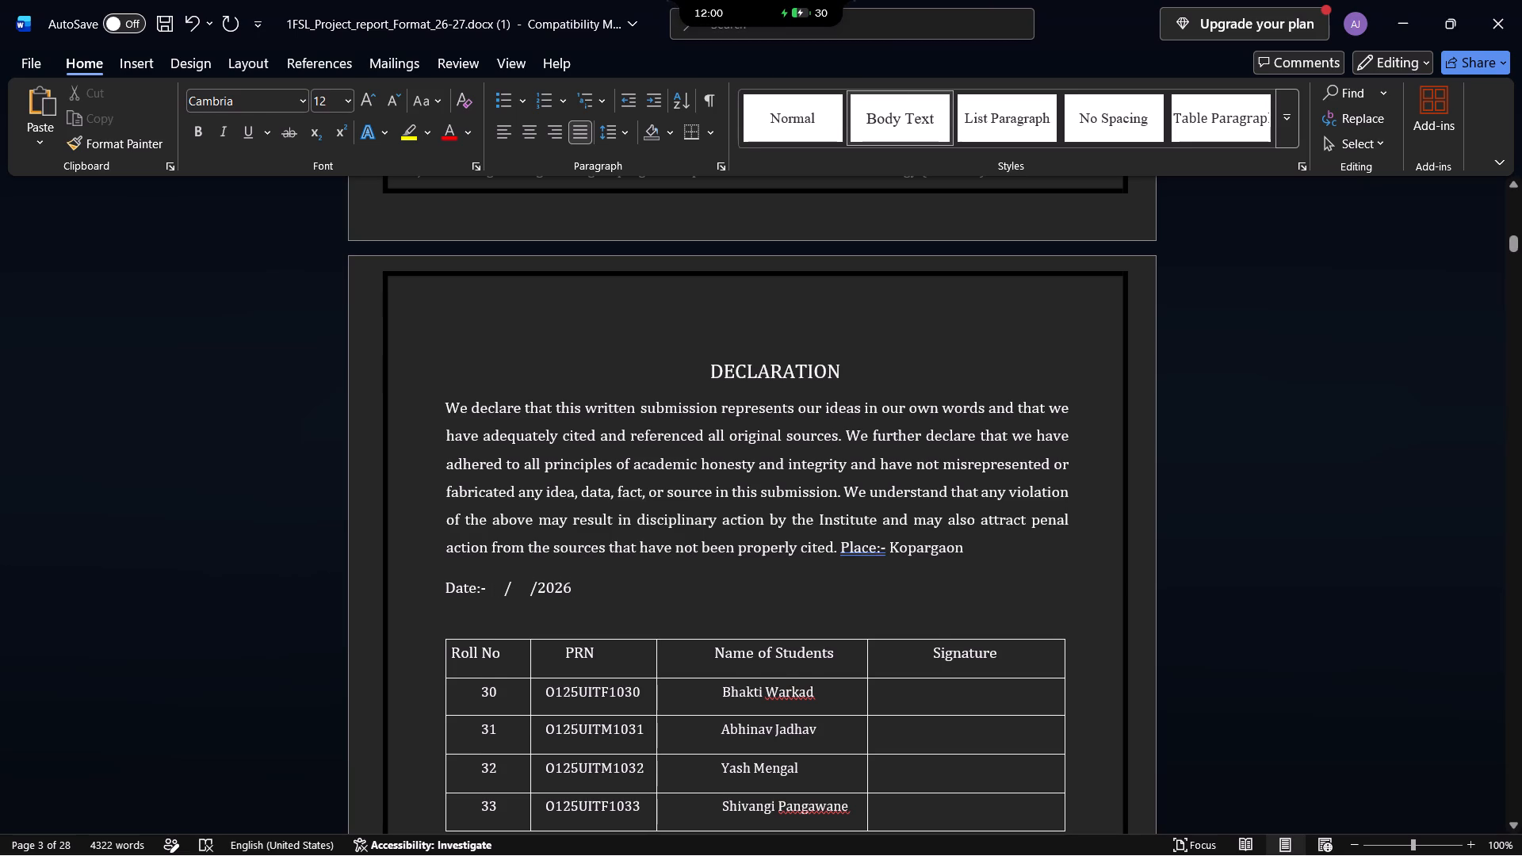
Enter 6-7 as the page number for Abstract in the index table, spaced toward the middle of the cell.
scroll(919, 587, "down", 4)
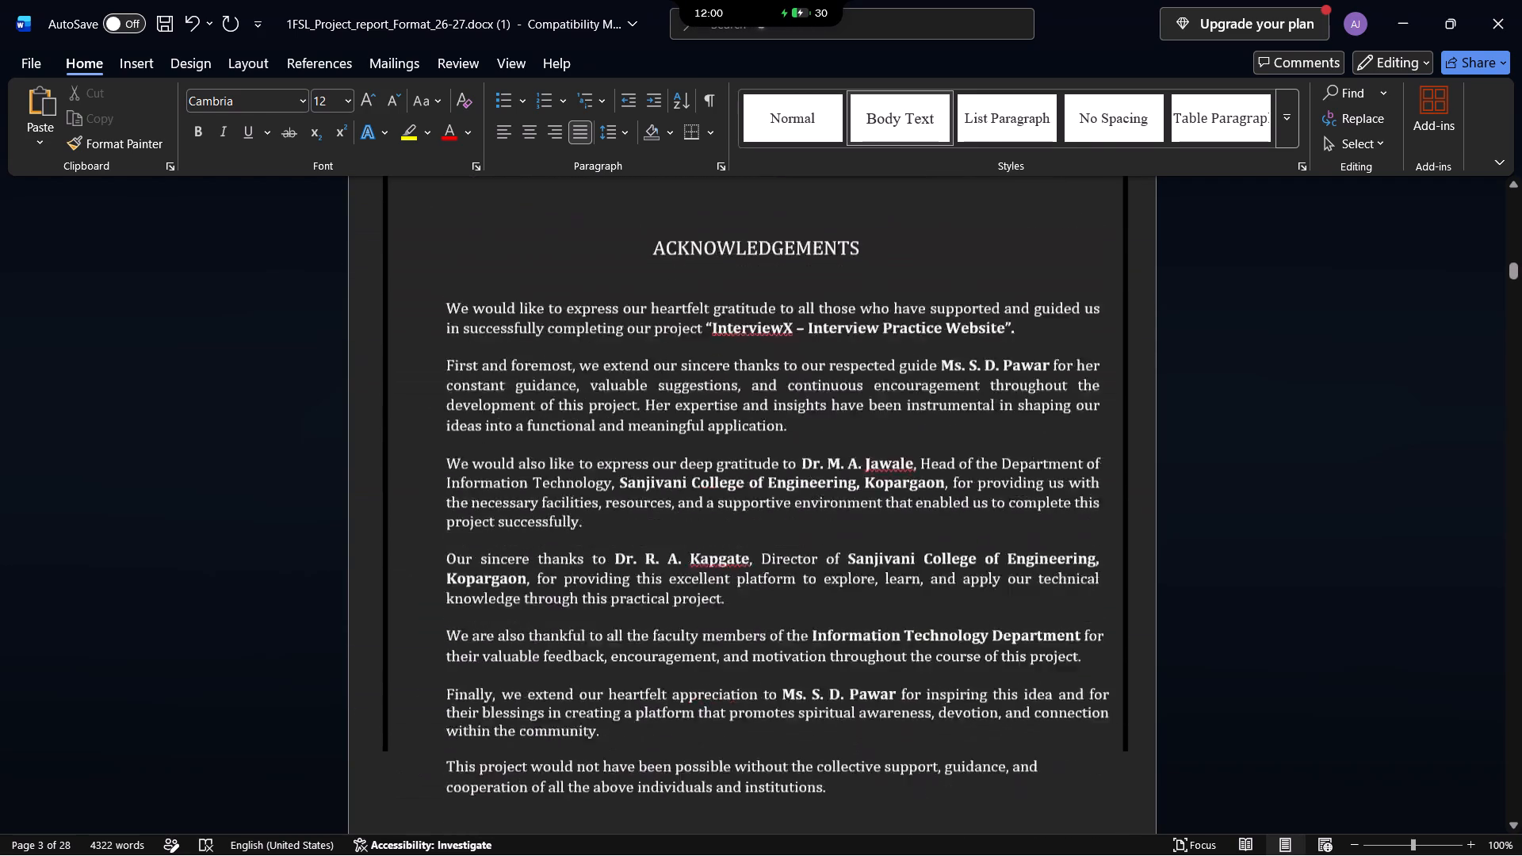
scroll(919, 587, "down", 2)
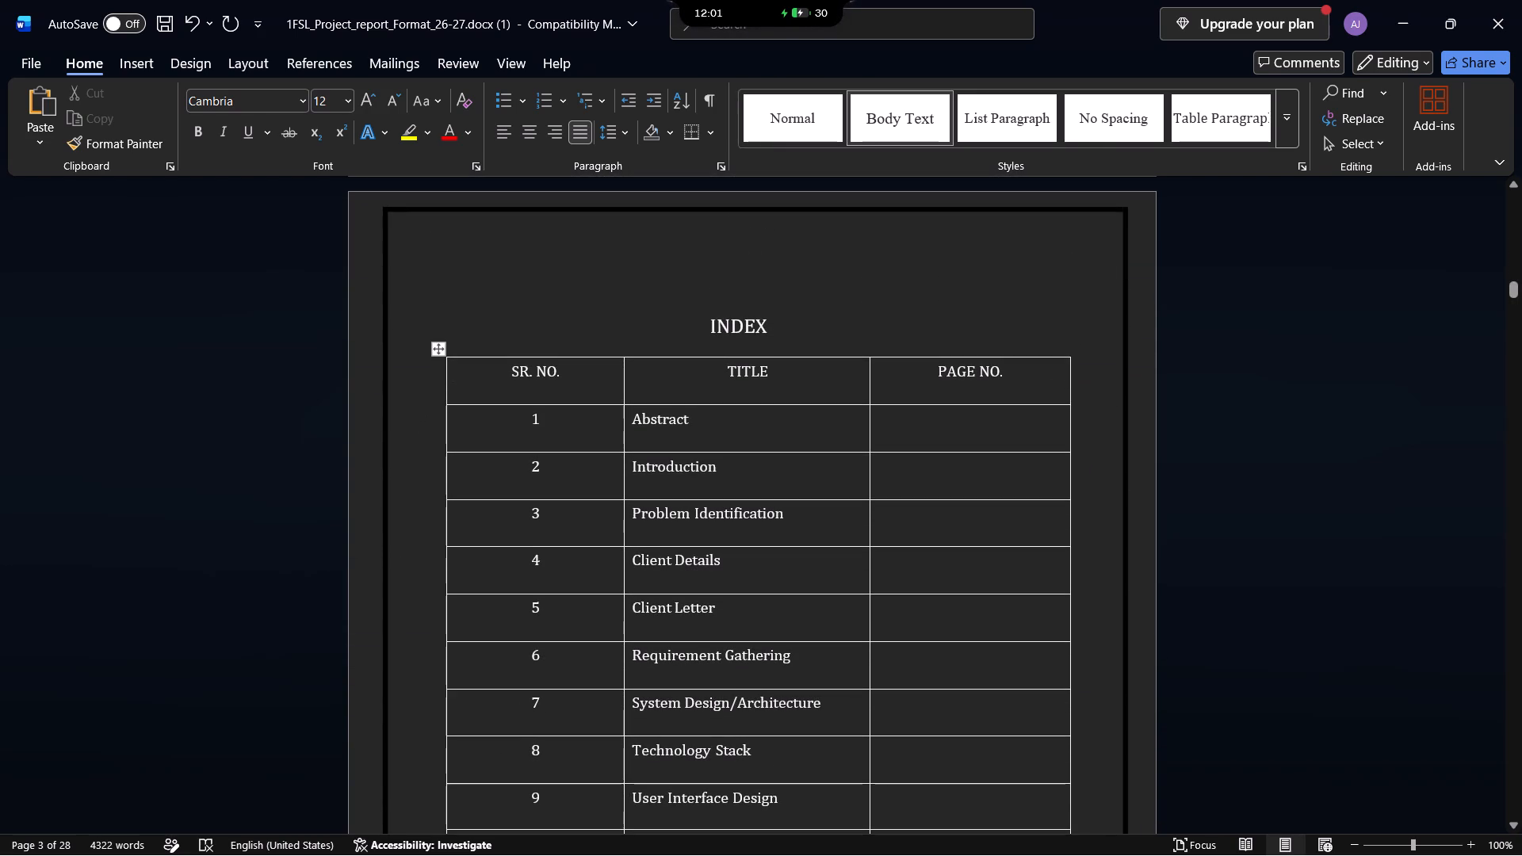
left_click(952, 435)
key("space")
key("space")
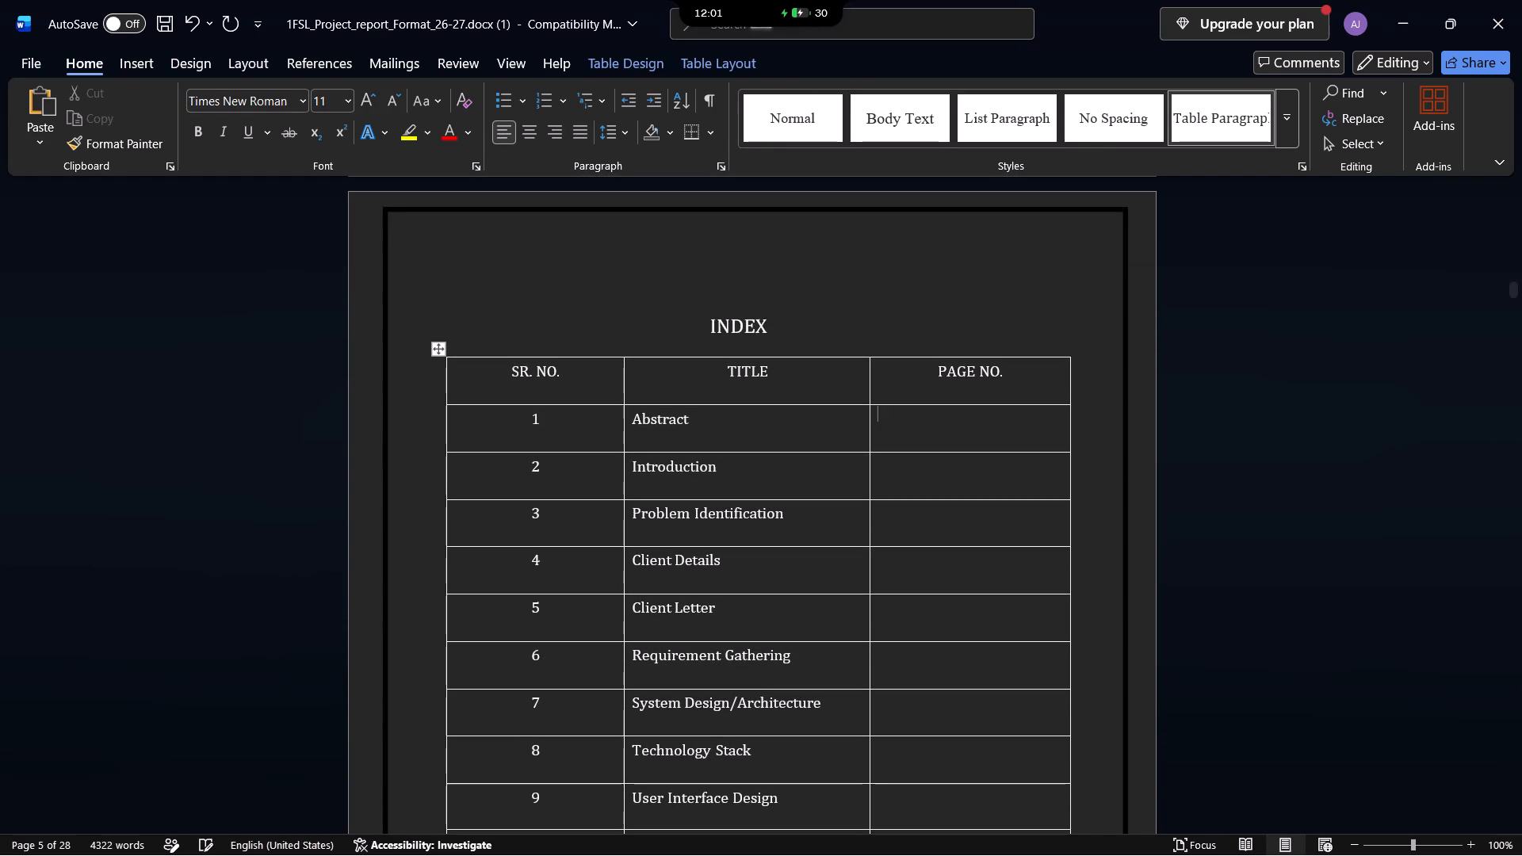
key("space")
key("BackSpace")
key("6")
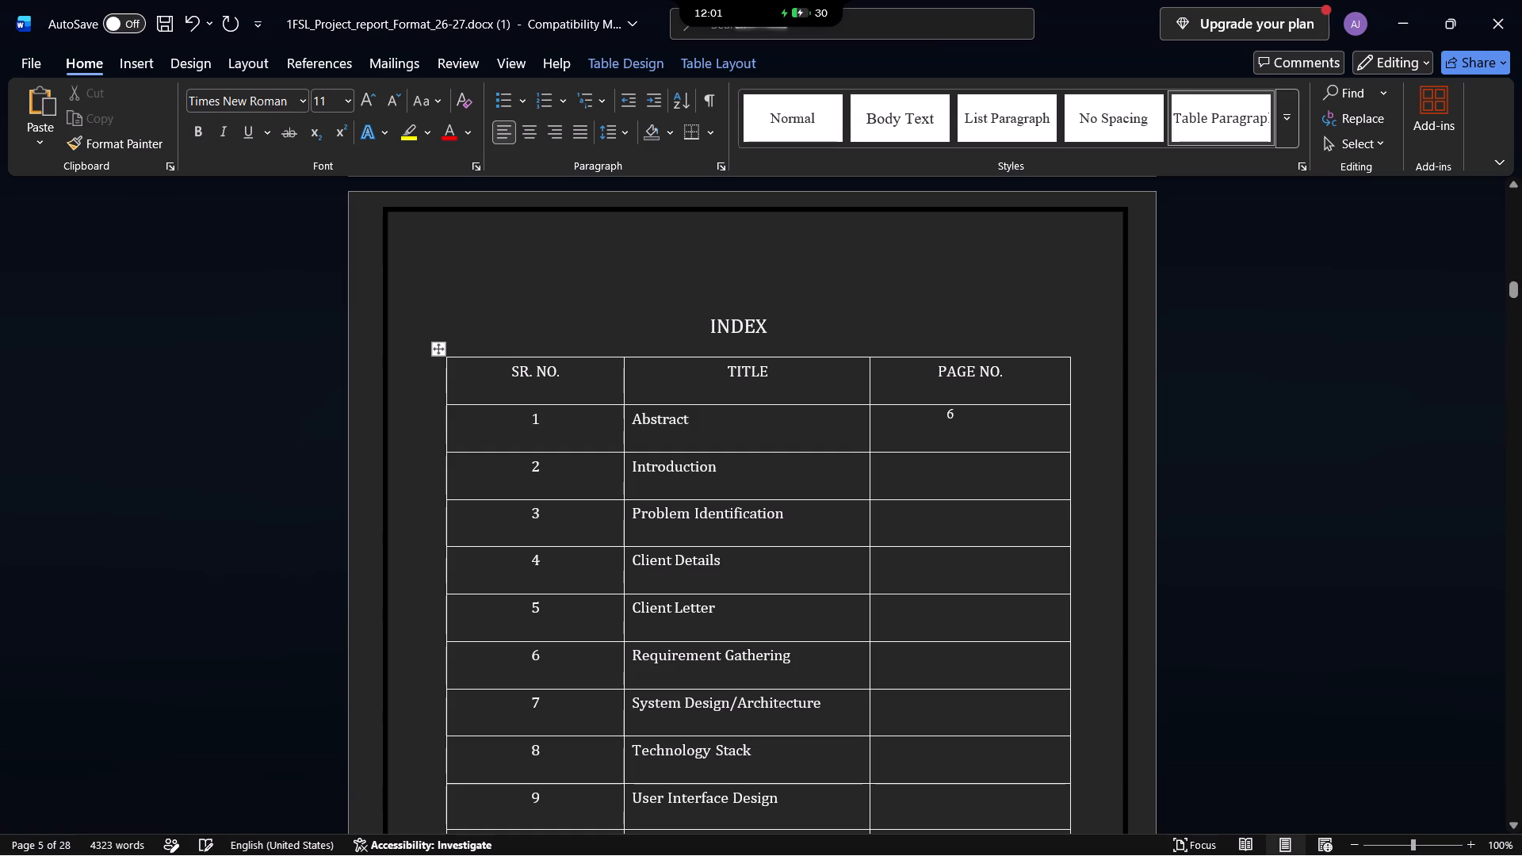
key("minus")
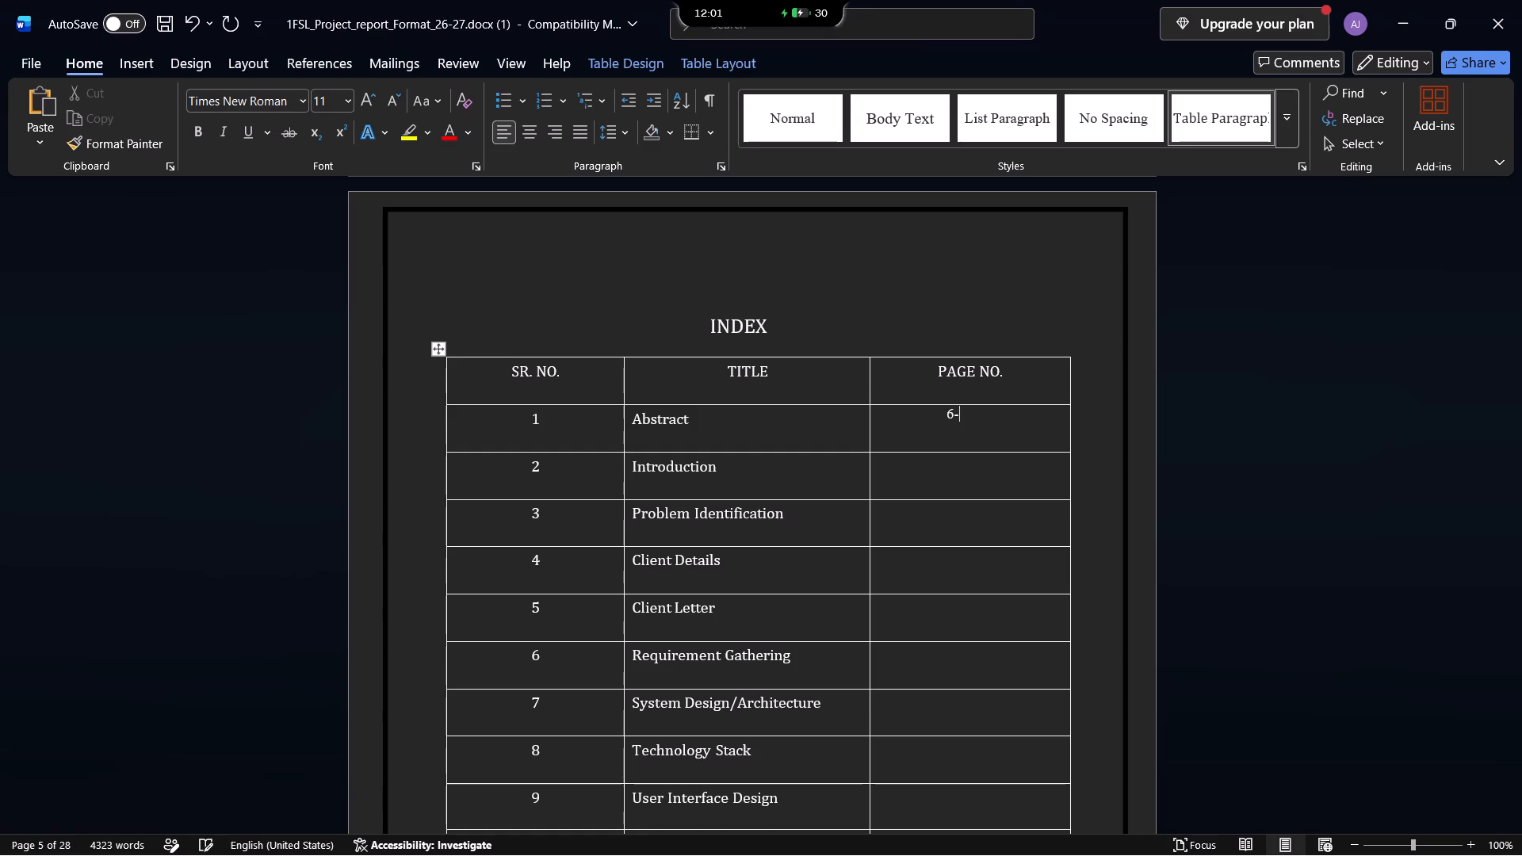
key("7")
Pad the empty page-number cell of the Introduction row with spaces up to about the middle of the column.
left_click(981, 466)
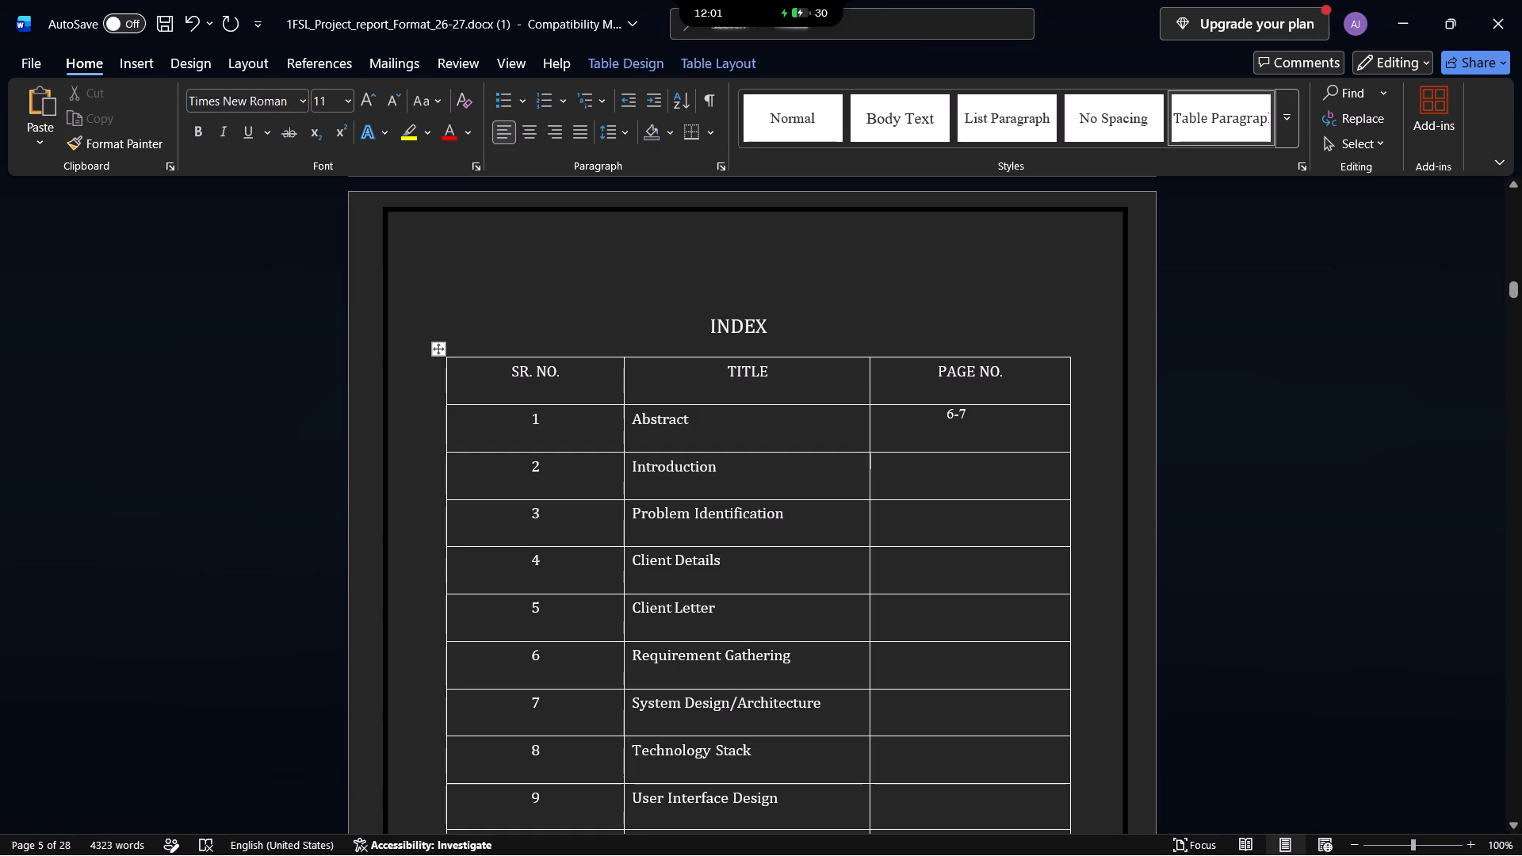
key("space")
key("space")
key("space")
key("space")
key("space")
key("space")
key("space")
key("space")
key("space")
key("space")
key("space")
key("space")
key("space")
key("space")
key("space")
key("space")
key("space")
key("space")
key("space")
Shorten the Abstract page number in the index to 6.
left_click(991, 422)
key("BackSpace")
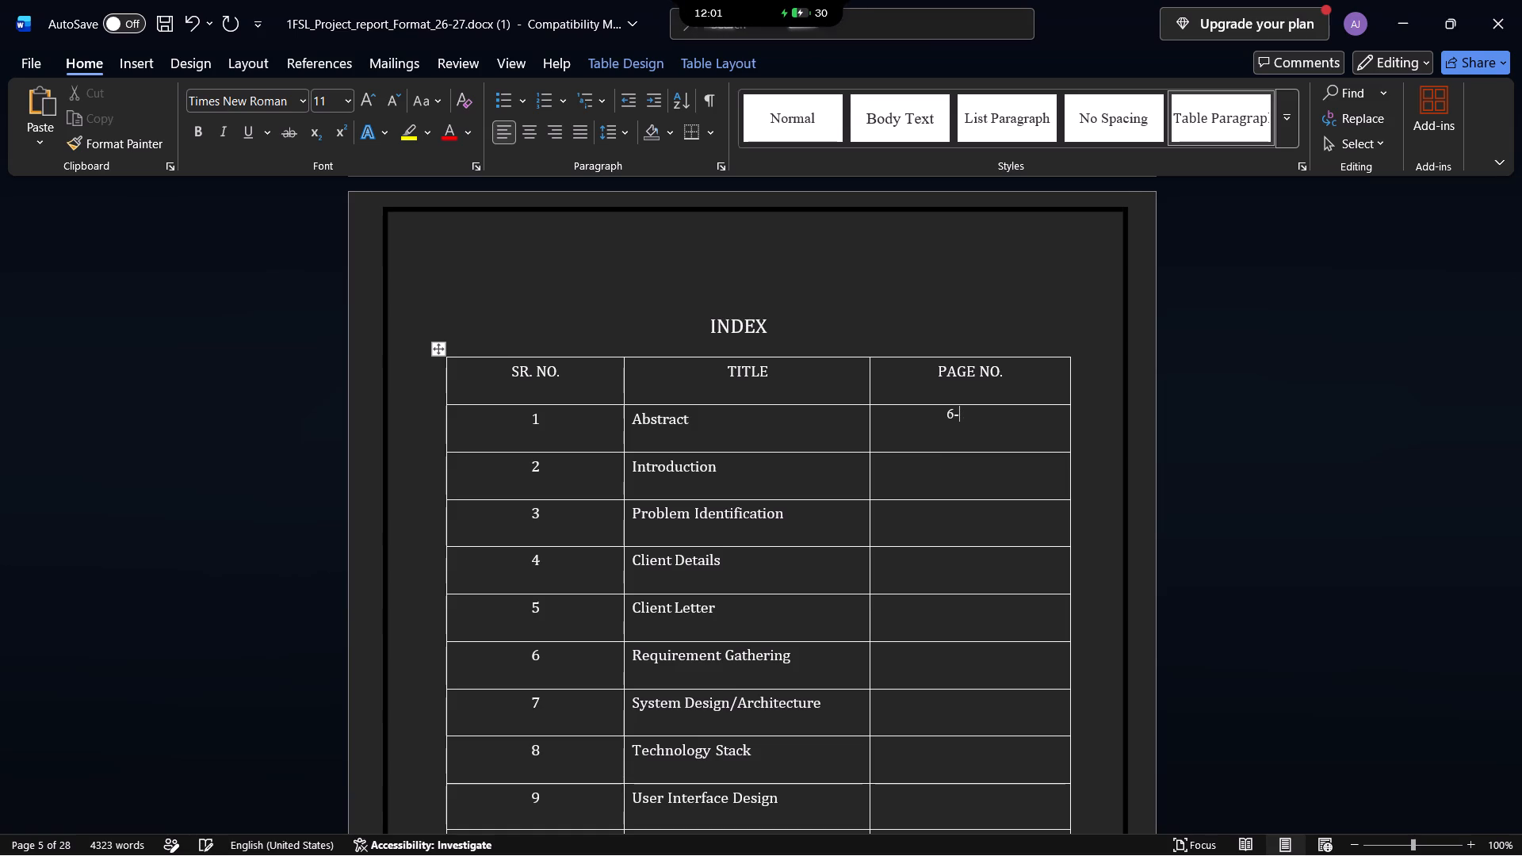
key("BackSpace")
Delete the repeated non-bold paragraph "The system has been thoroughly implemented…" that runs from page 6 onto the next Abstract page.
scroll(991, 422, "down", 5)
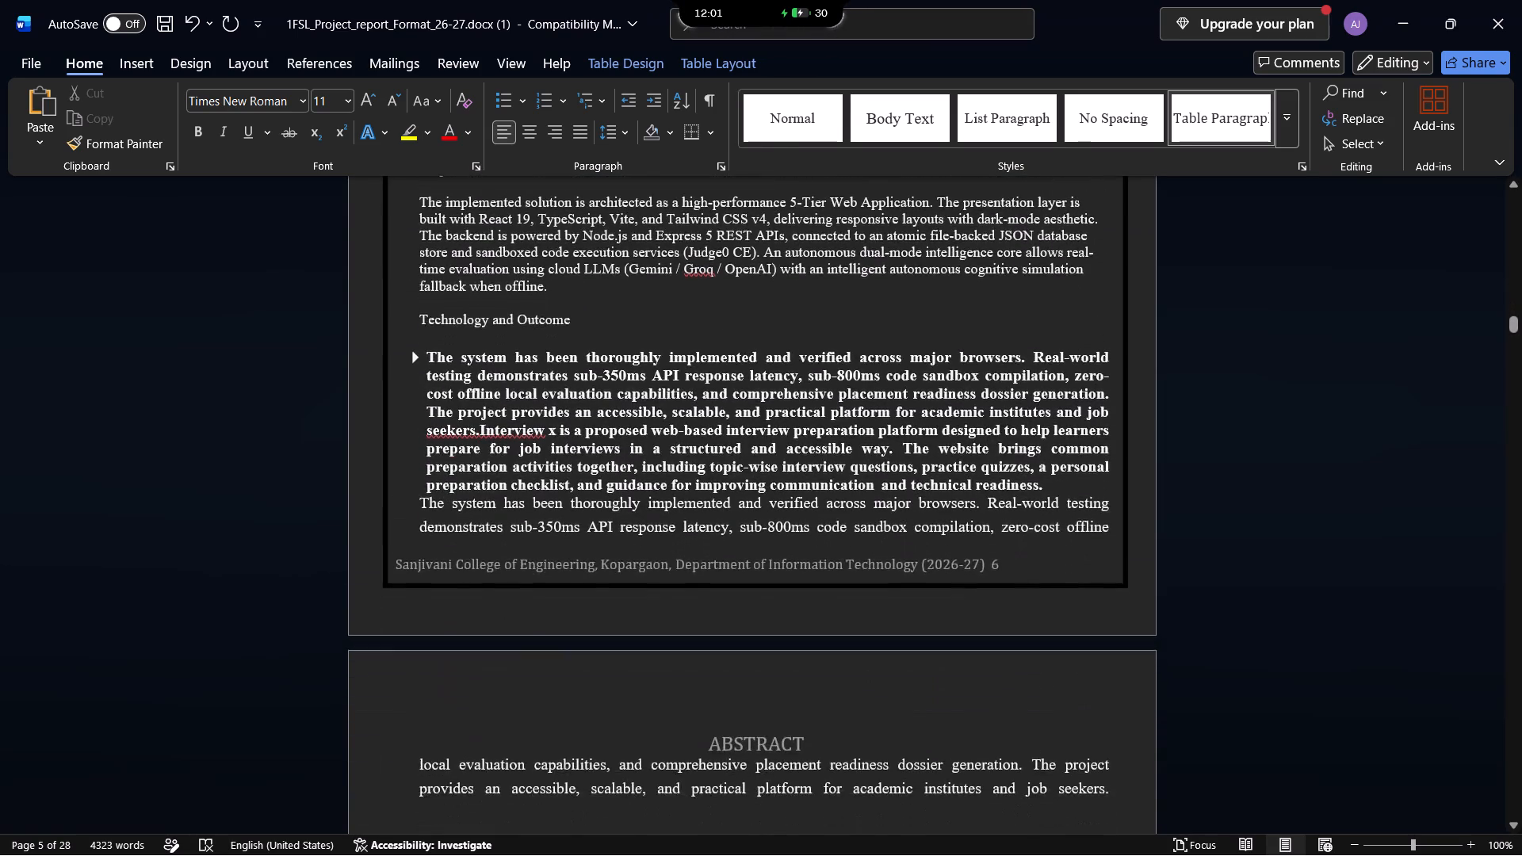
scroll(991, 422, "down", 1)
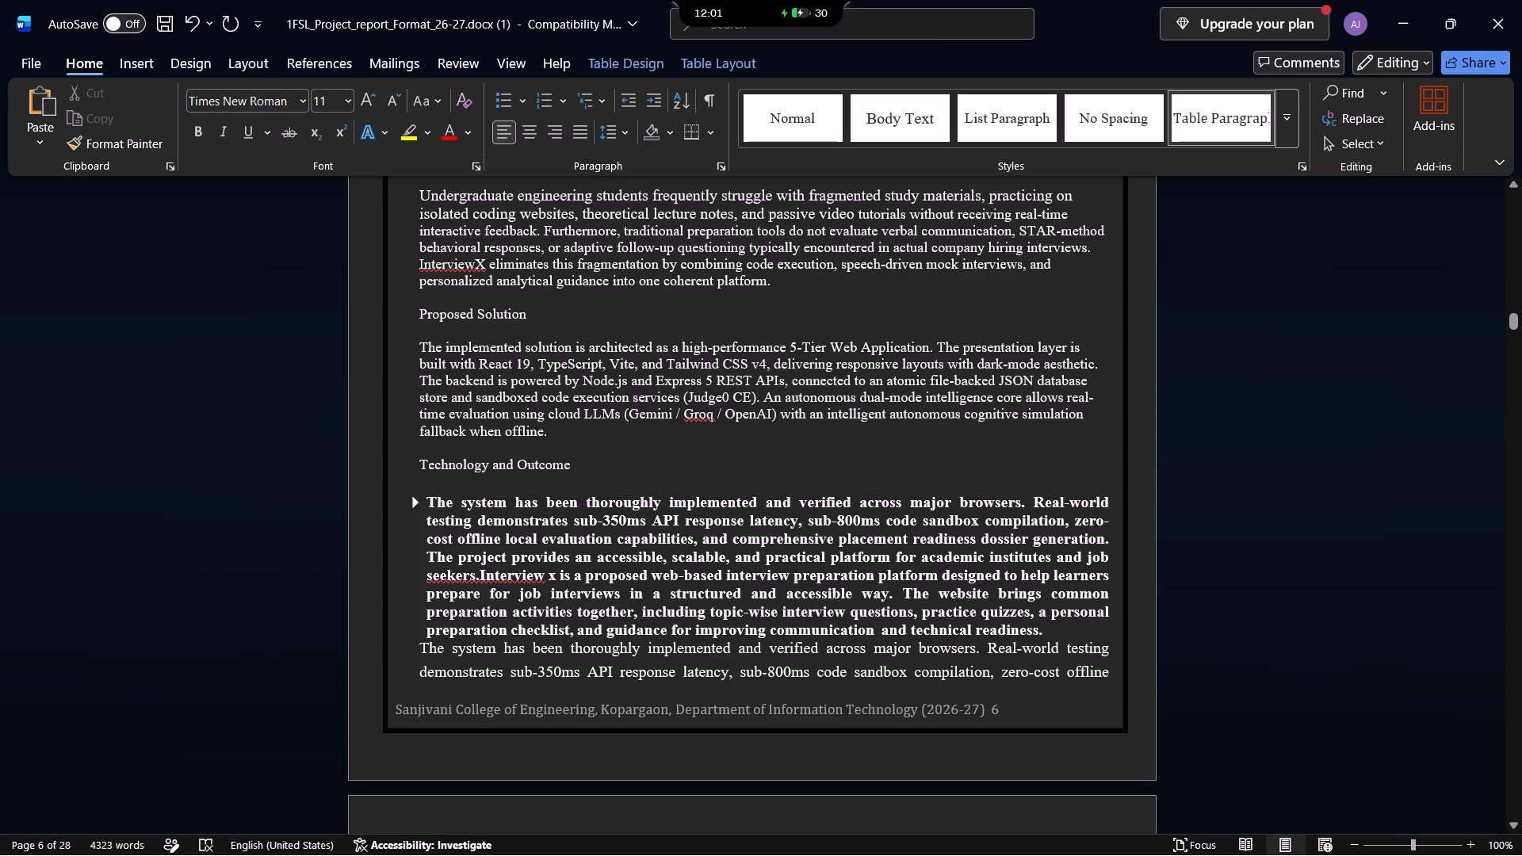
left_click_drag(420, 642, 963, 850)
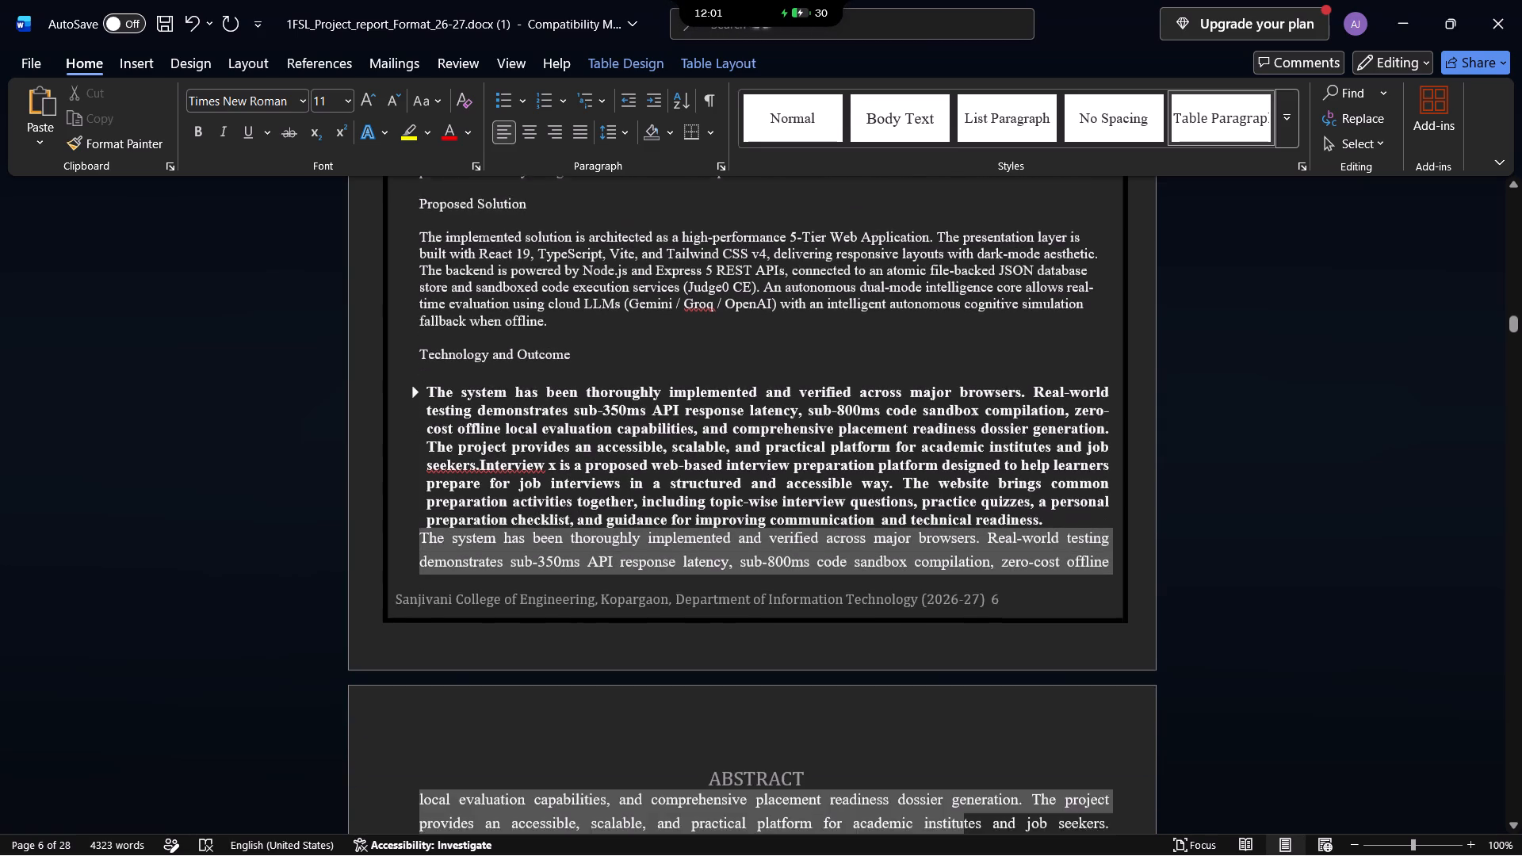
left_click_drag(963, 850, 1161, 735)
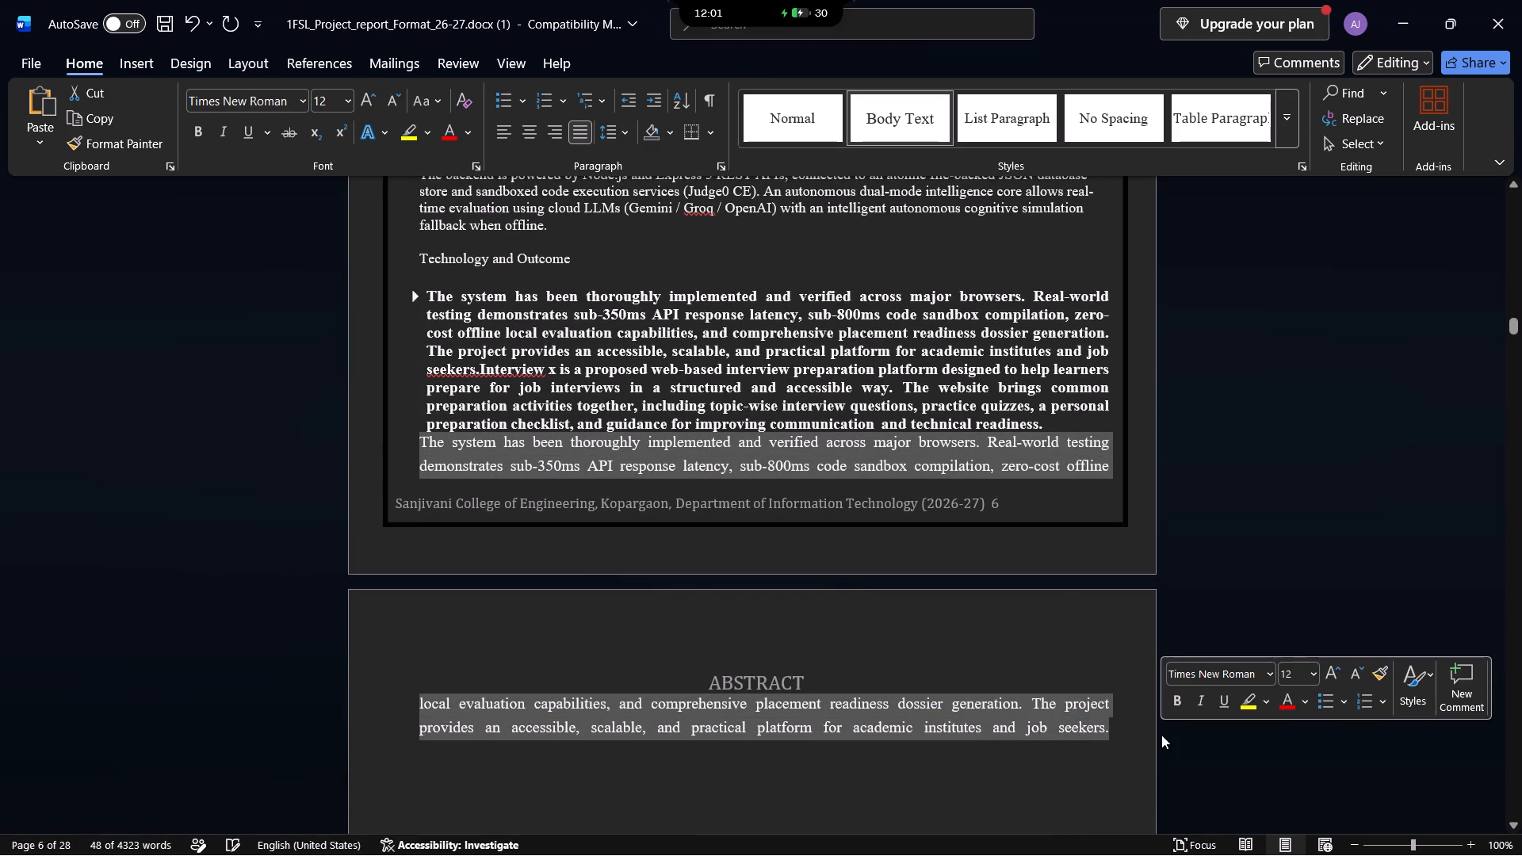
key("BackSpace")
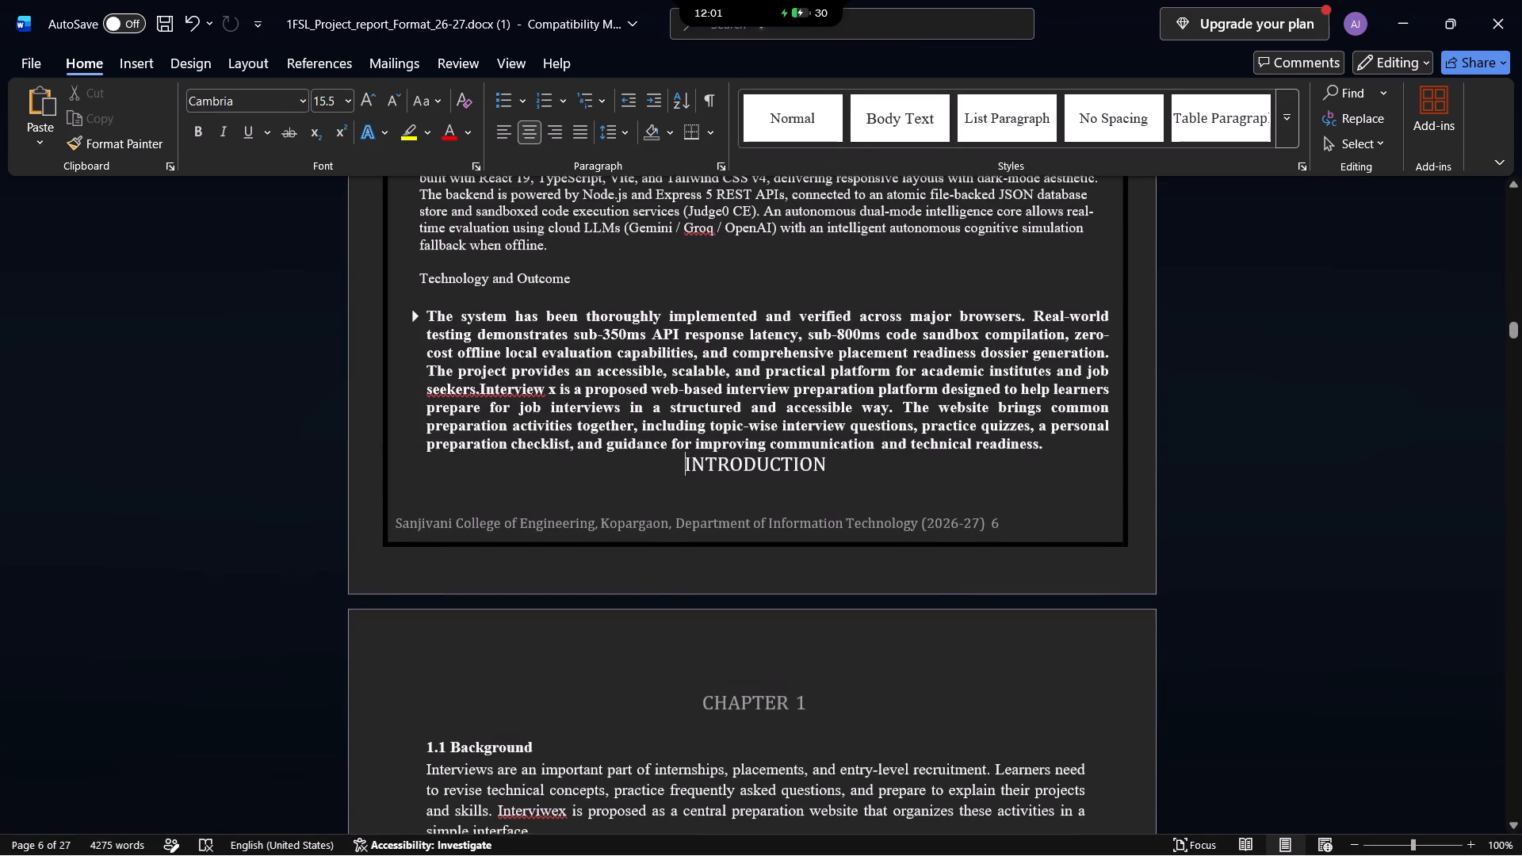
Insert three blank lines before the INTRODUCTION heading to move it onto the Chapter 1 page.
key("Return")
key("Return")
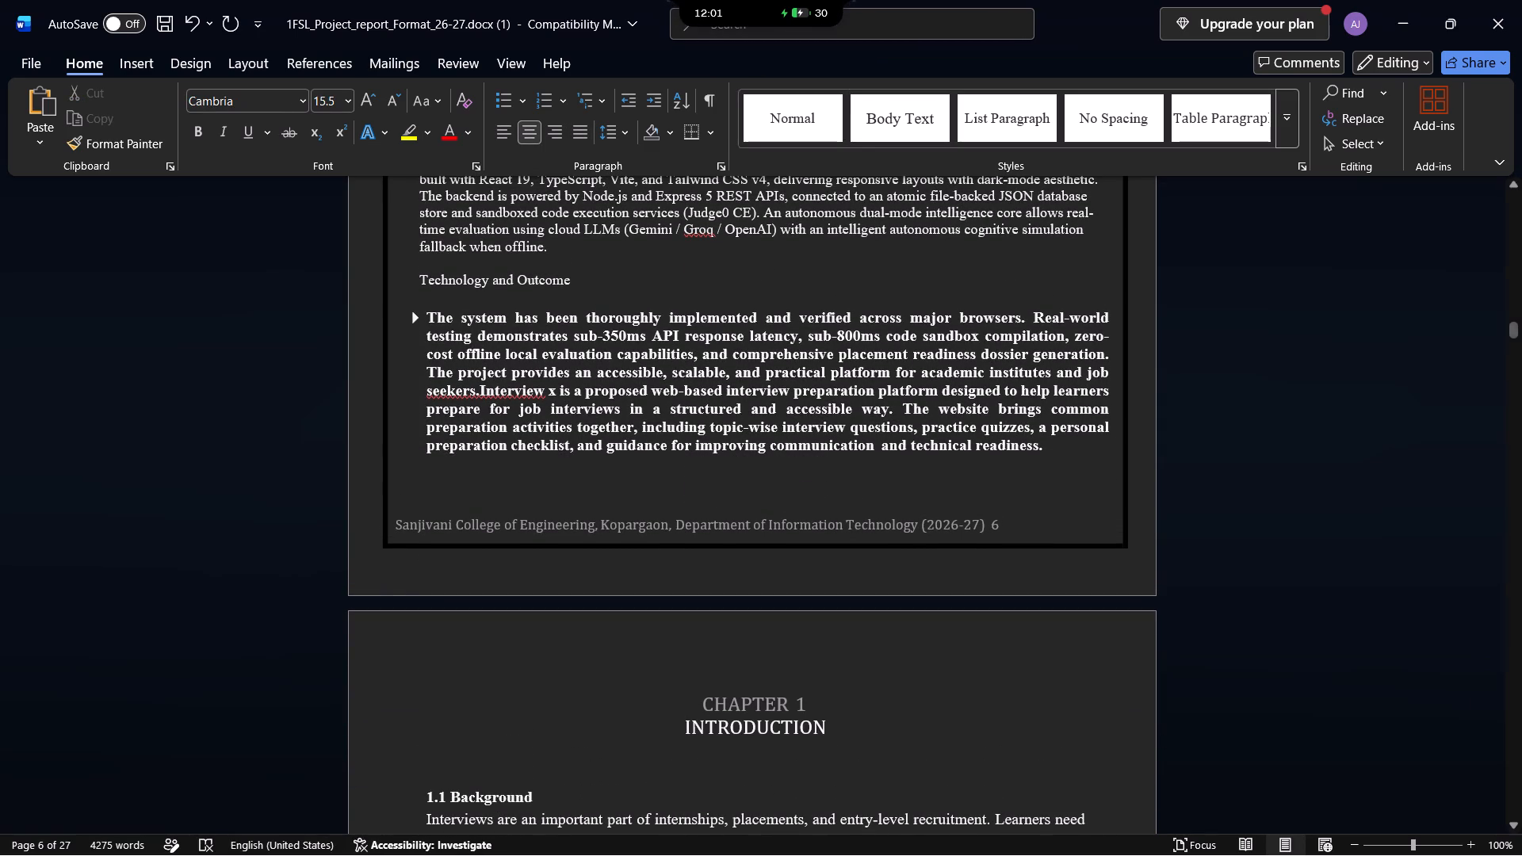
key("Return")
Enter 7 as the page number for Introduction in the index table.
scroll(1138, 672, "right", 1)
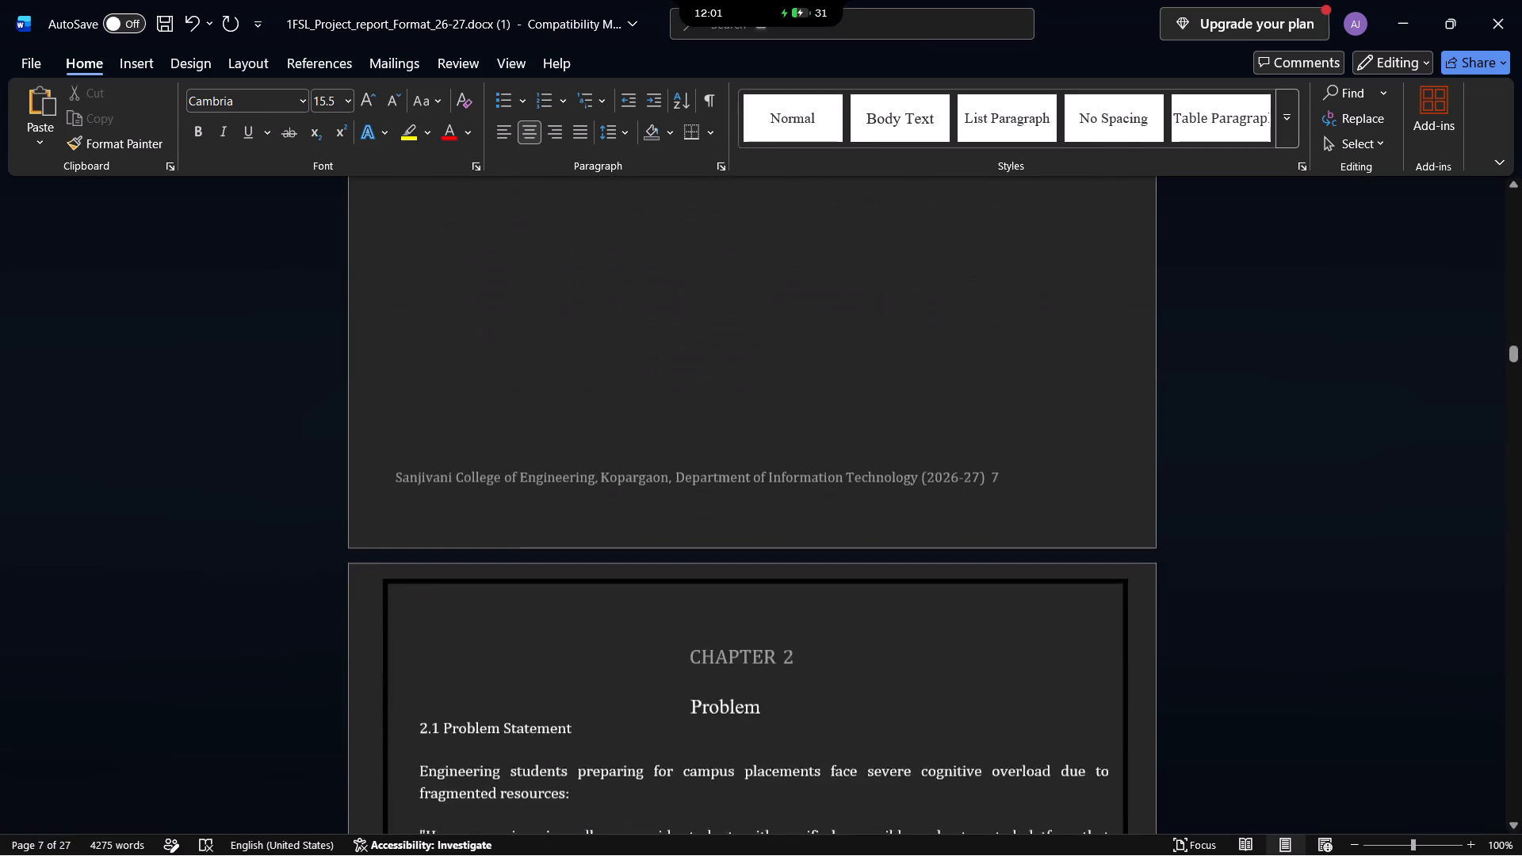
scroll(1138, 672, "right", 1)
scroll(1138, 672, "up", 2)
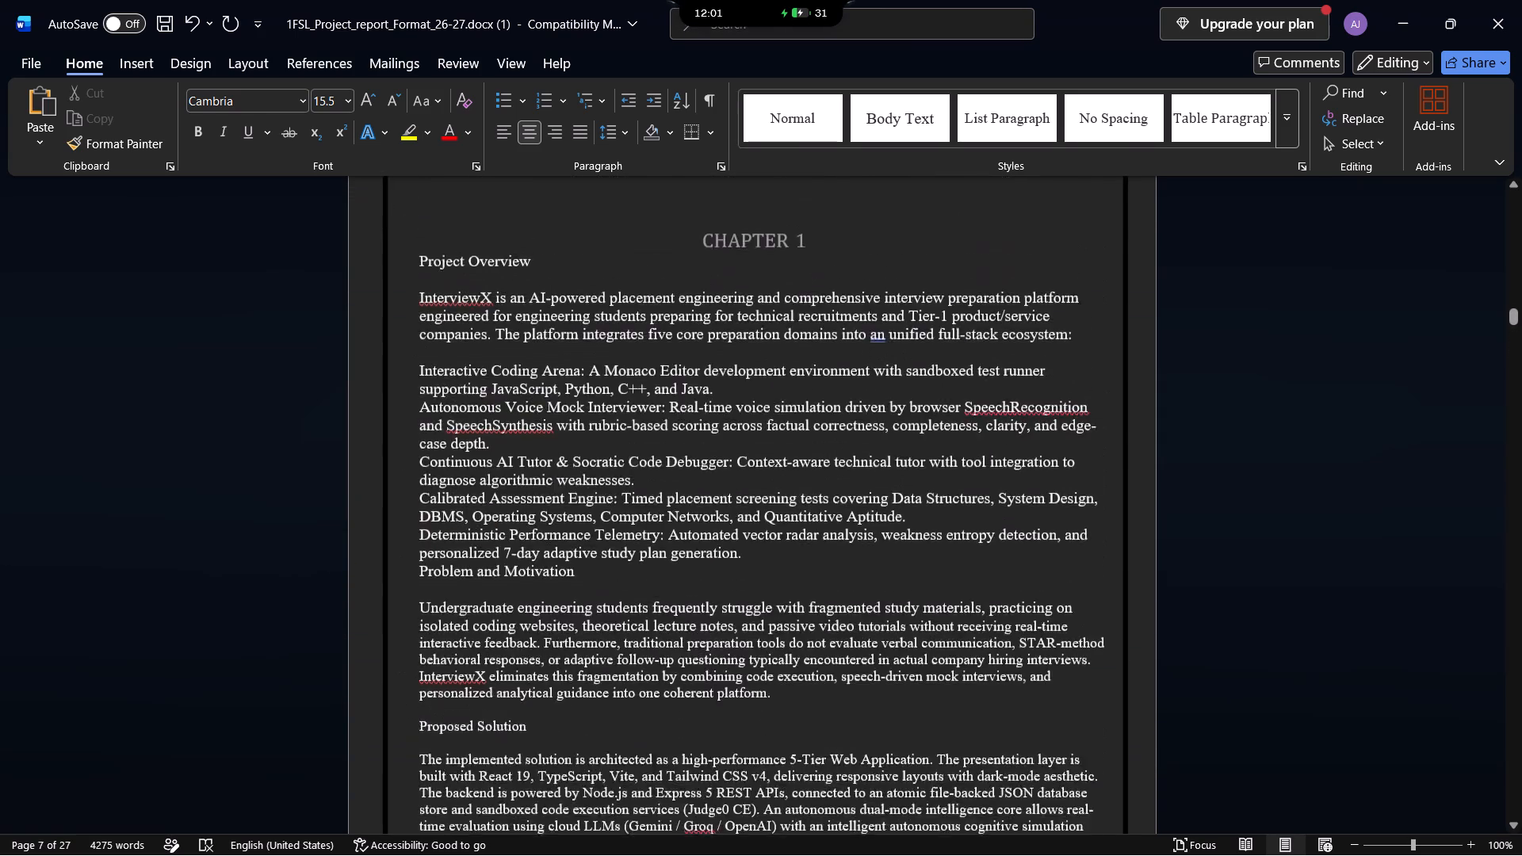
scroll(1138, 672, "up", 2)
scroll(1175, 565, "up", 1)
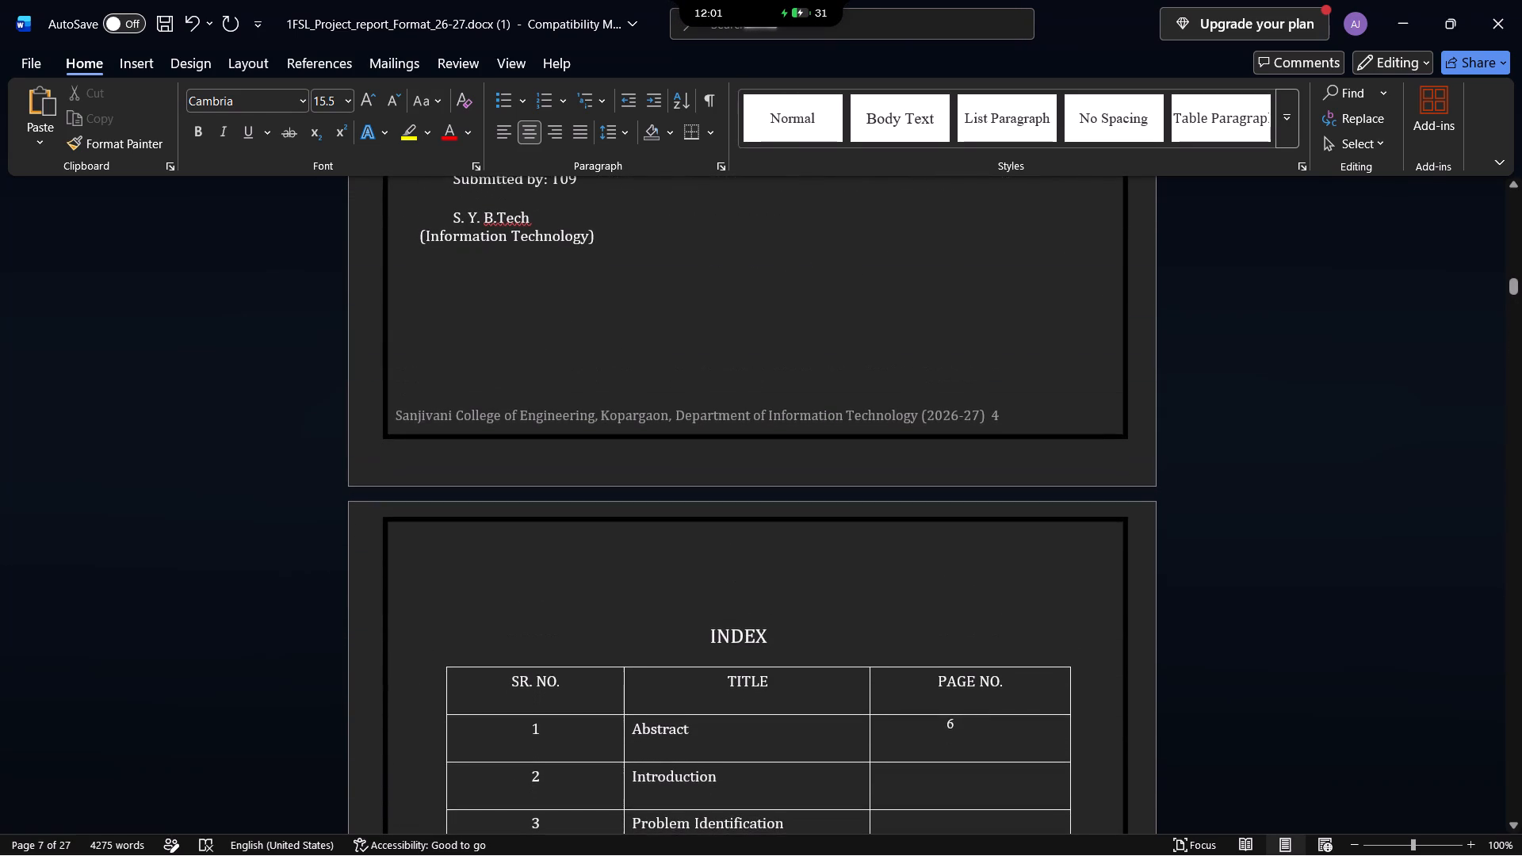
left_click(989, 785)
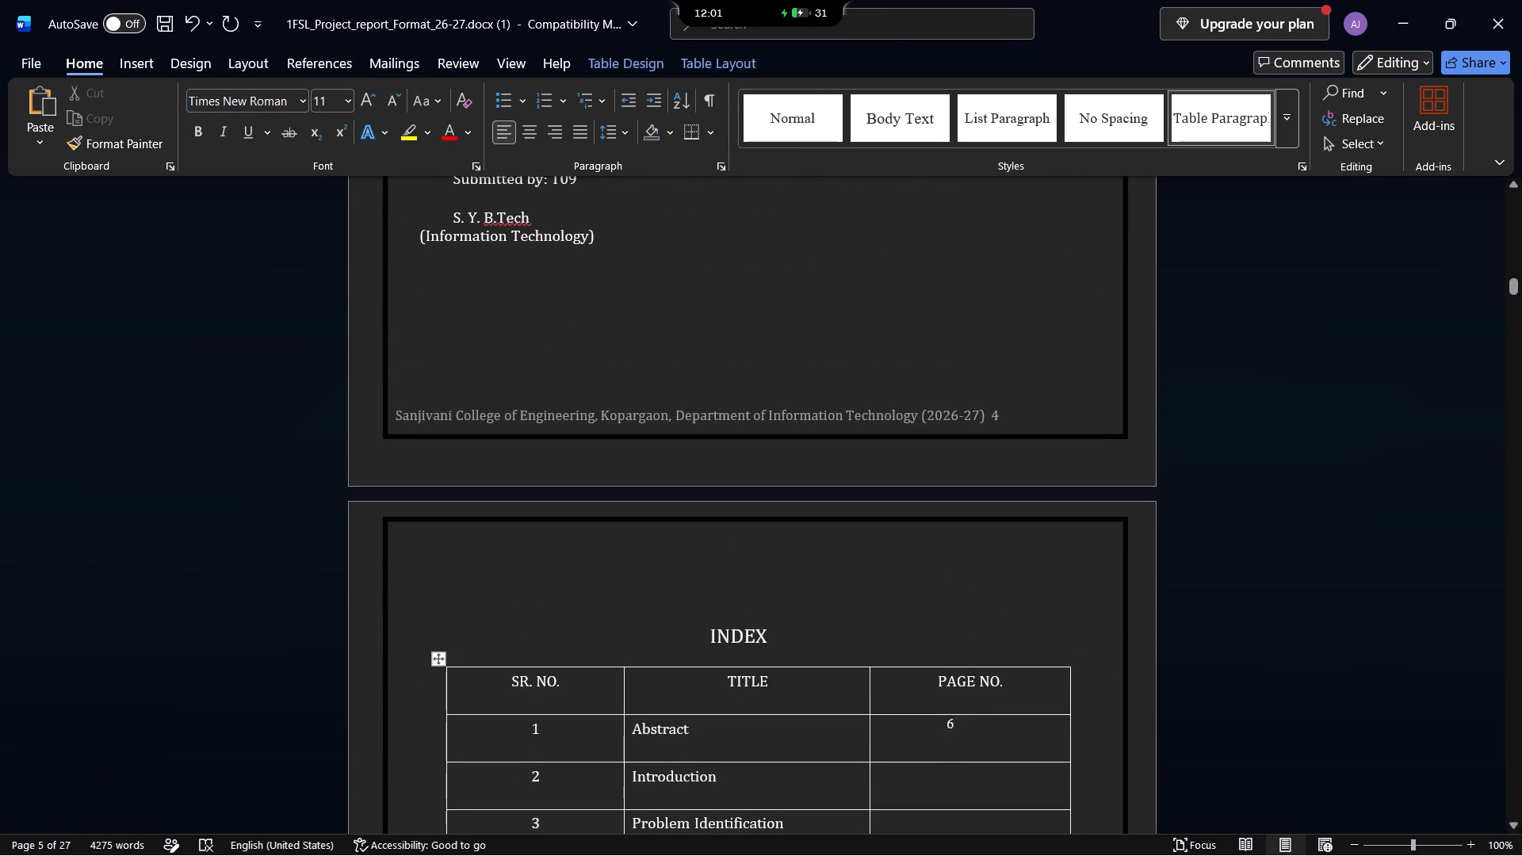
key("7")
scroll(989, 785, "down", 1)
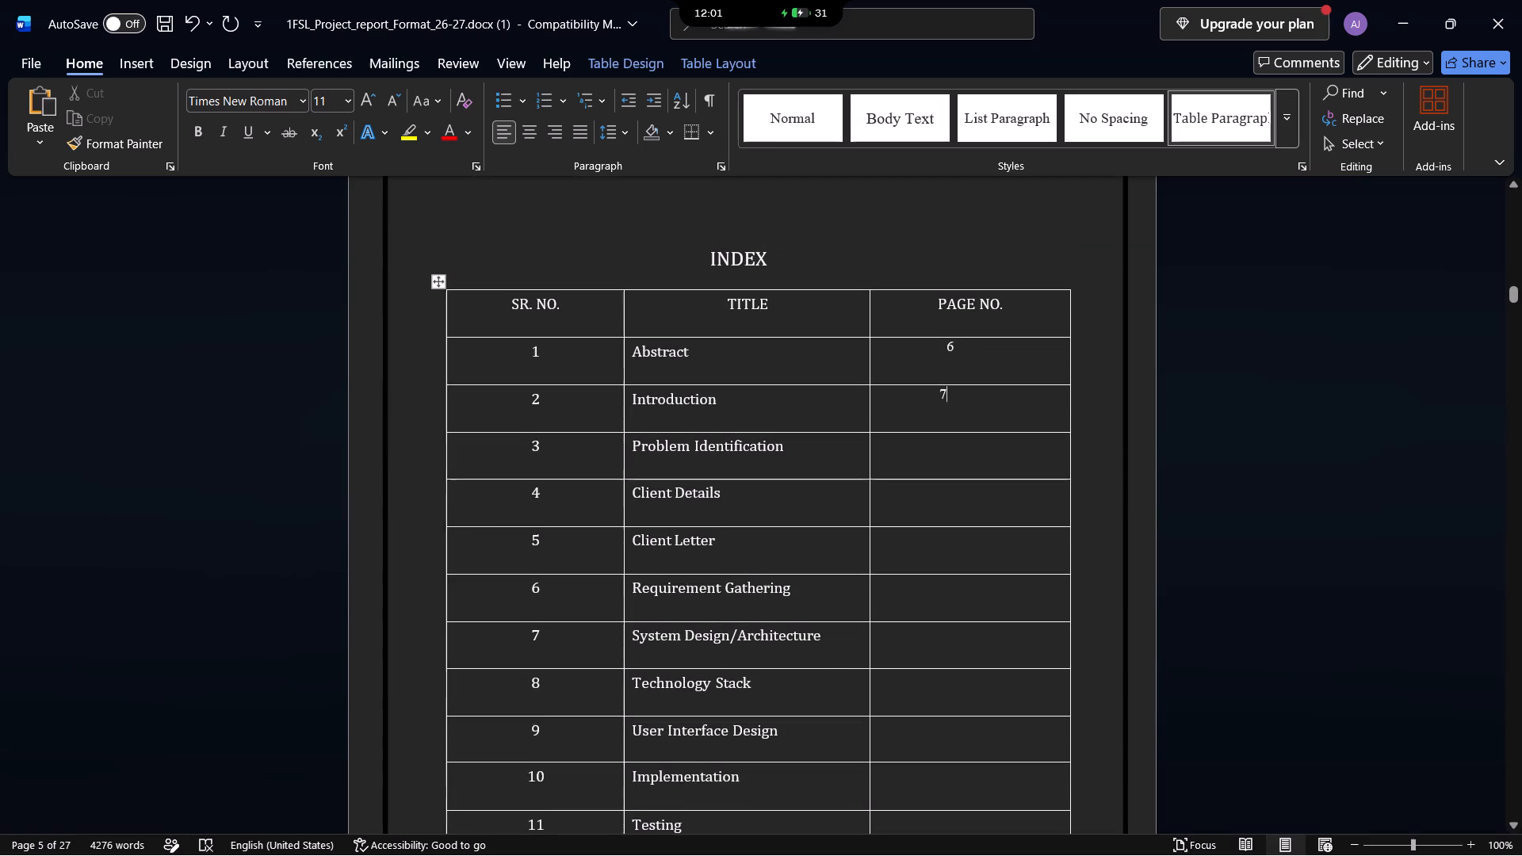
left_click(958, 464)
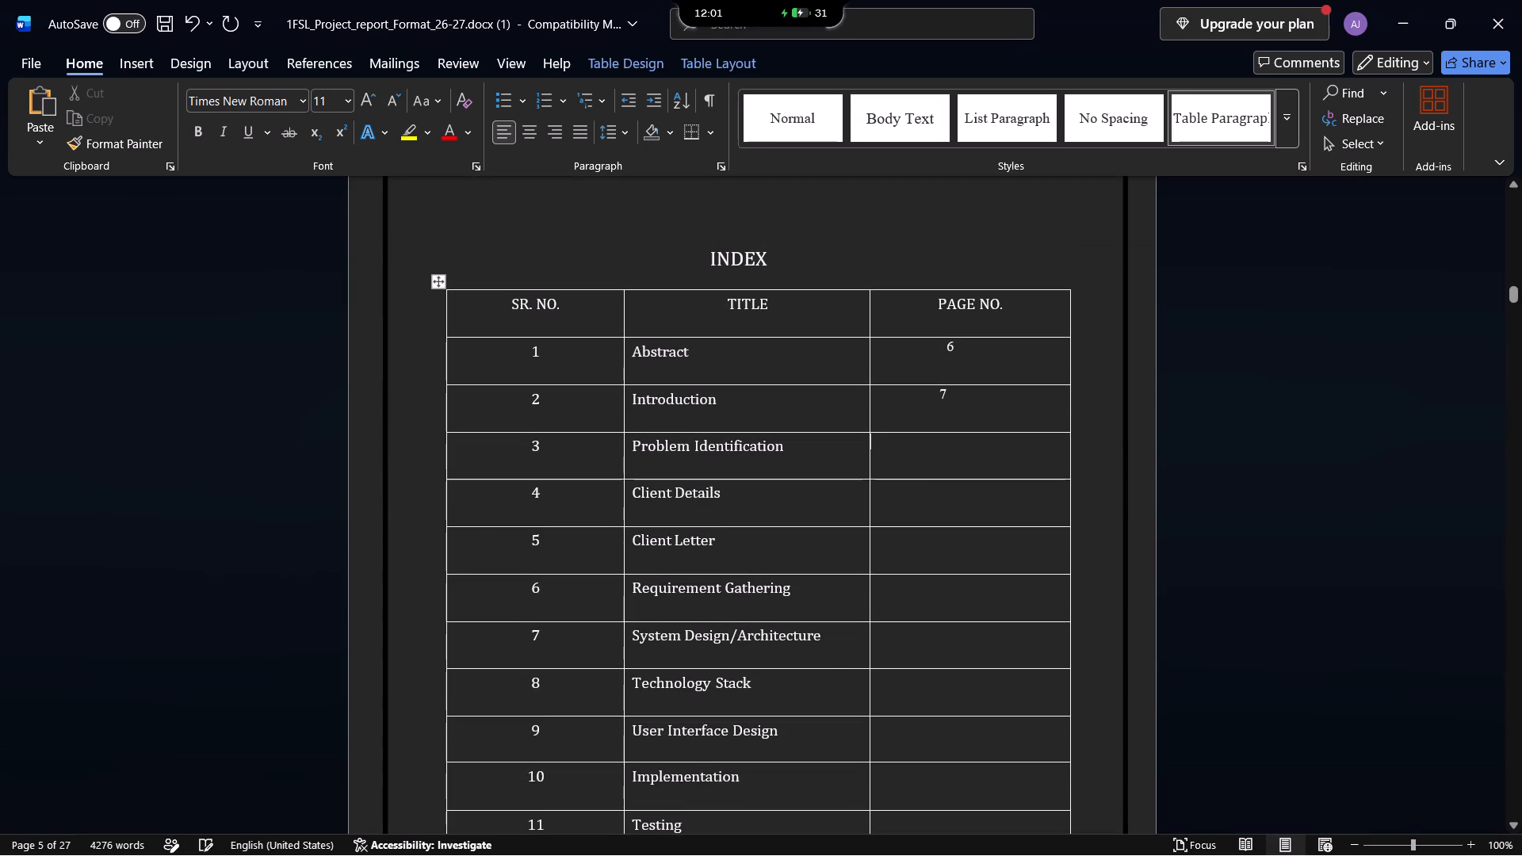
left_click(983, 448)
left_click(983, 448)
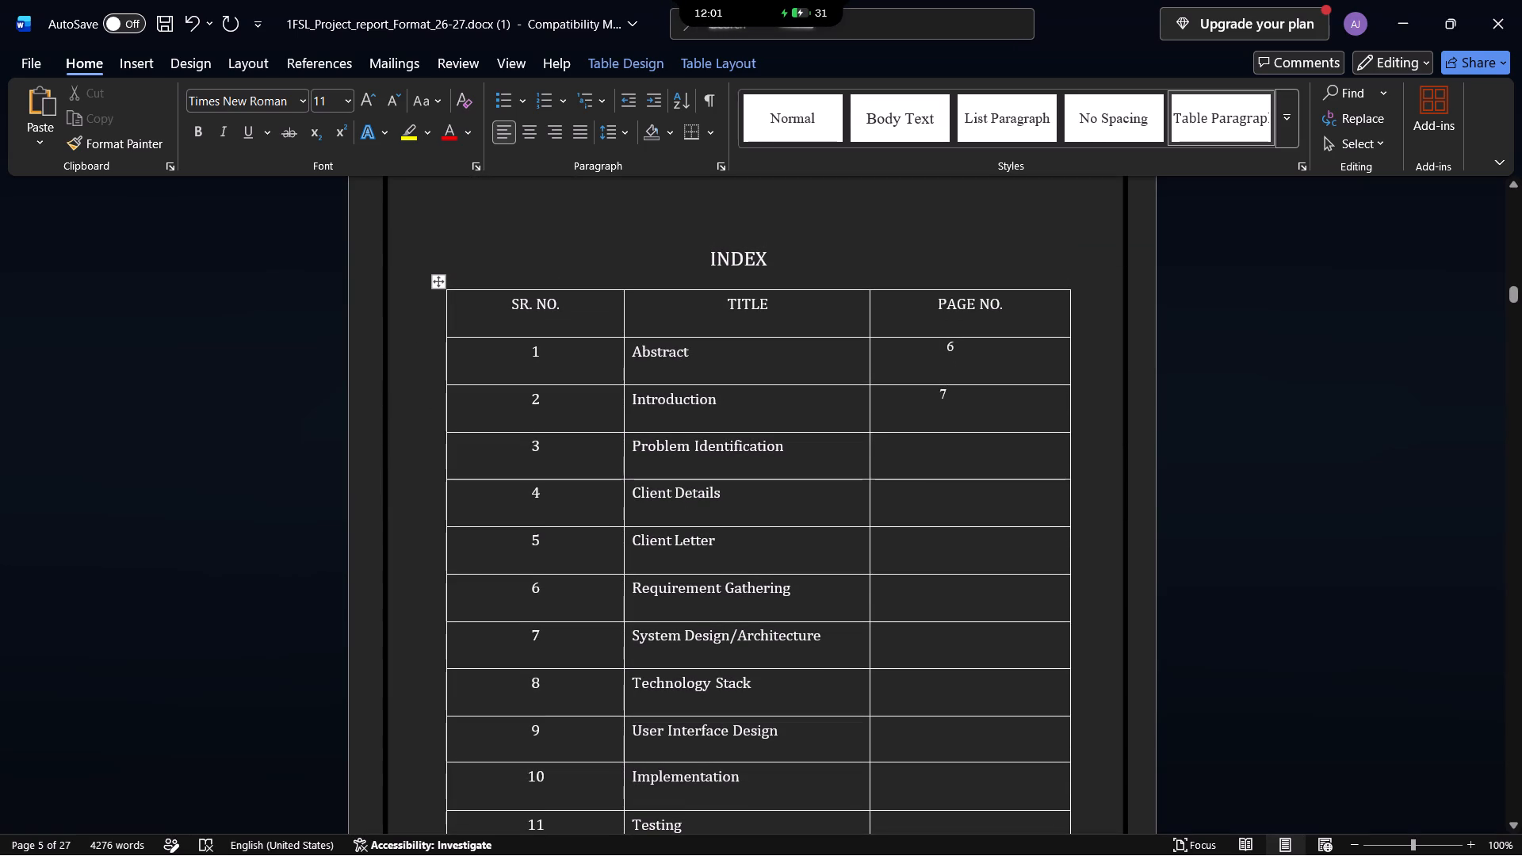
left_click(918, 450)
Copy "Identification" from the index's Problem Identification entry and add it after "Problem" in the Chapter 2 heading.
double_click(751, 445)
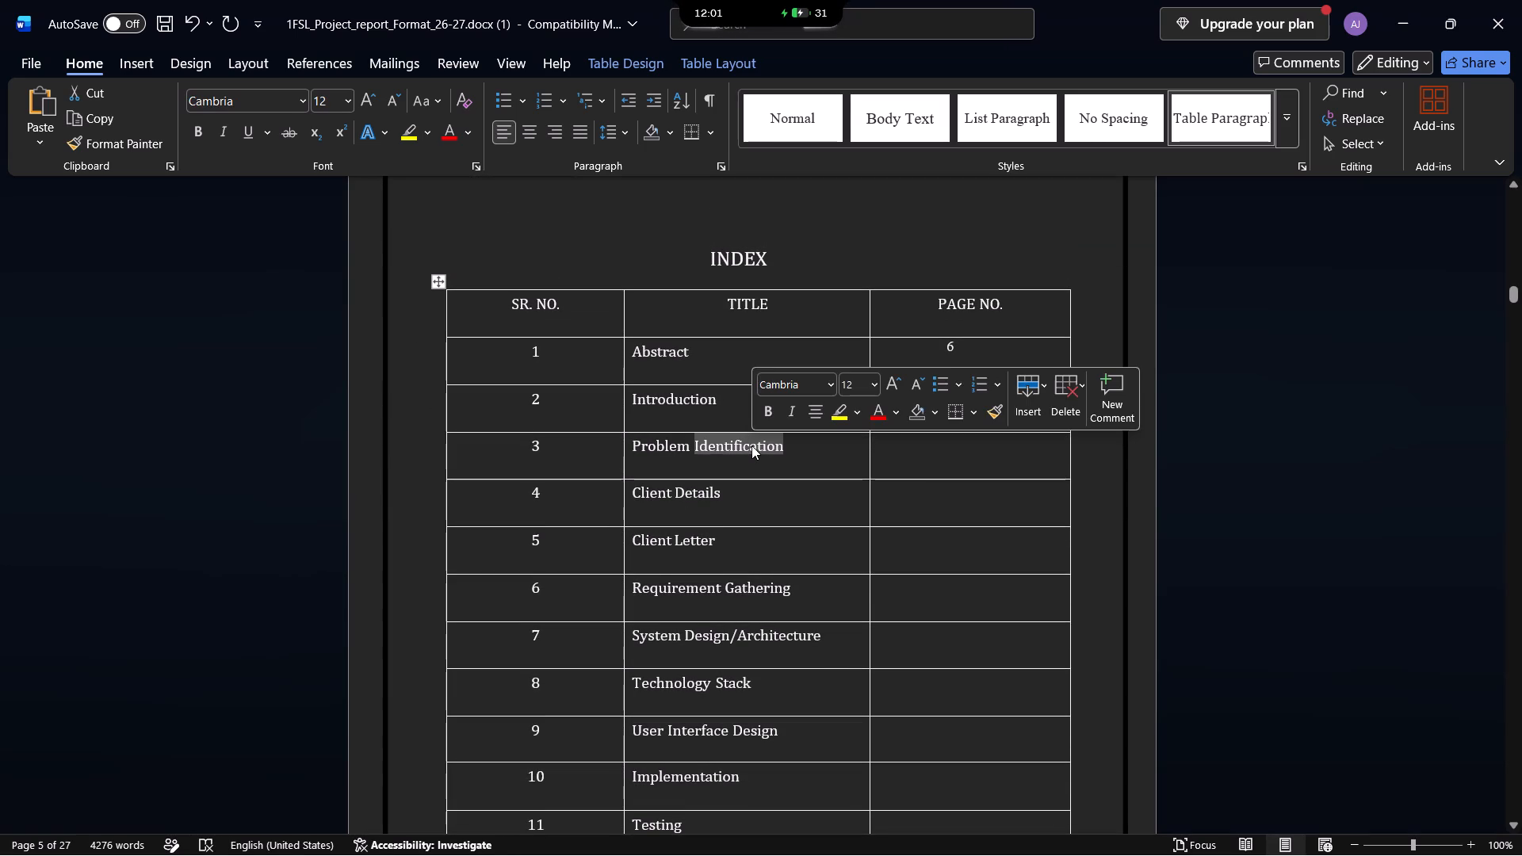
key("ctrl+c")
scroll(751, 445, "down", 7)
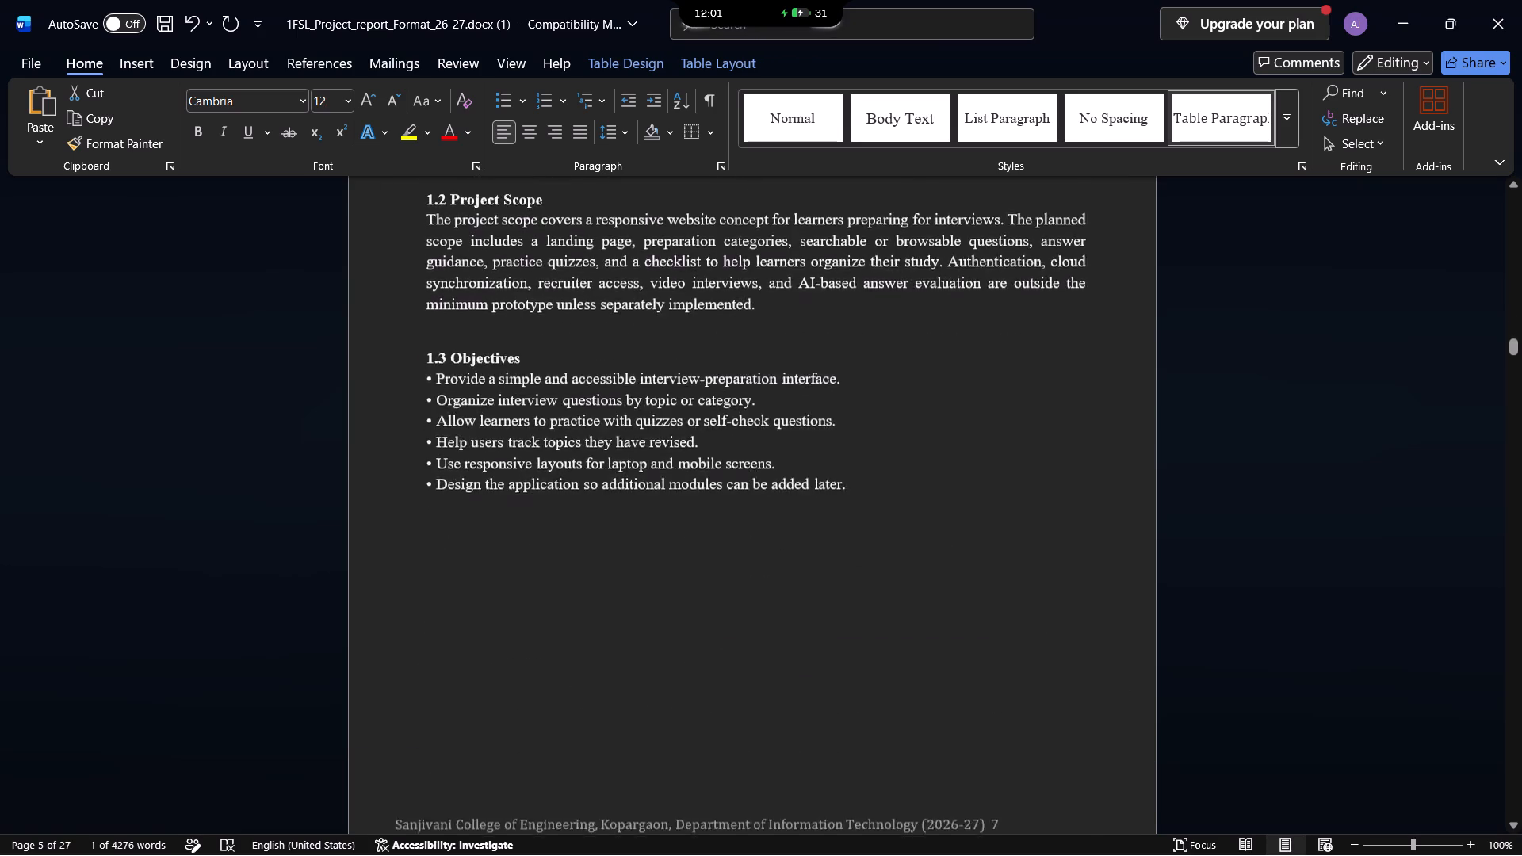
scroll(751, 445, "down", 1)
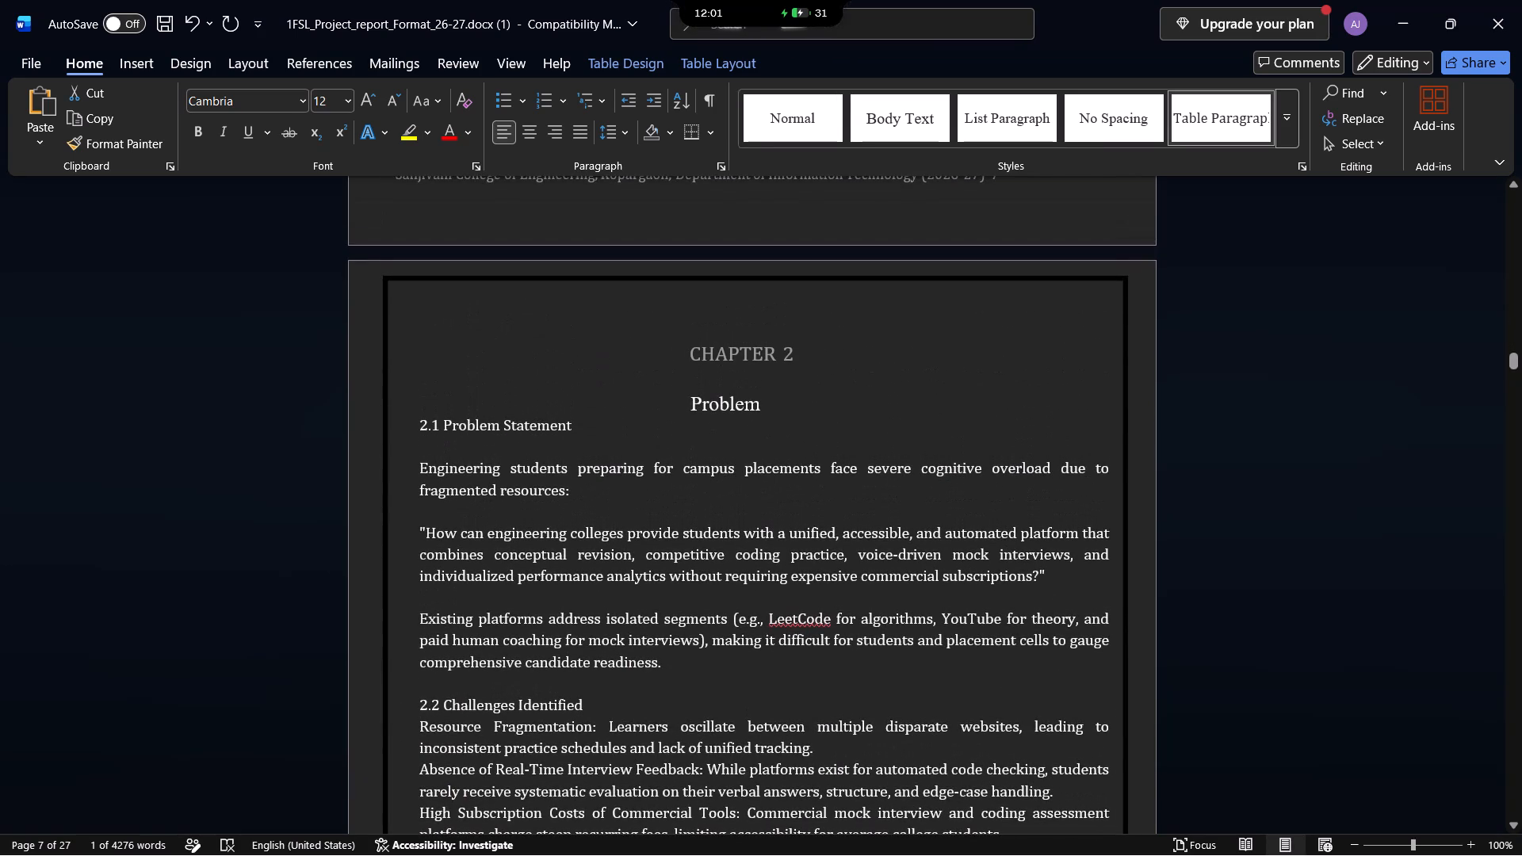
left_click(775, 408)
key("space")
key("ctrl+v")
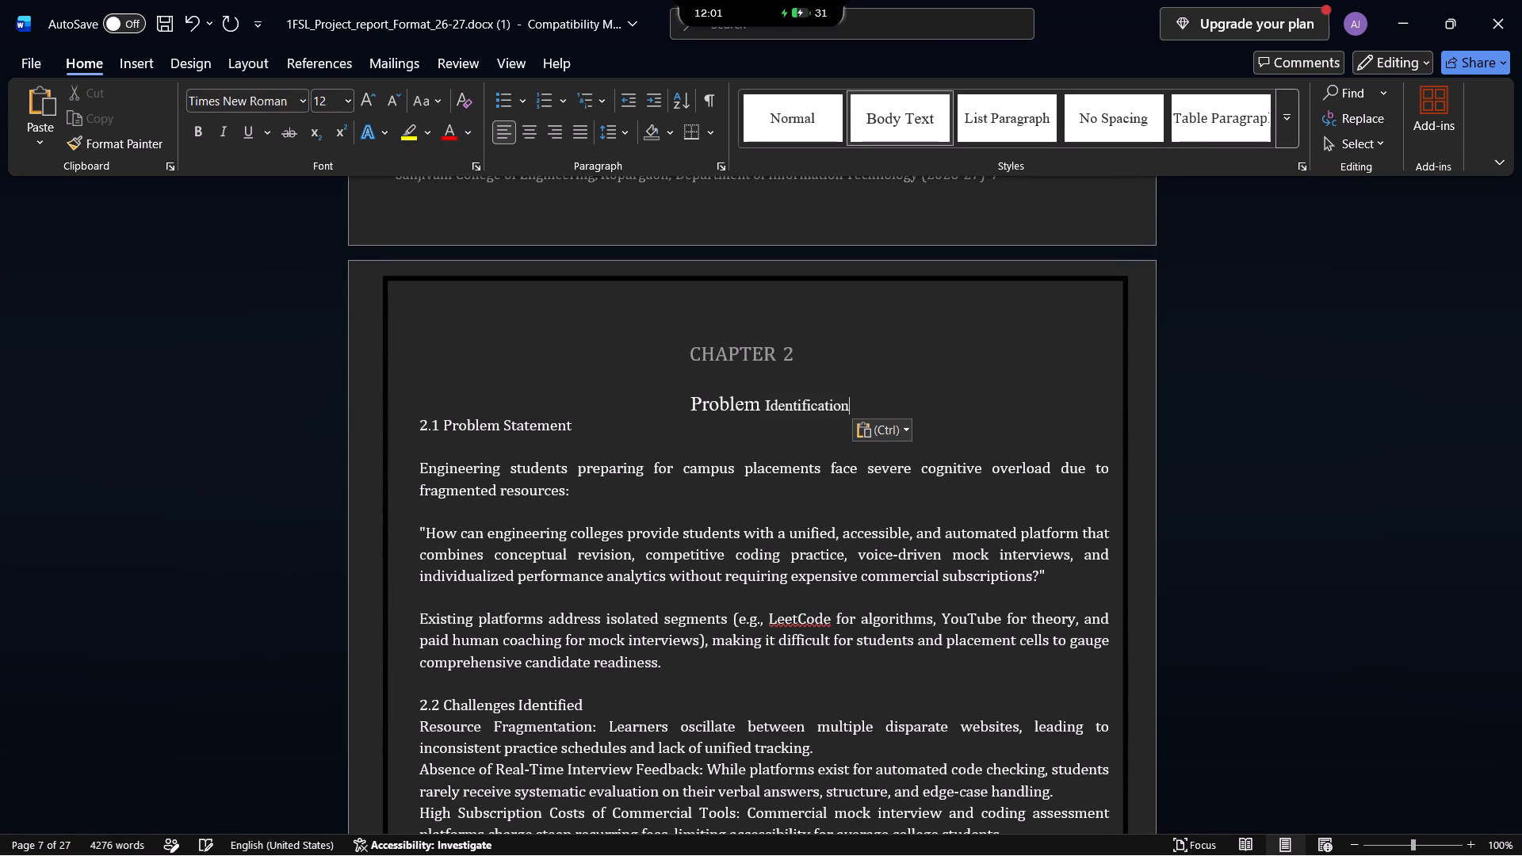
Increase the font size of "Identification" in the Chapter 2 heading to 14.
double_click(773, 405)
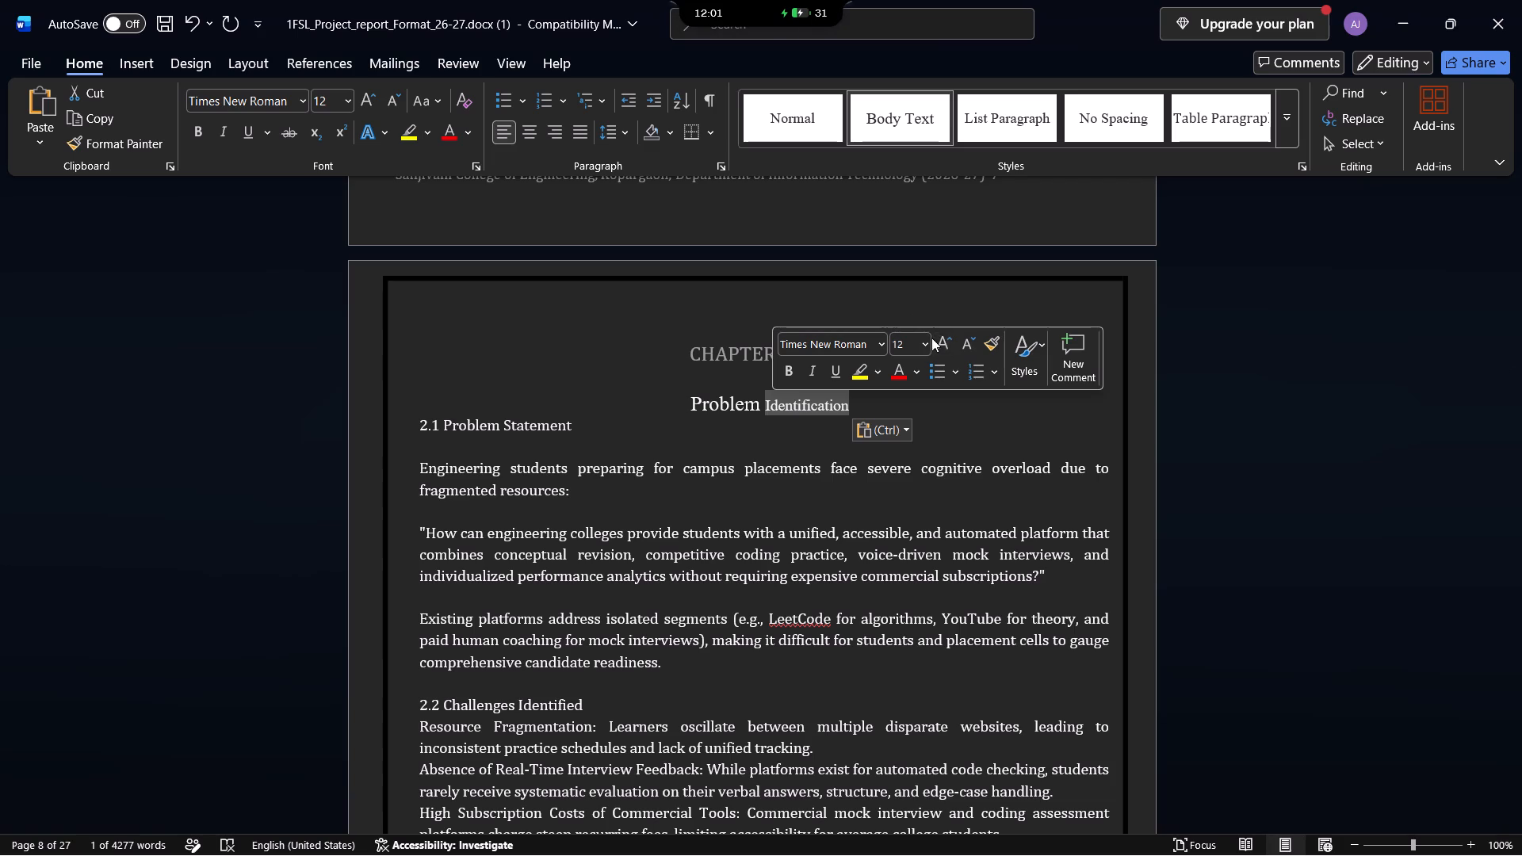
left_click(940, 338)
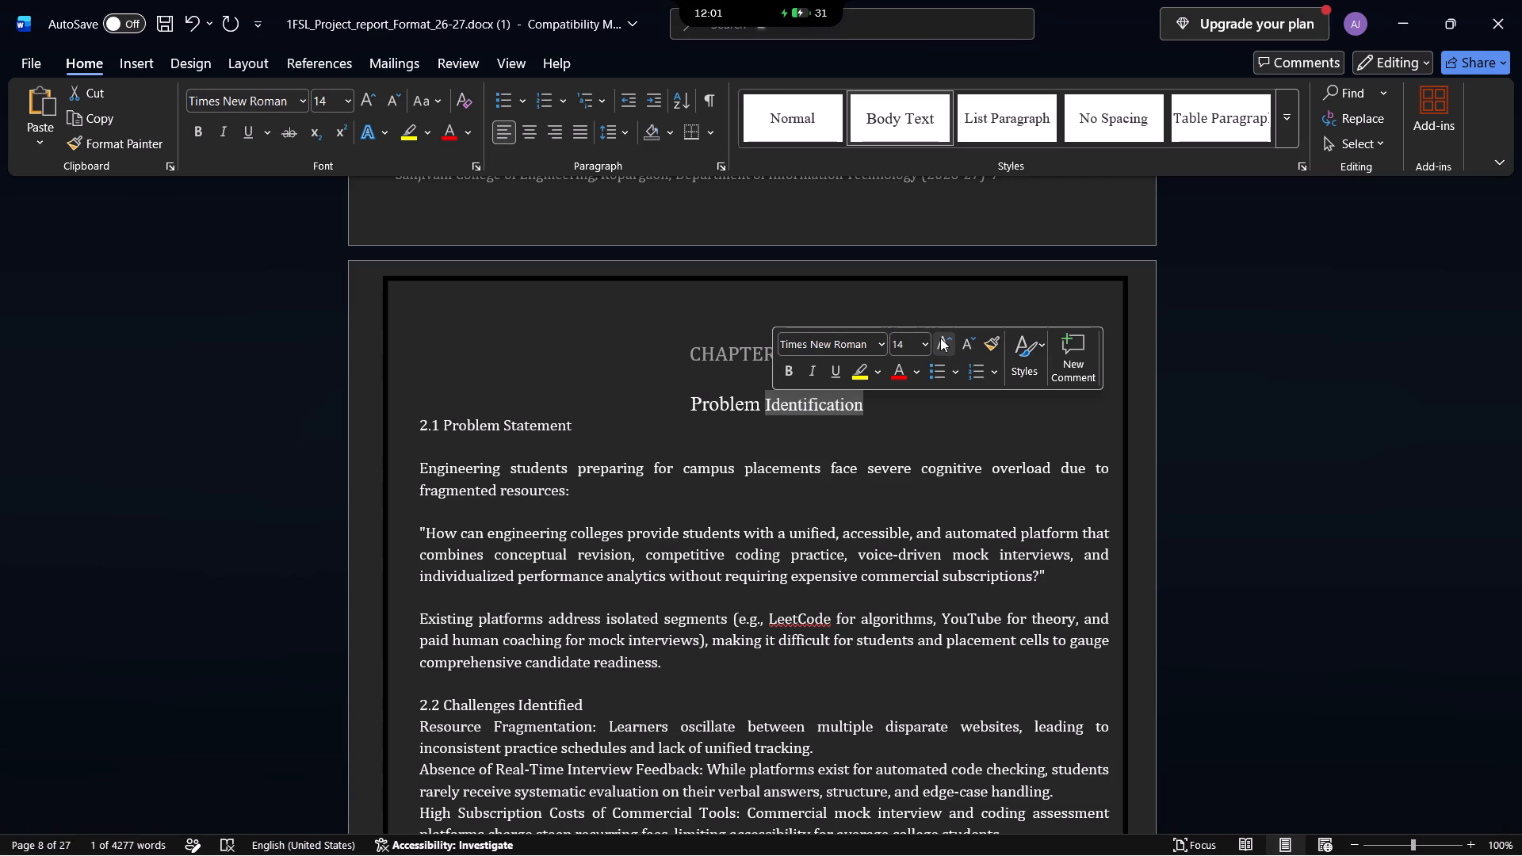
left_click(1270, 410)
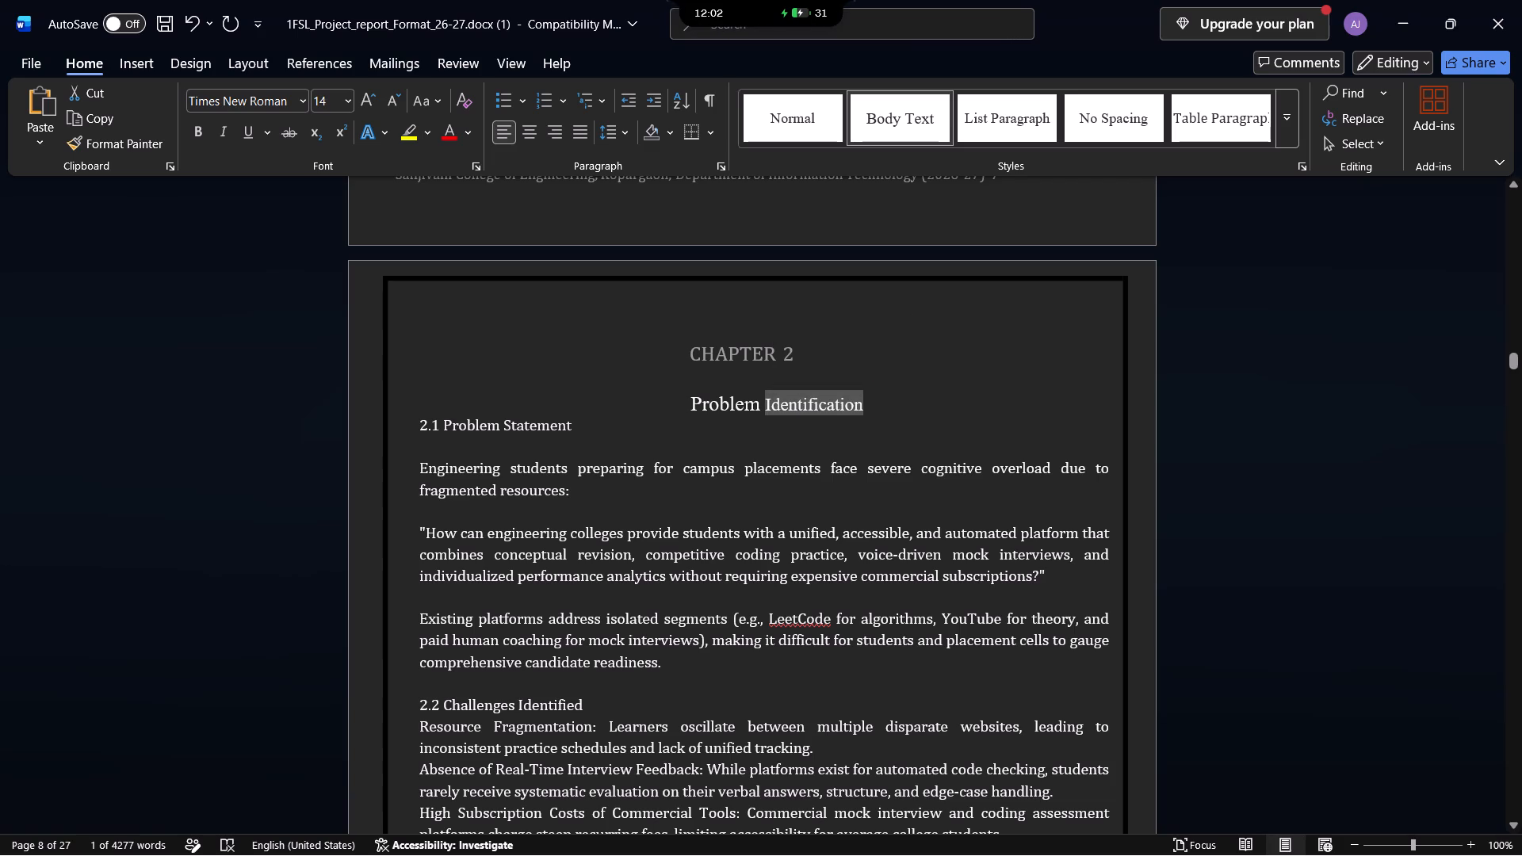
Insert 14 blank lines before "2.3 Proposed Solution" to move it onto page 9, below the page's chapter header.
scroll(908, 411, "down", 2)
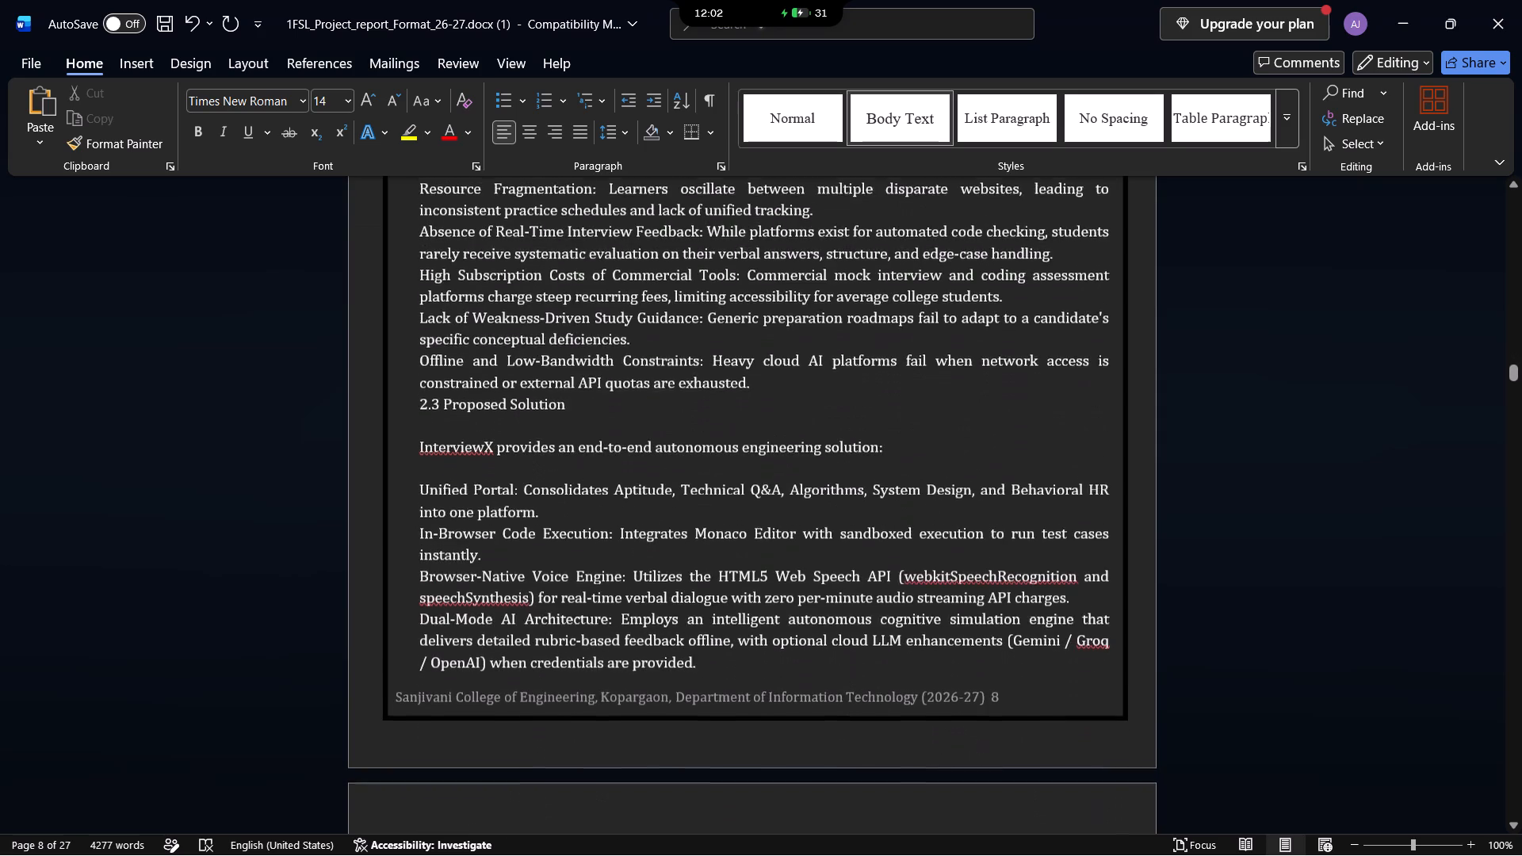
scroll(908, 411, "down", 1)
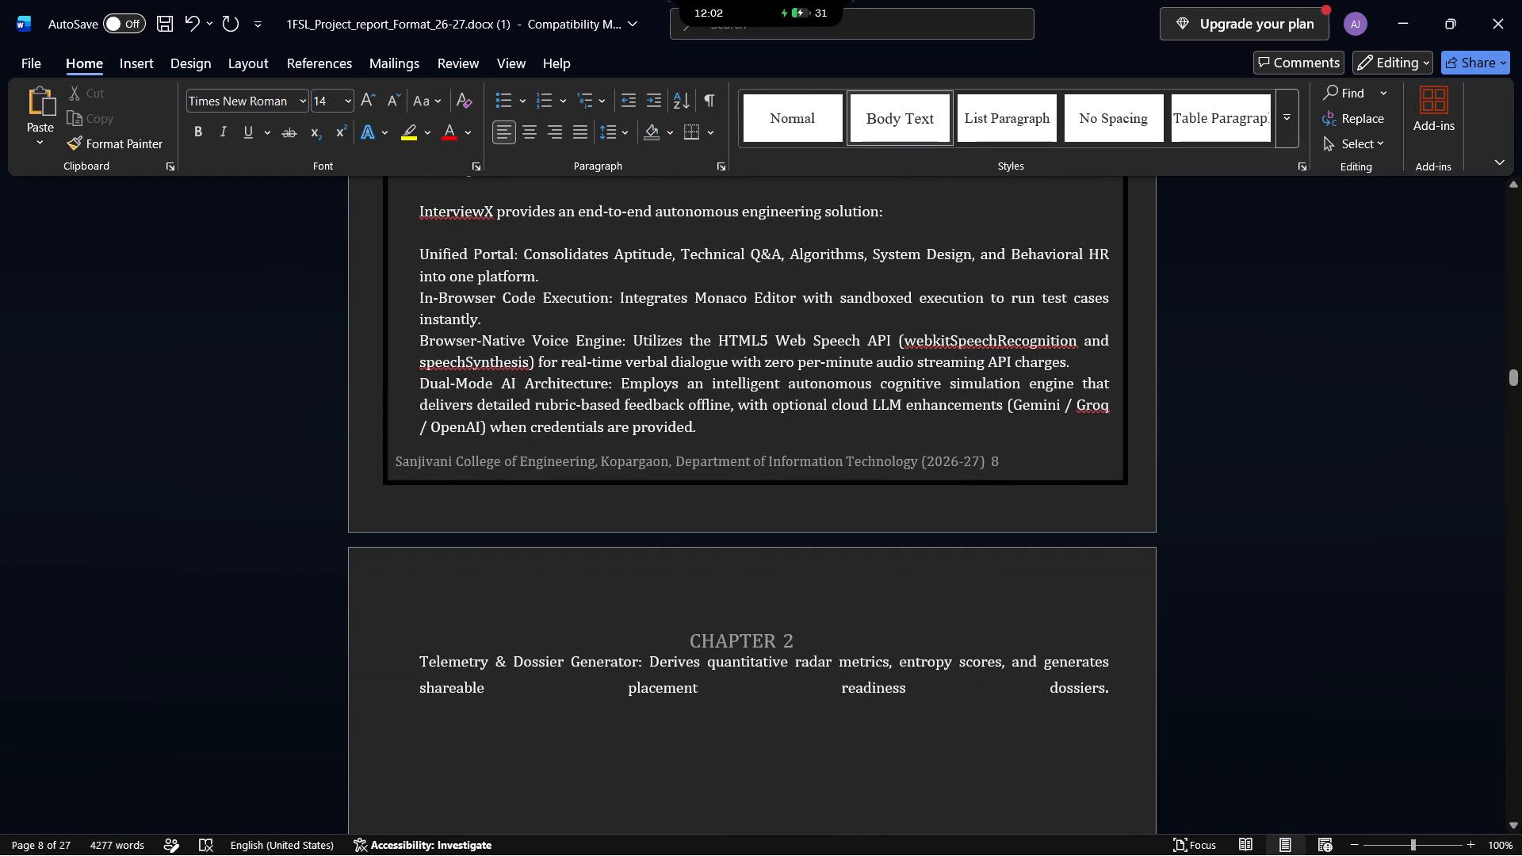
scroll(639, 312, "up", 1)
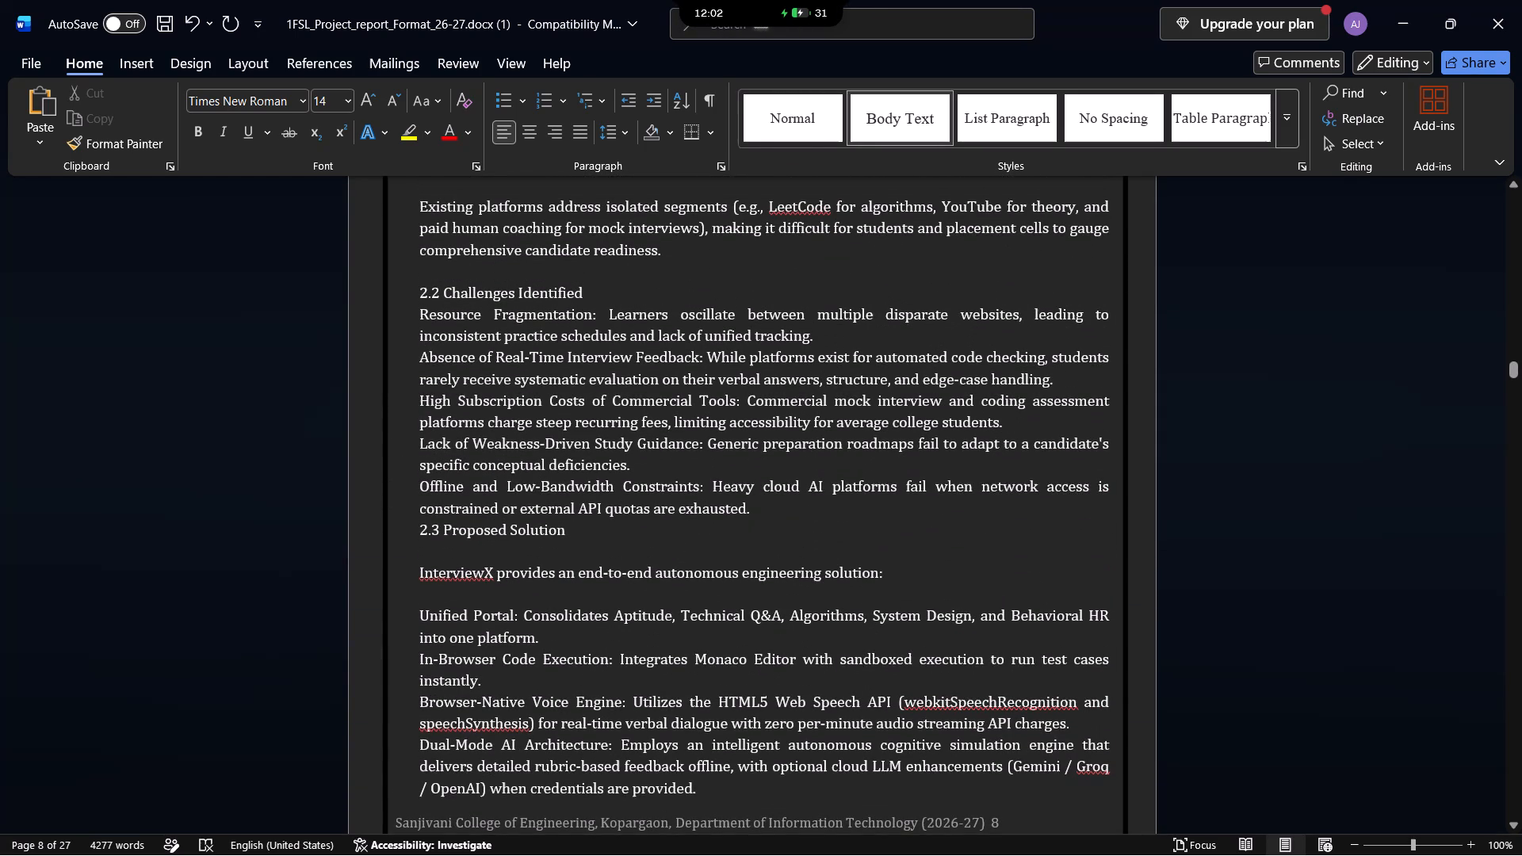
left_click(419, 533)
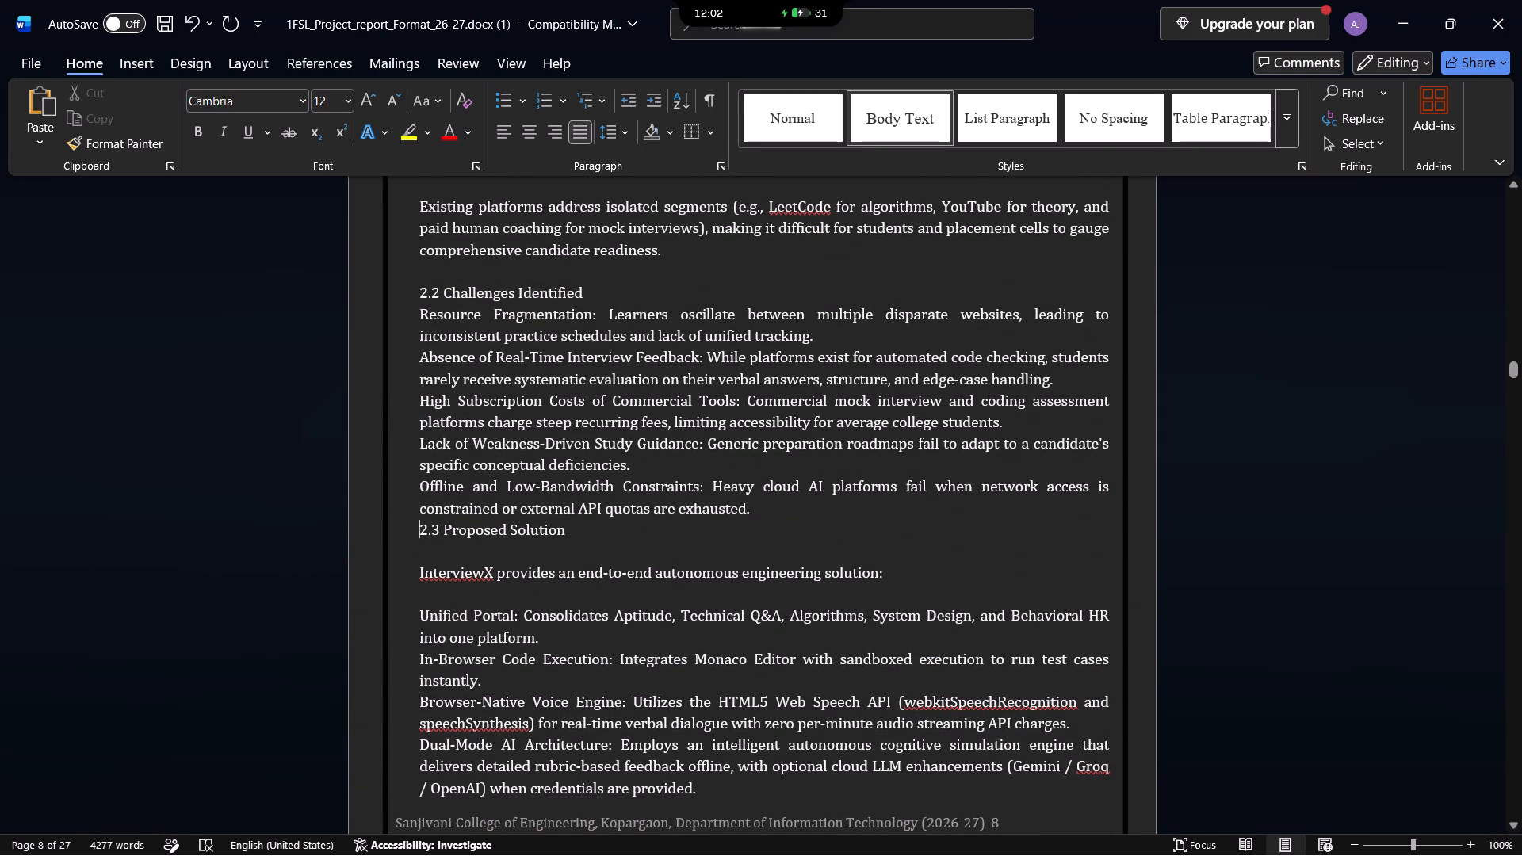
key("Return")
key("Return")
key("Return")
key("Return")
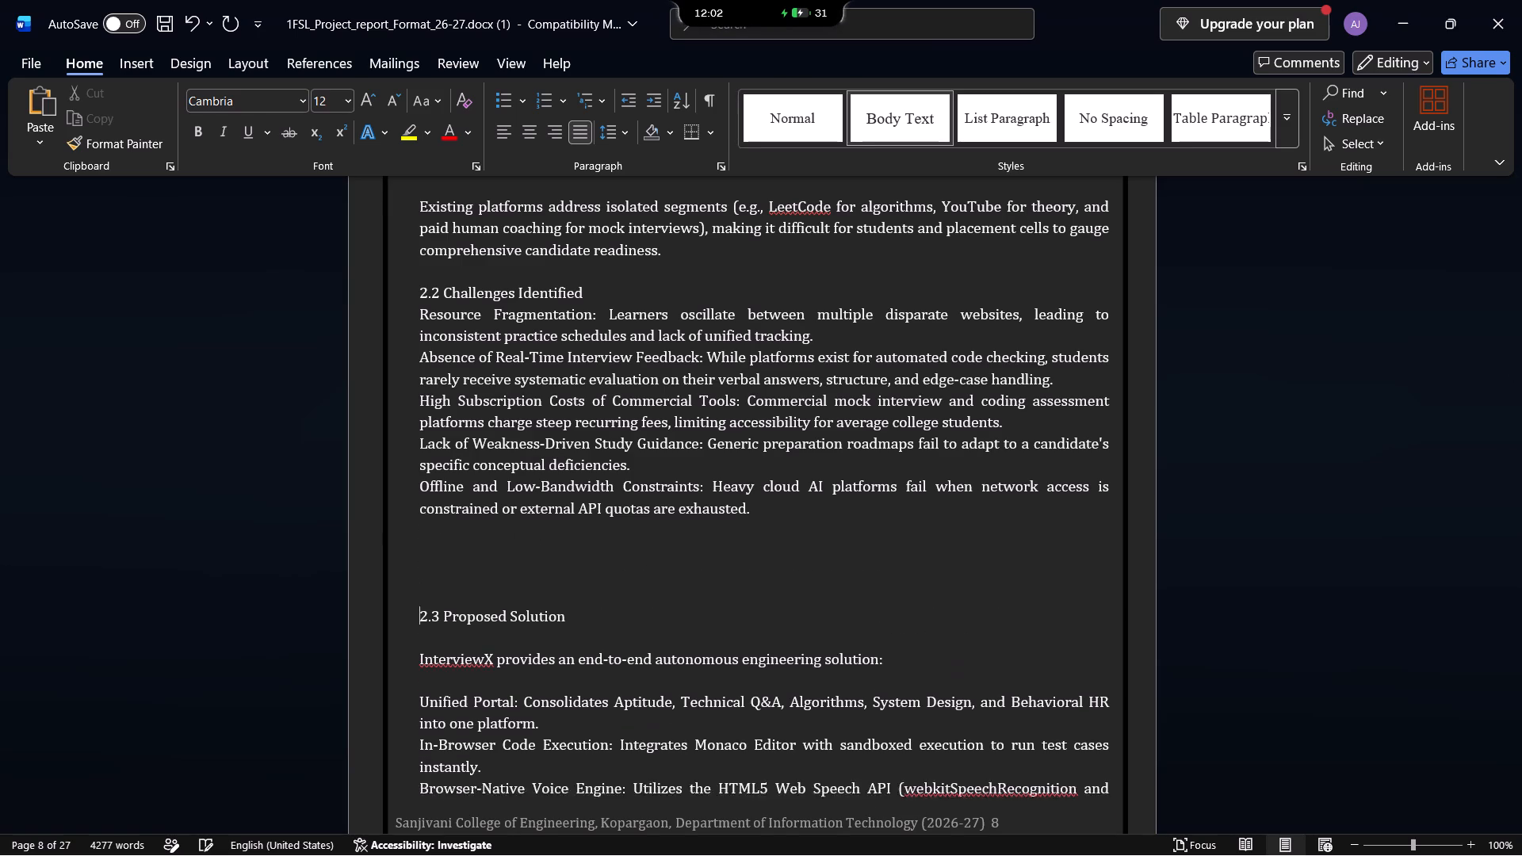
key("Return")
key("Return")
key("Return")
key("Return")
key("Return")
key("Return")
key("Return")
key("Return")
key("Return")
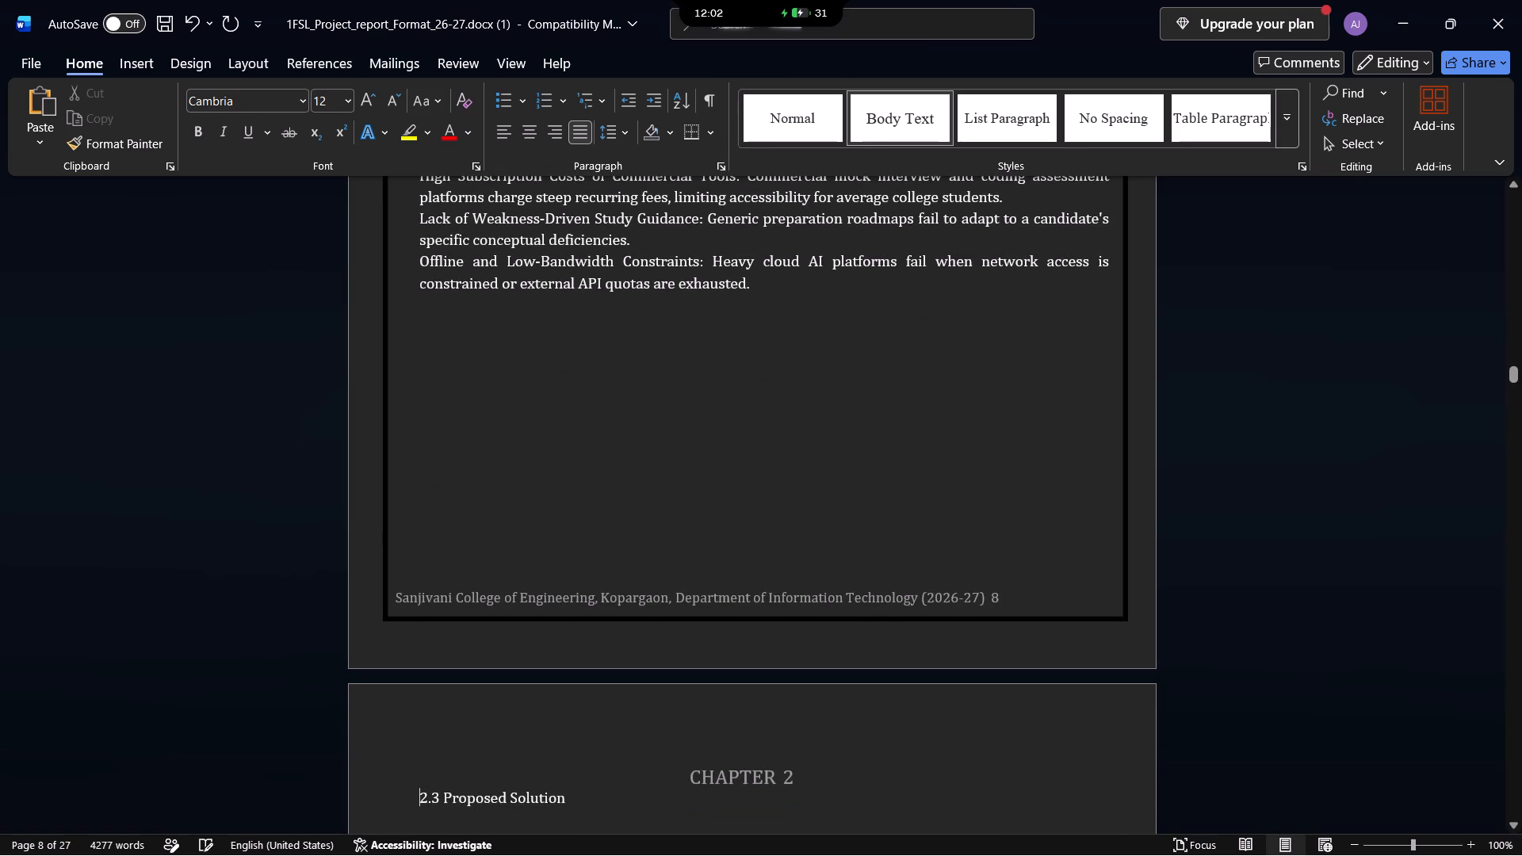
scroll(447, 552, "down", 2)
key("Return")
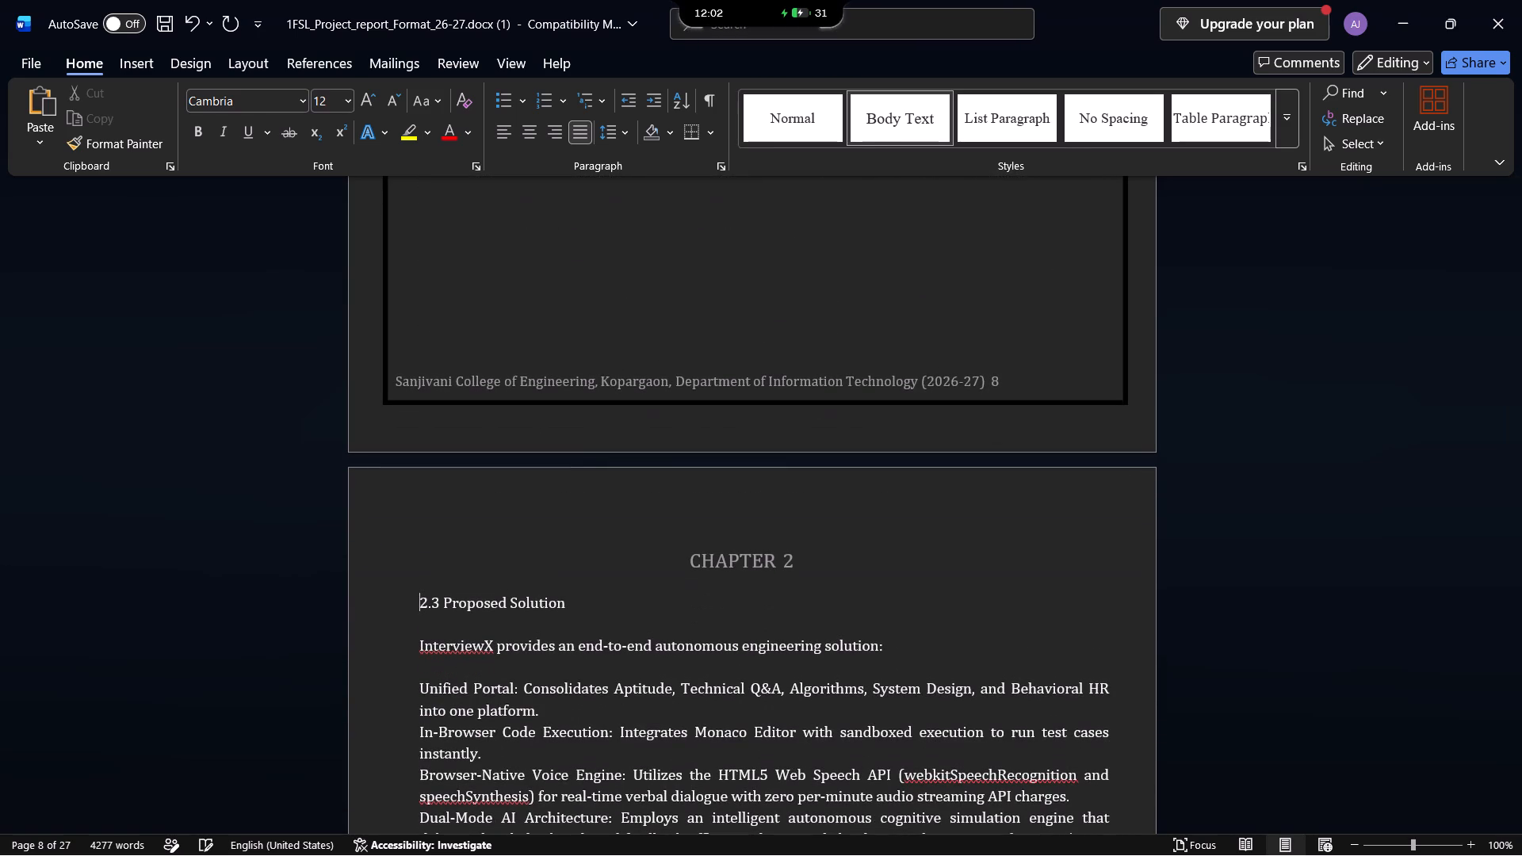
Delete the repeated CHAPTER 2 text from the header of page 9 and return to the body text.
left_click(797, 549)
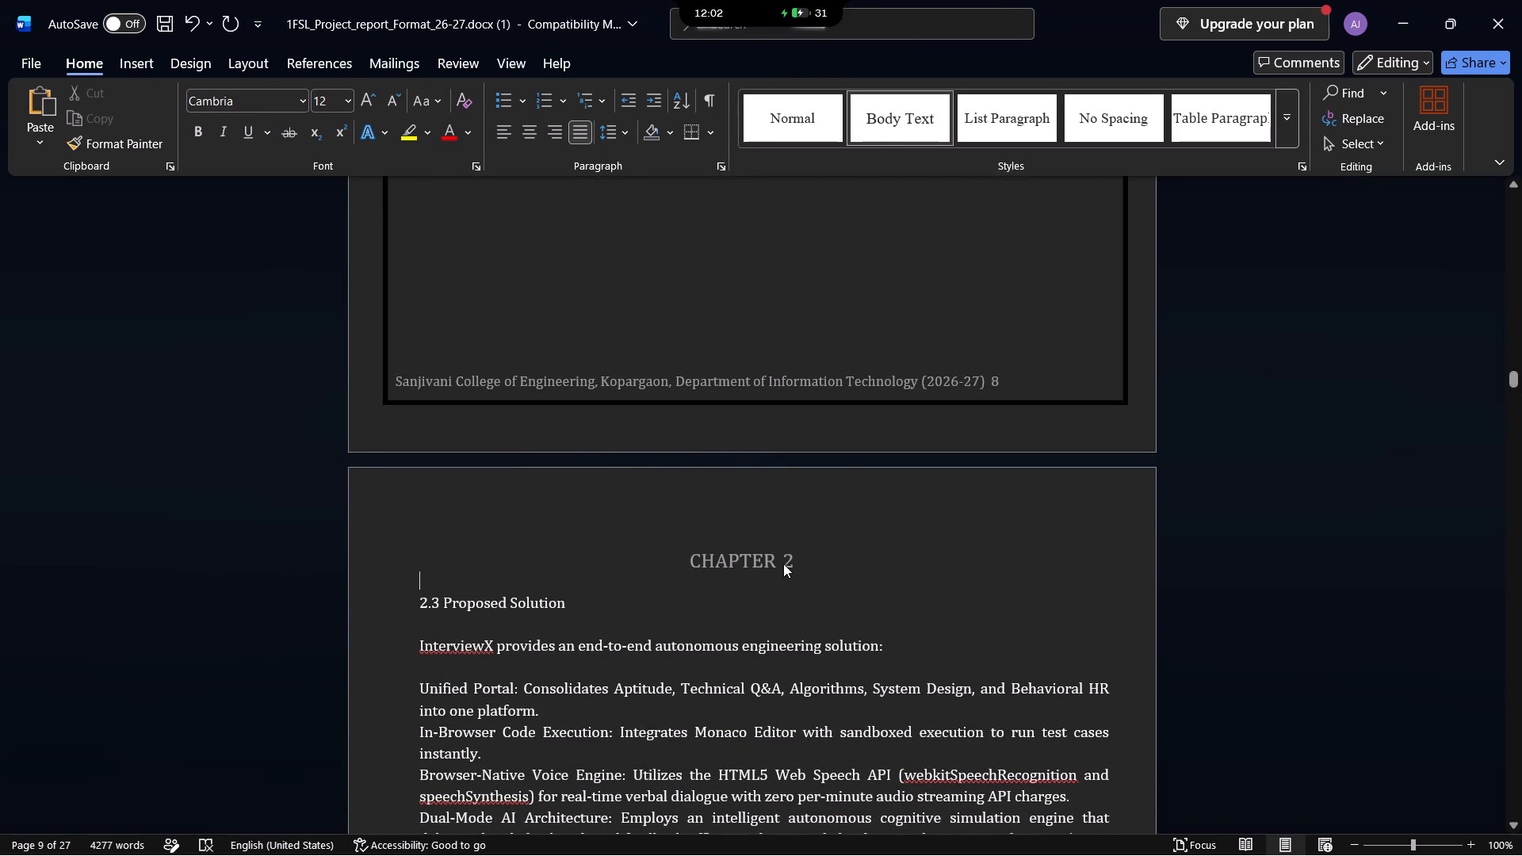
left_click(781, 564)
left_click(781, 564)
triple_click(771, 552)
key("Delete")
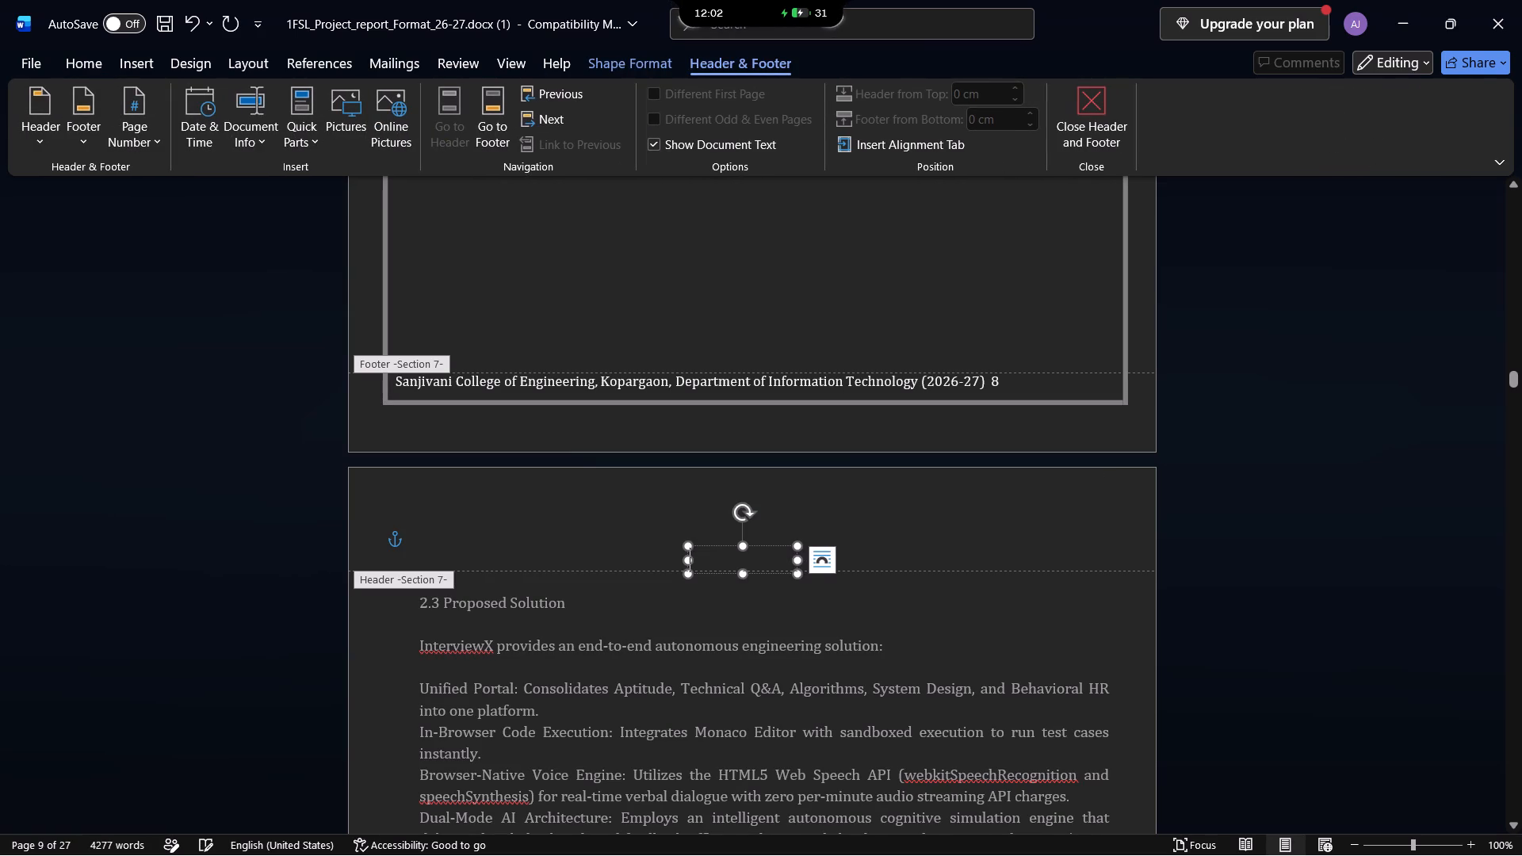
left_click(1220, 568)
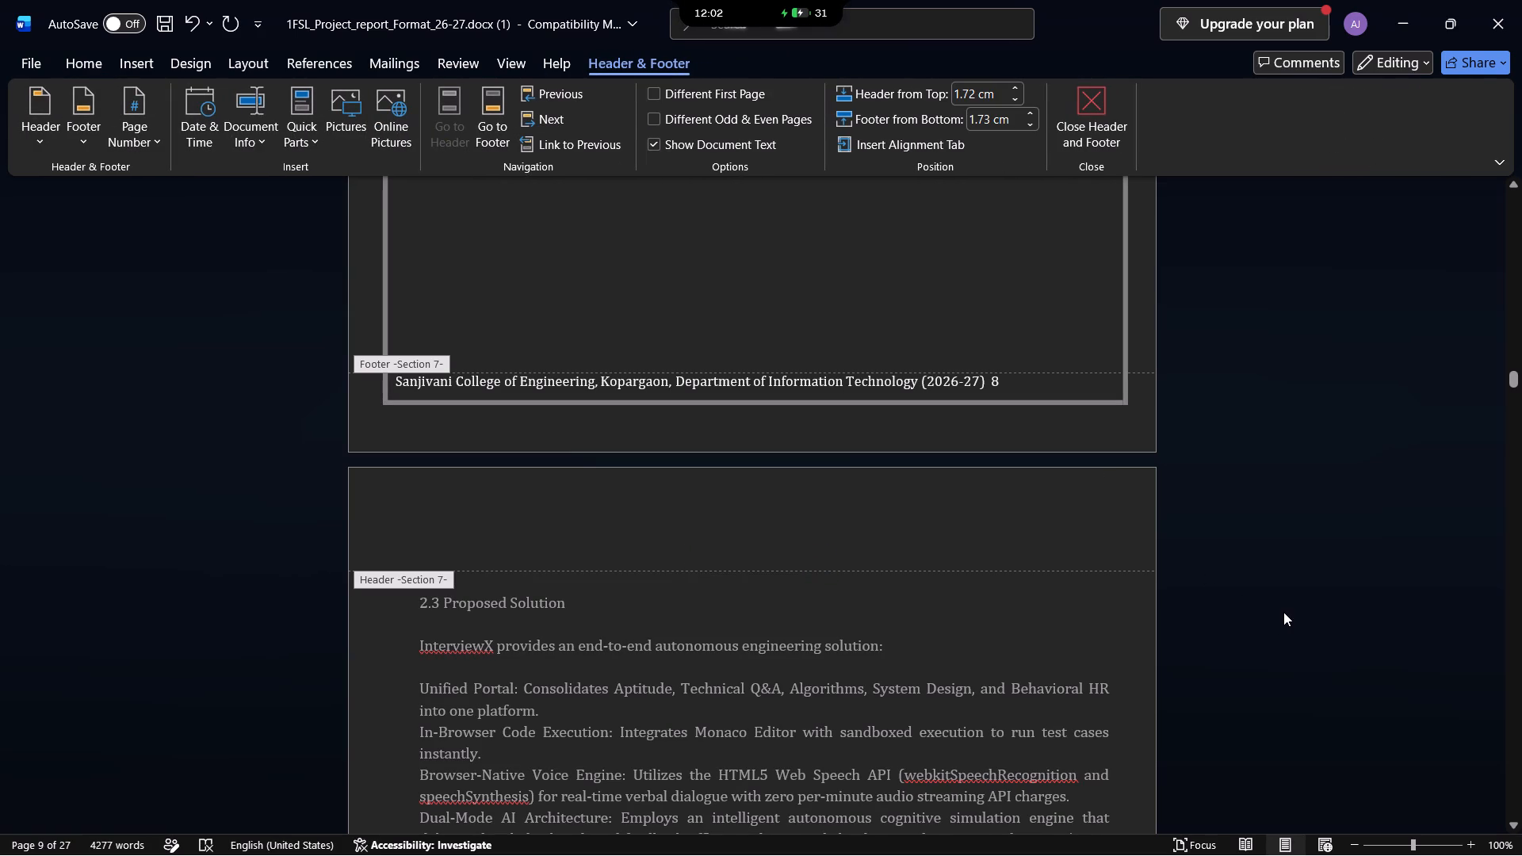
left_click(1283, 612)
left_click(824, 645)
double_click(824, 645)
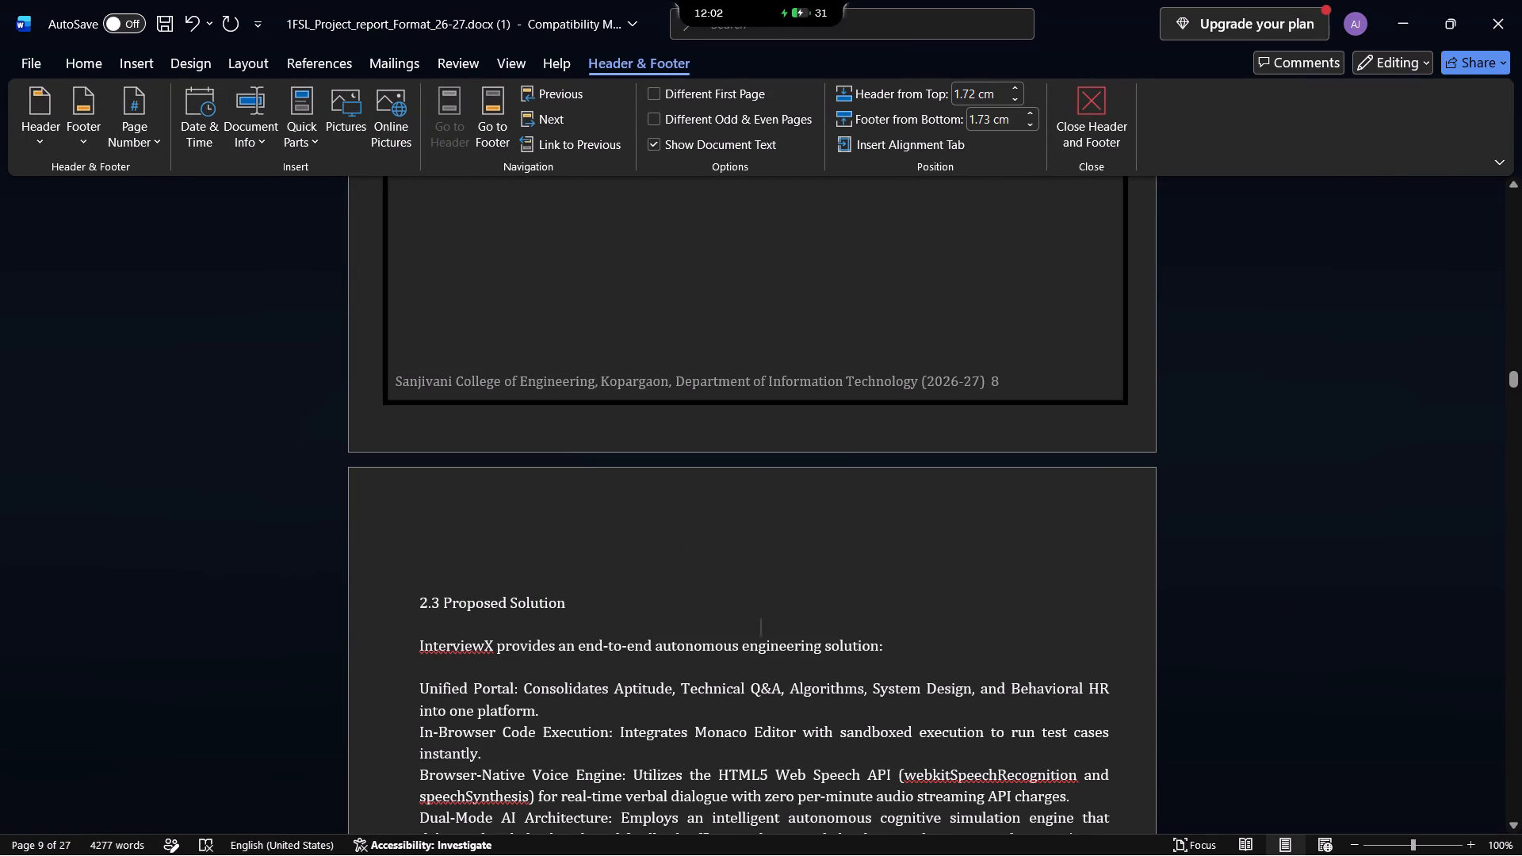
Remove the blank line before "Unified Portal" in section 2.3 and merge the paragraphs from there through "Telemetry & Dossier Generator" into one.
scroll(644, 654, "down", 1)
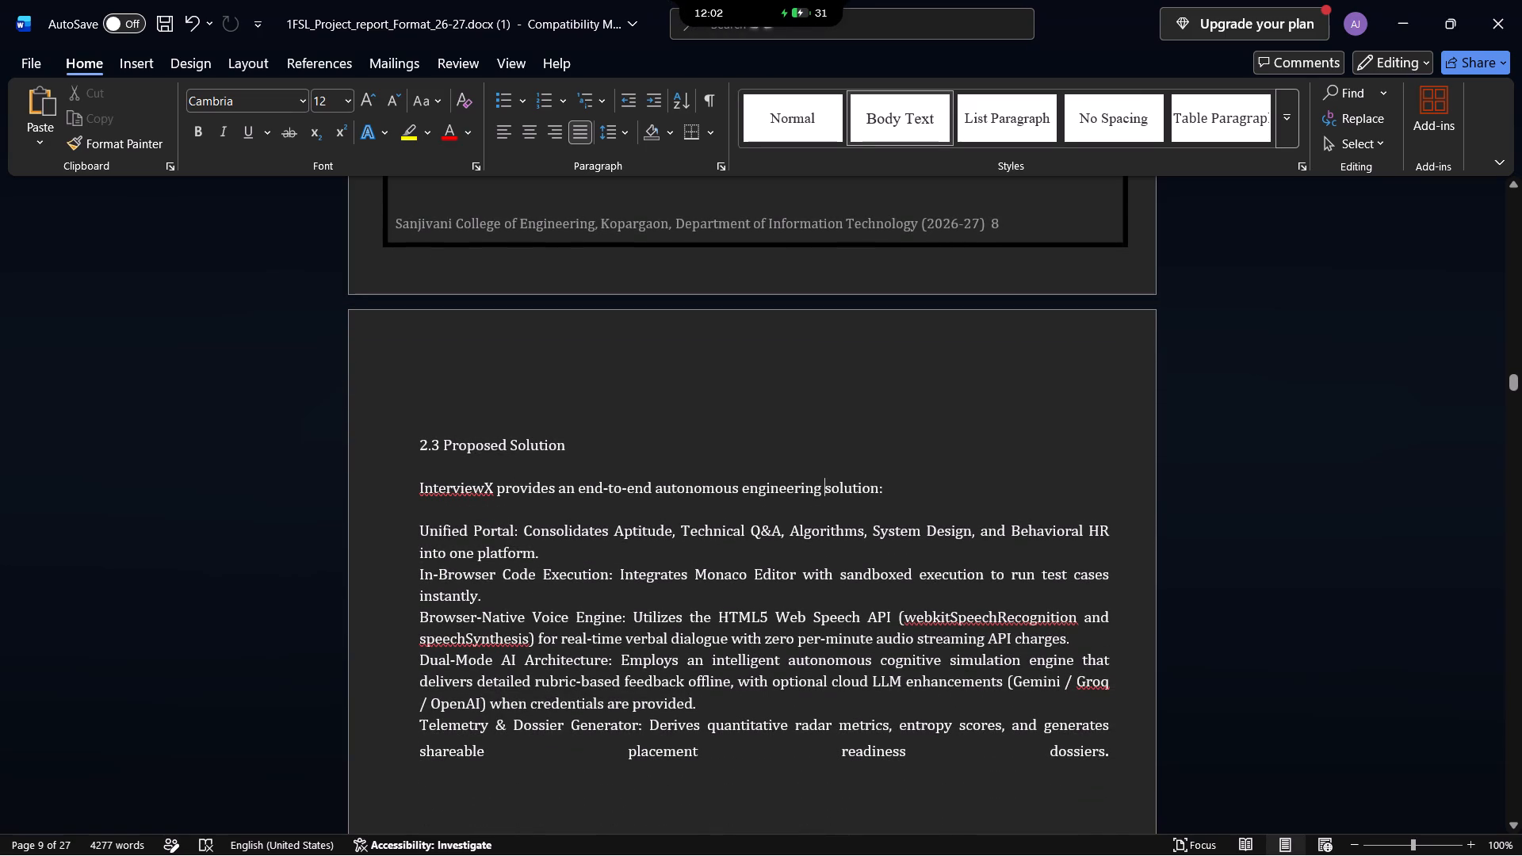
left_click(433, 506)
key("BackSpace")
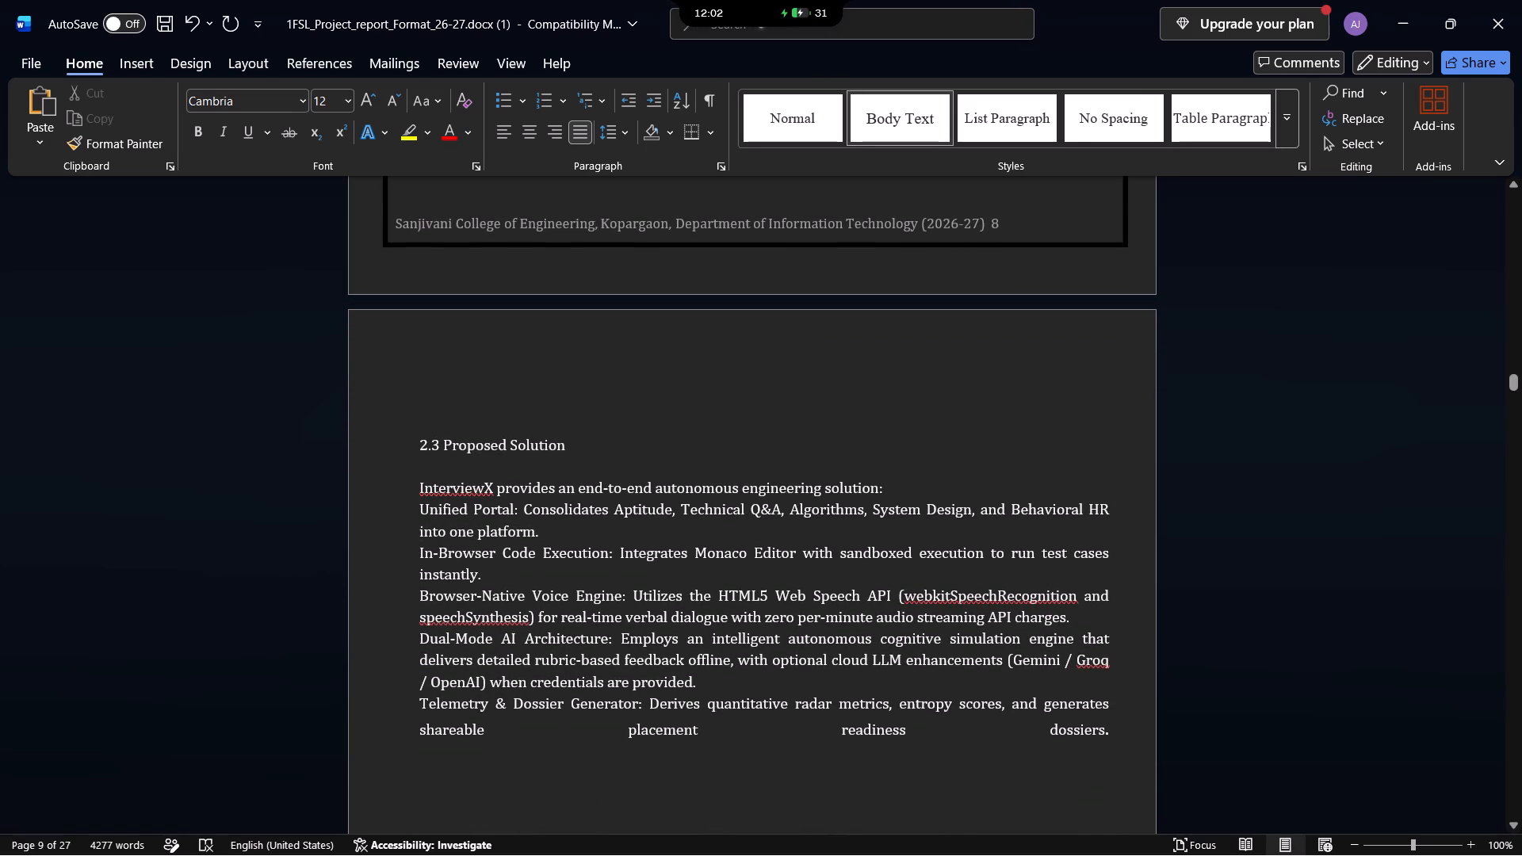
left_click(417, 550)
key("BackSpace")
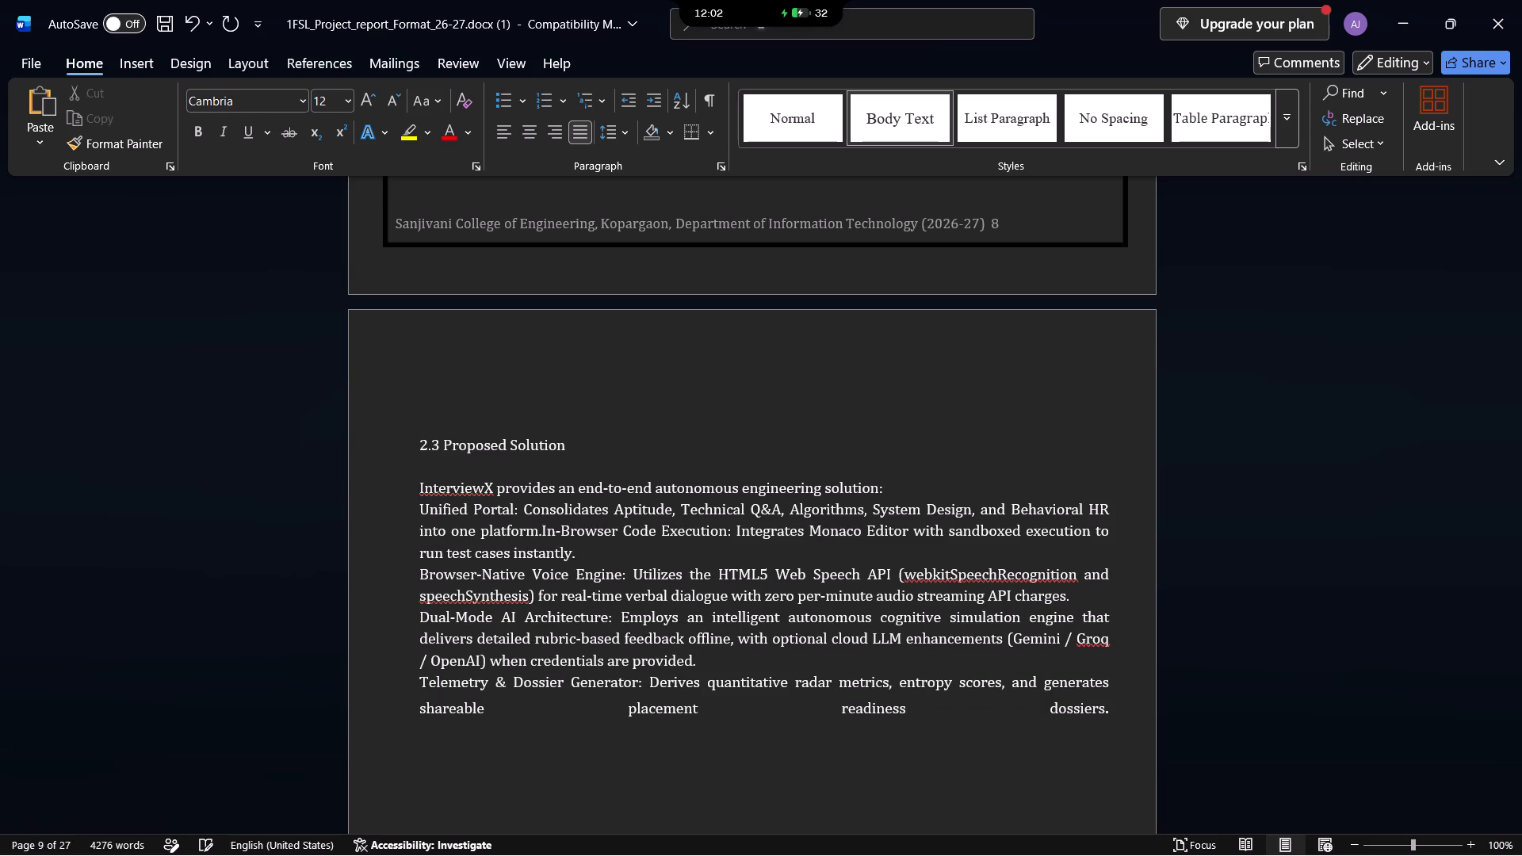
left_click(417, 571)
key("BackSpace")
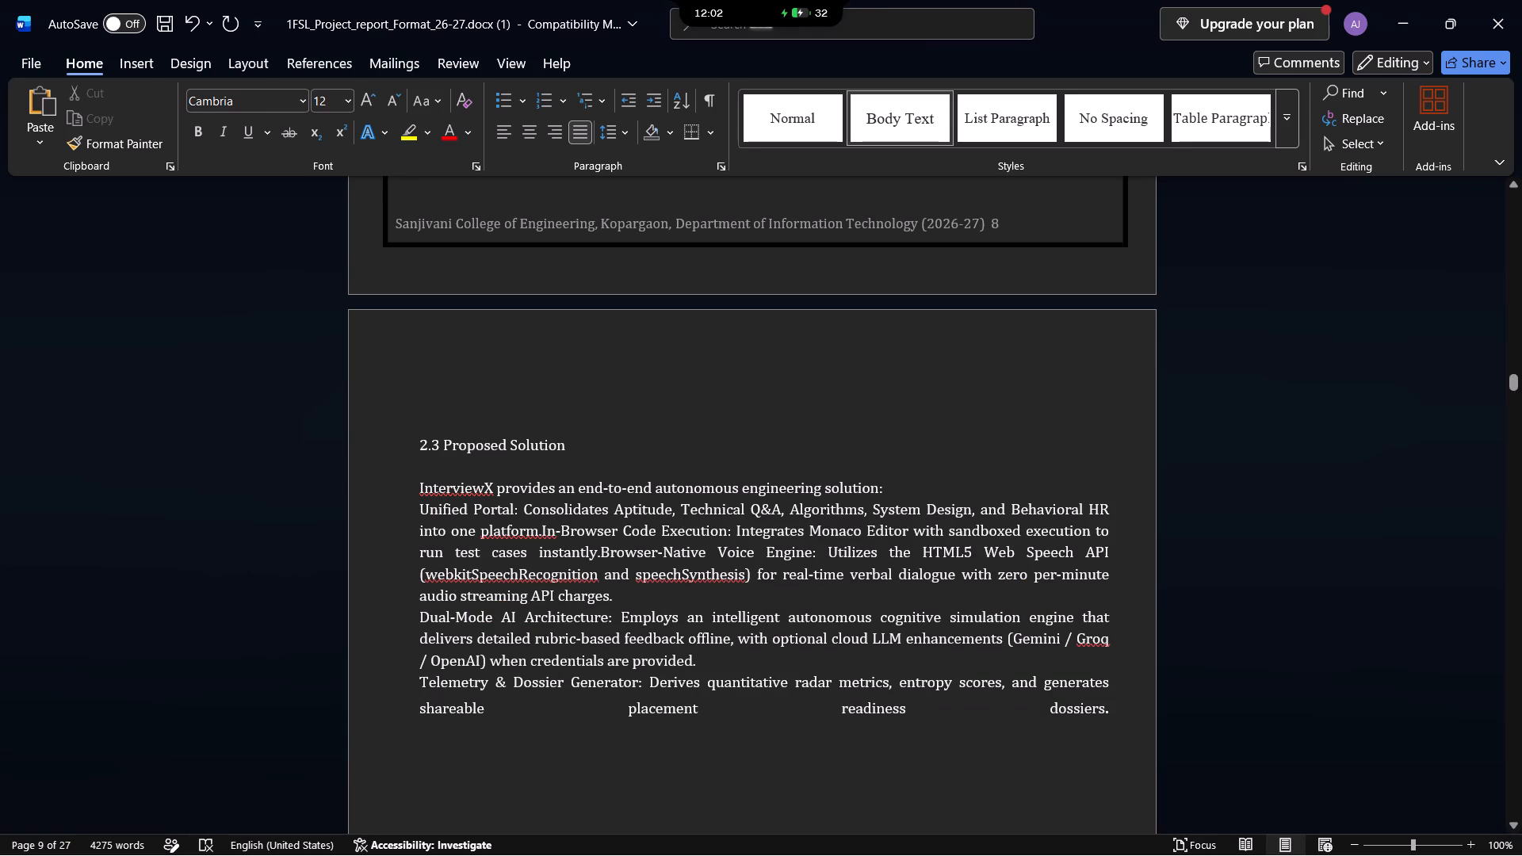
left_click(415, 619)
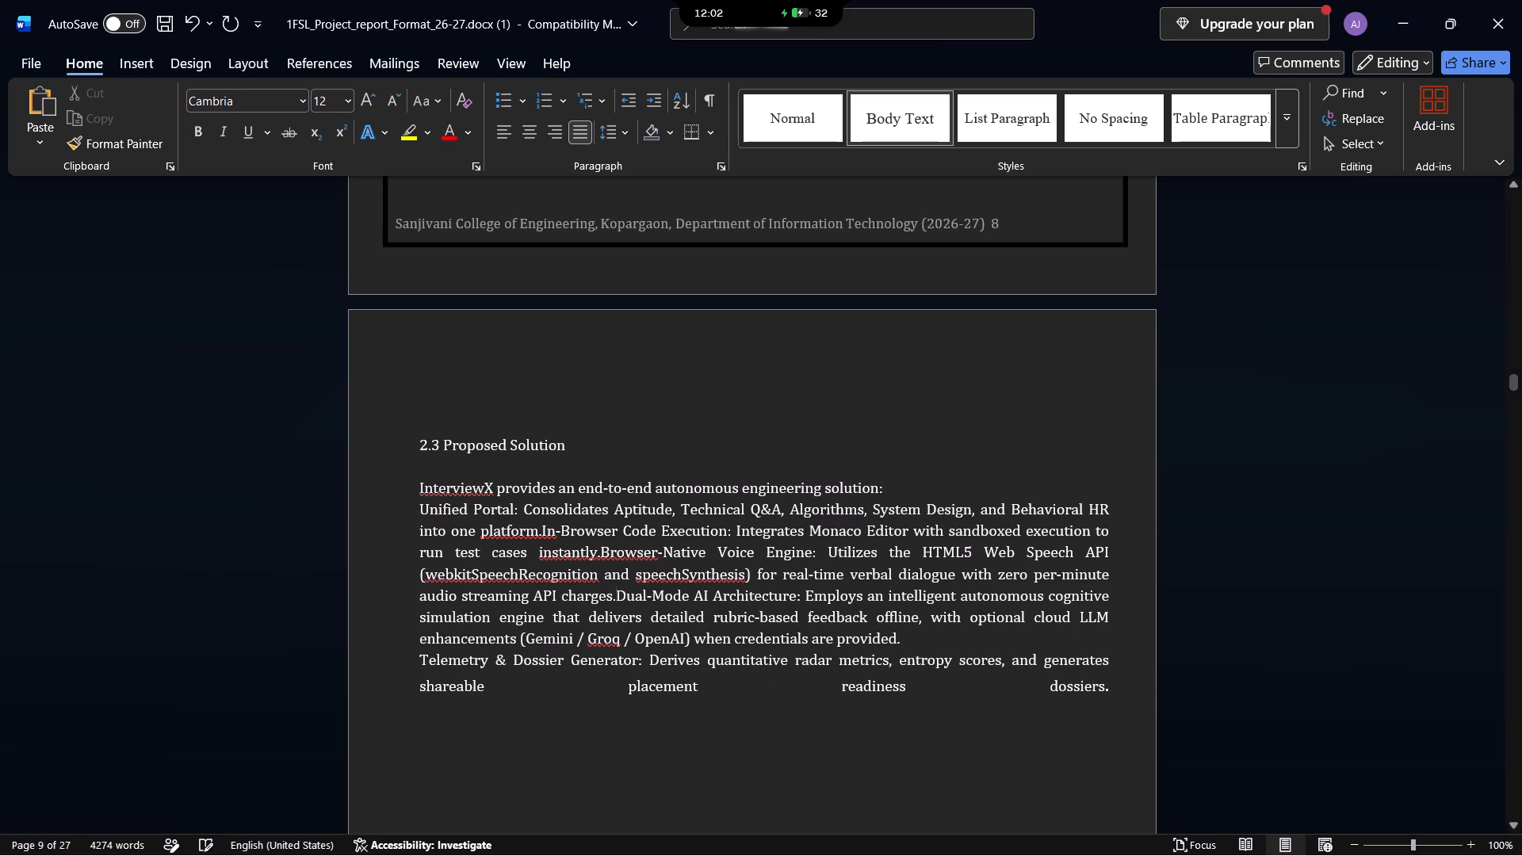
left_click(417, 658)
key("BackSpace")
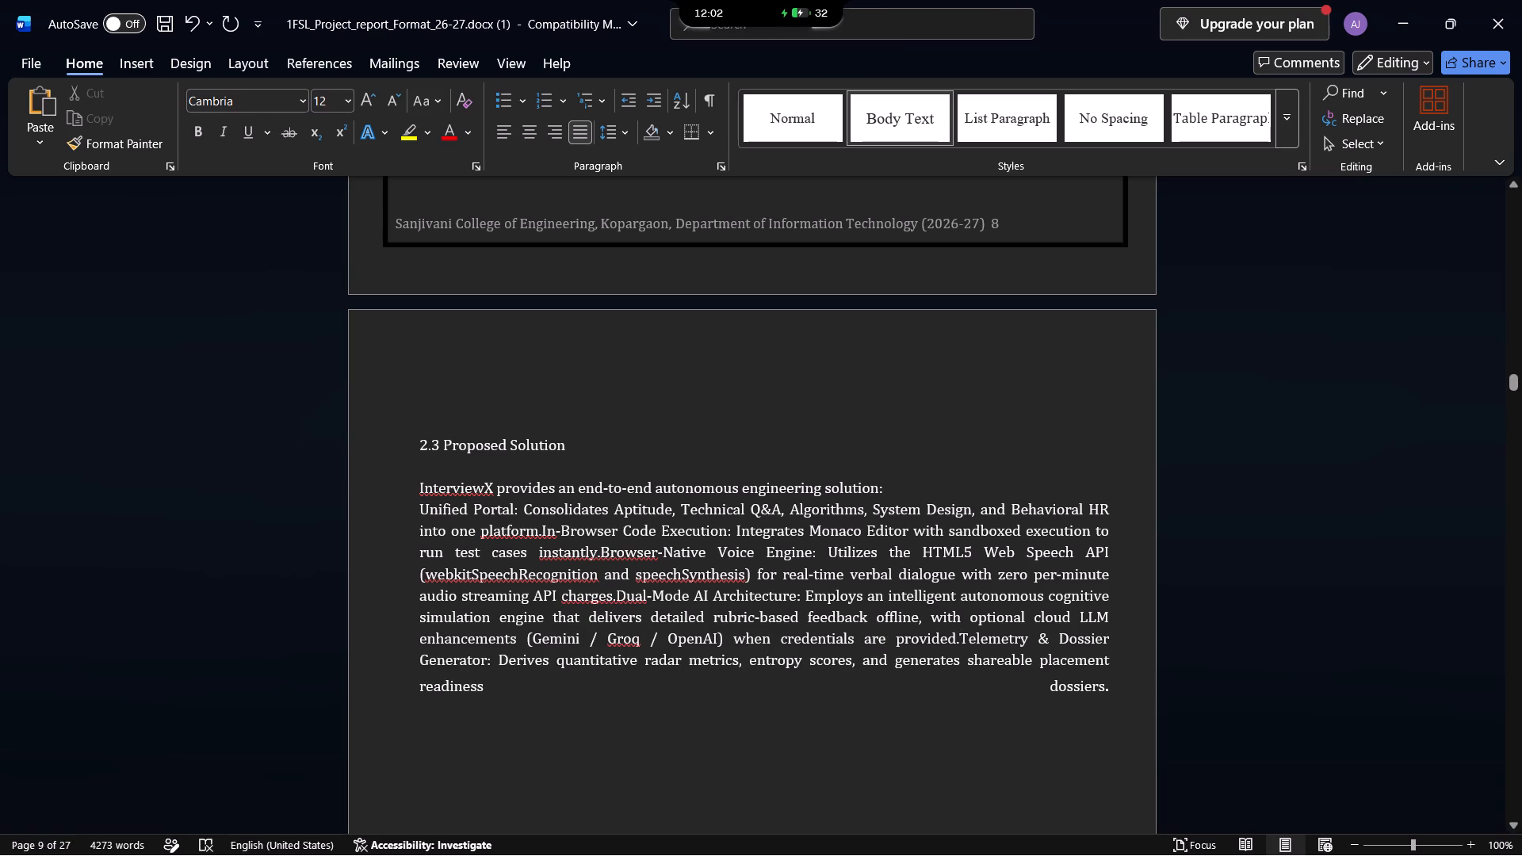
Left-align the merged solution paragraph in section 2.3.
left_click_drag(1117, 687, 549, 671)
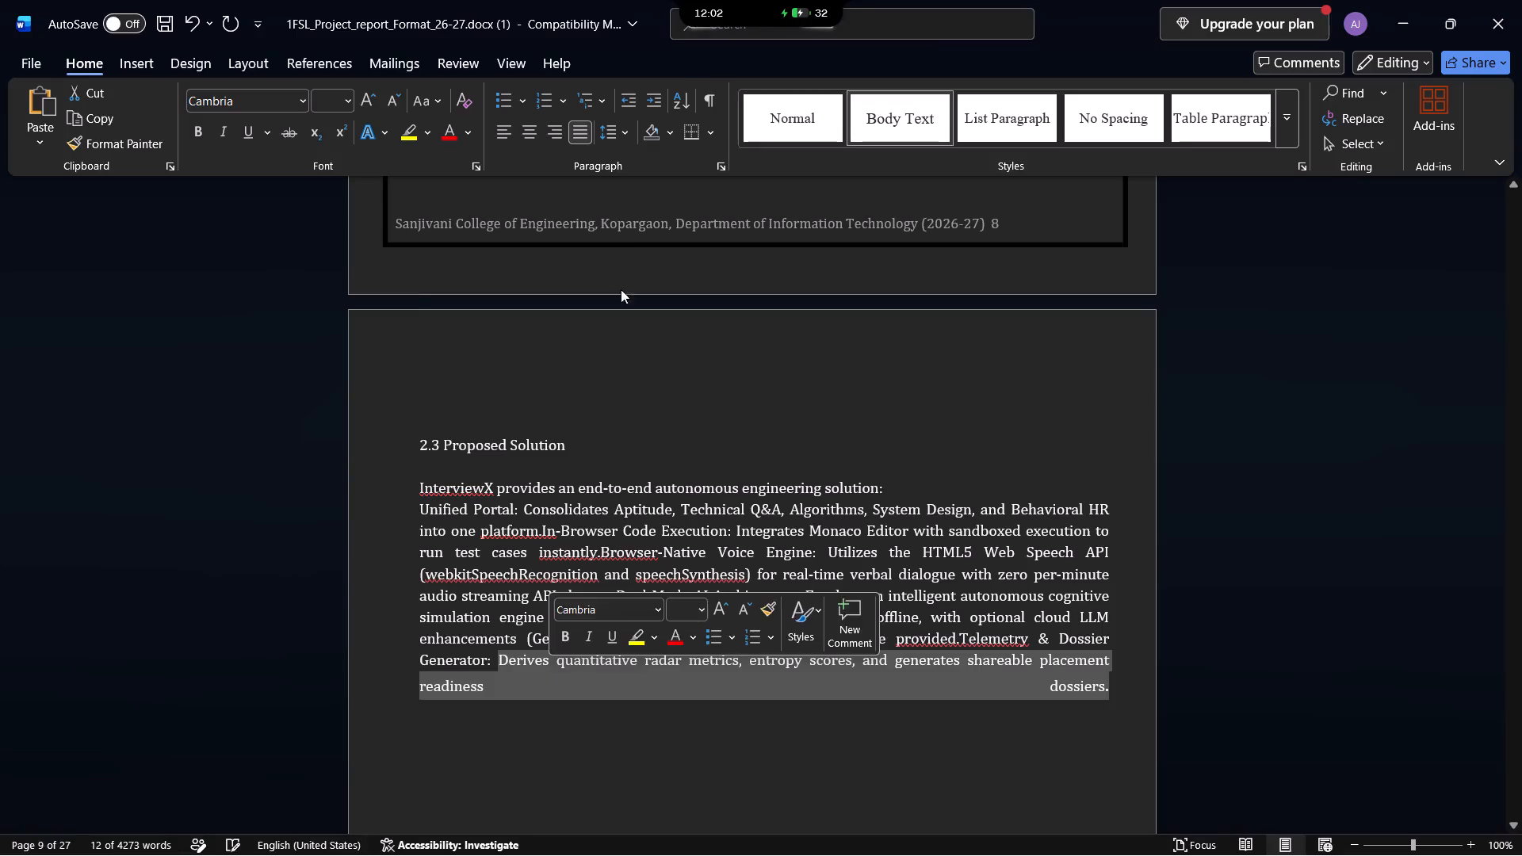
left_click(509, 128)
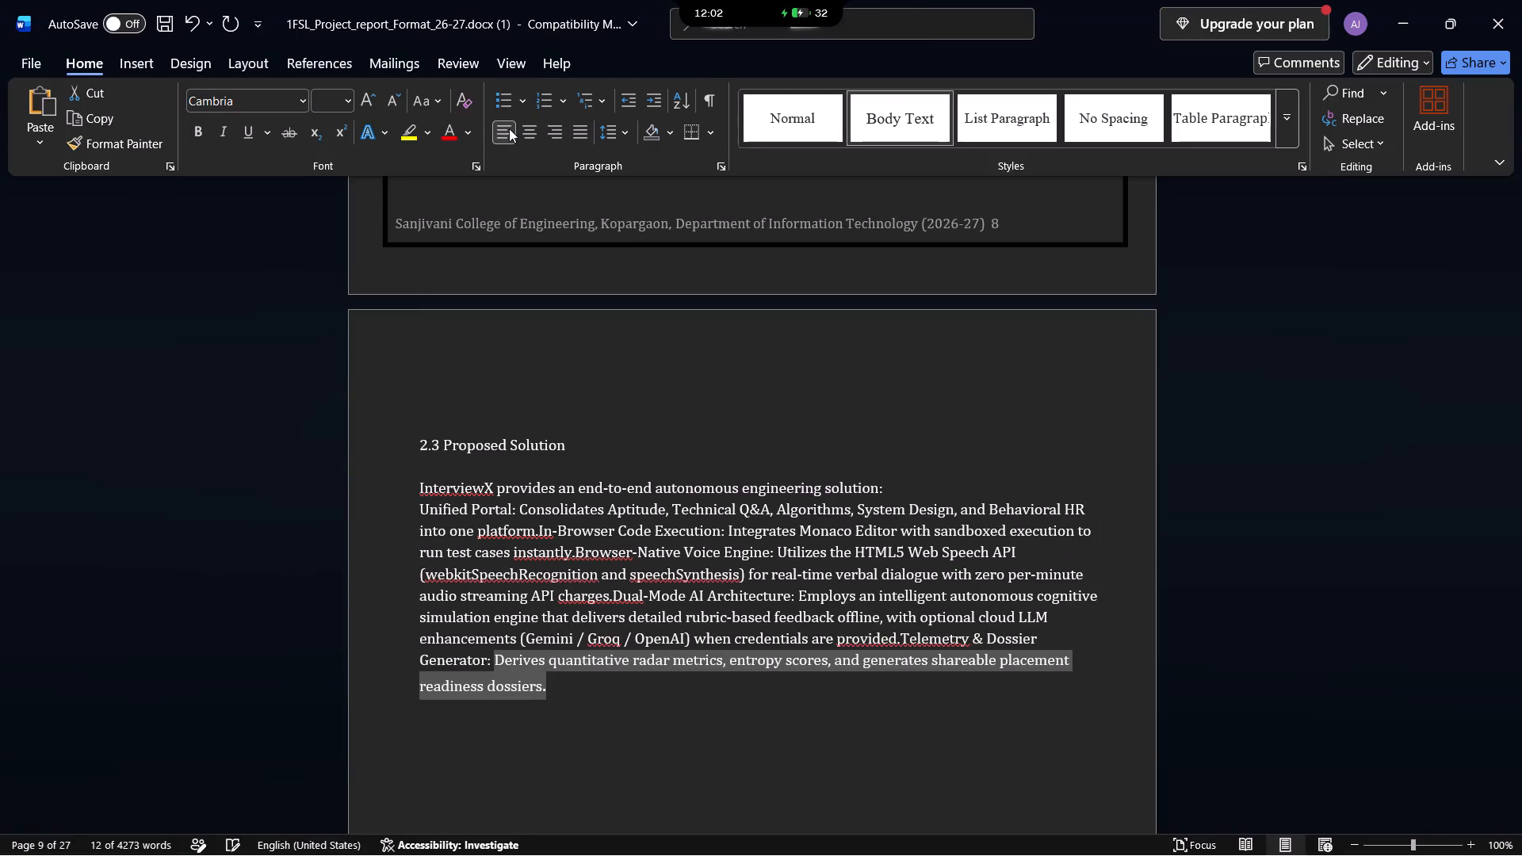
left_click(1301, 513)
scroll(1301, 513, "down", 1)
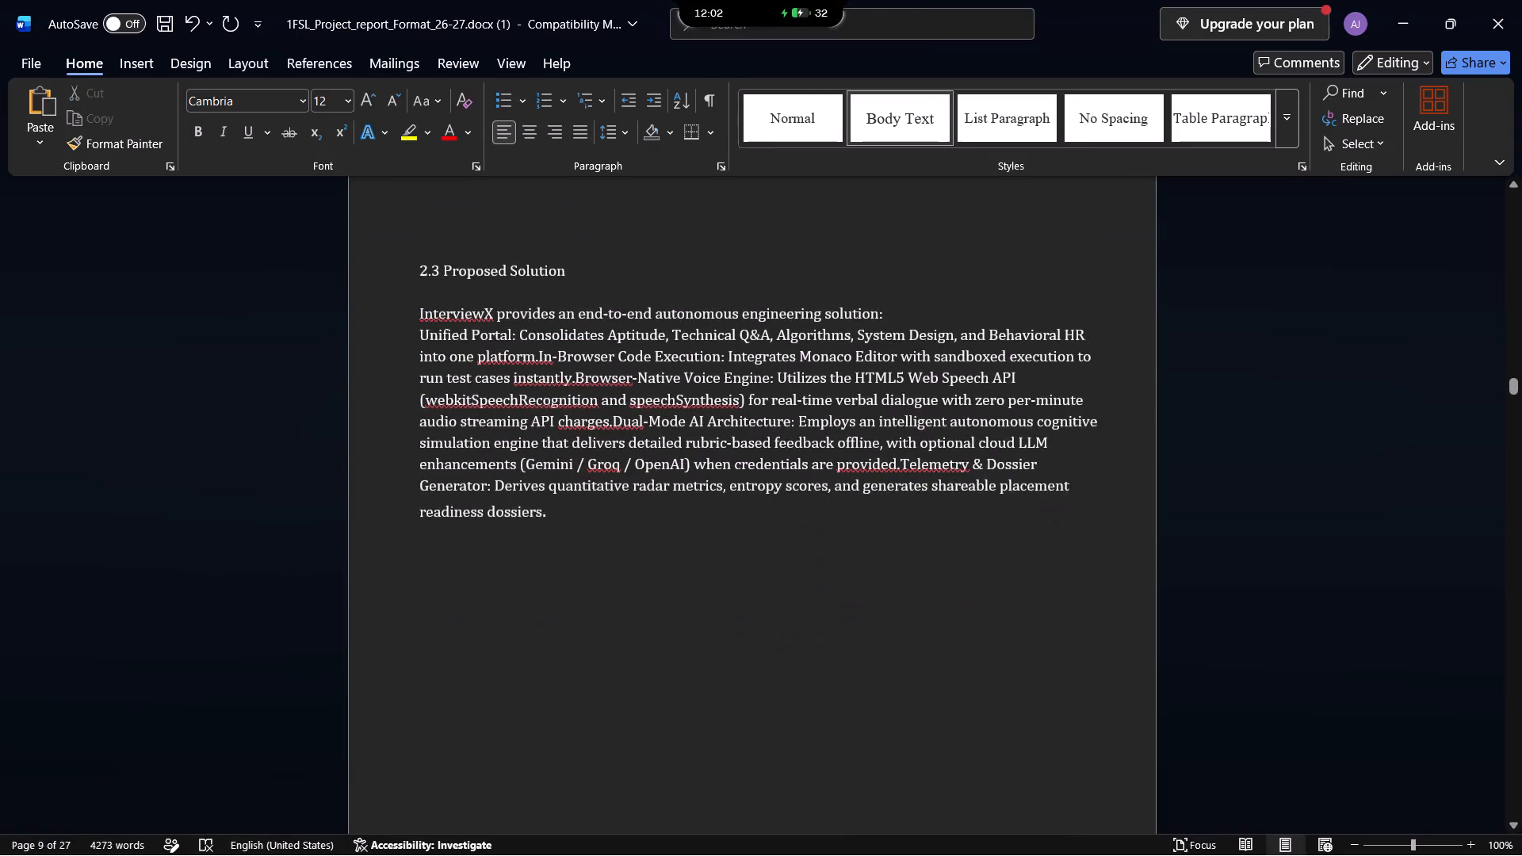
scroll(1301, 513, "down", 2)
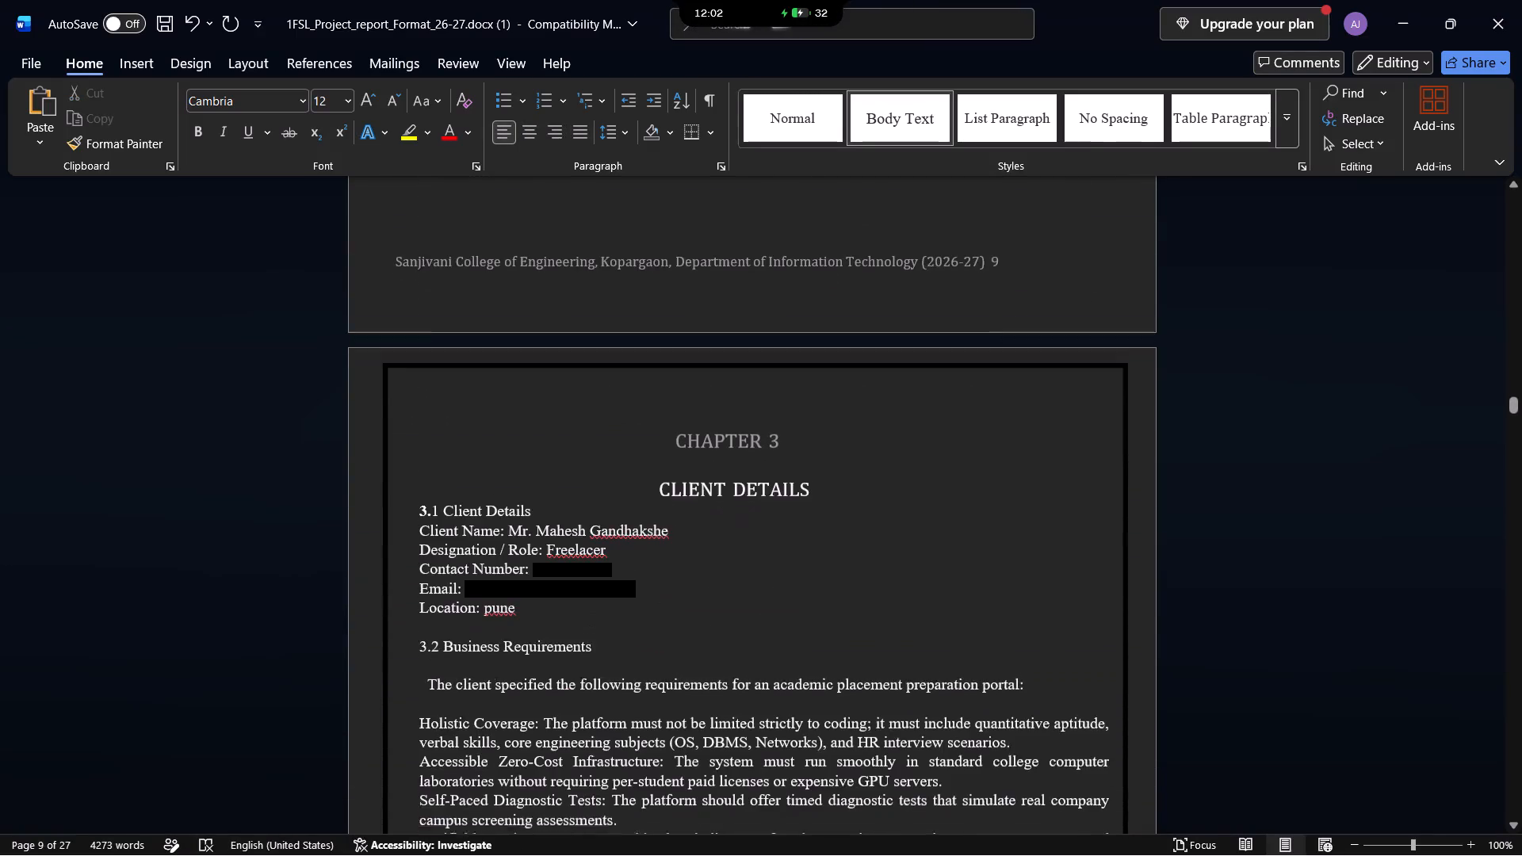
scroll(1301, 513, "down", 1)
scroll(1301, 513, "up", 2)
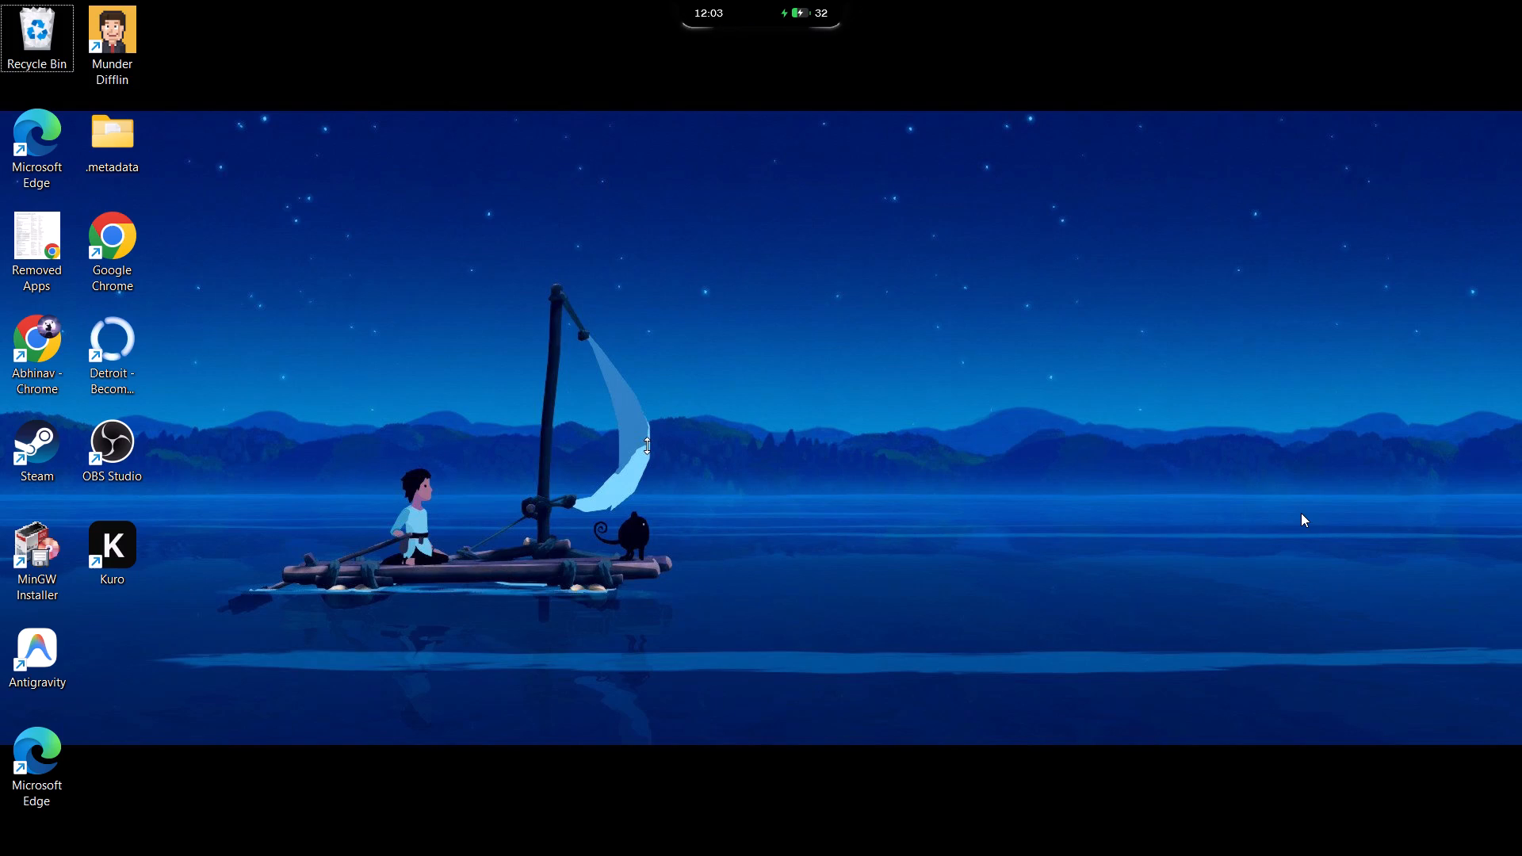
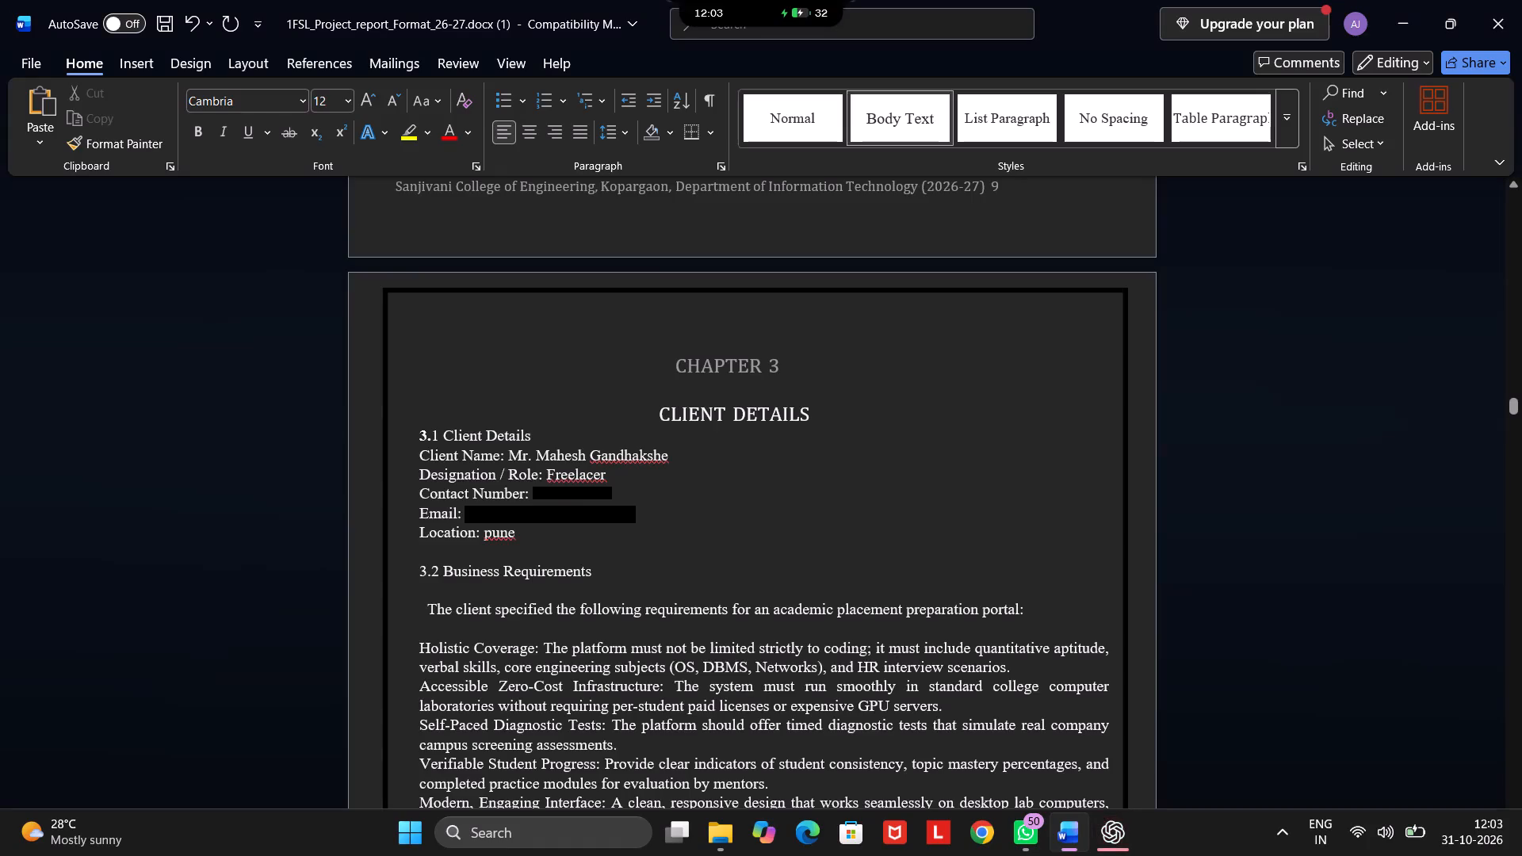
Correct the misspelled project name in section 1.1 Background to "InterviewX".
left_click(1260, 529)
scroll(1032, 543, "up", 3)
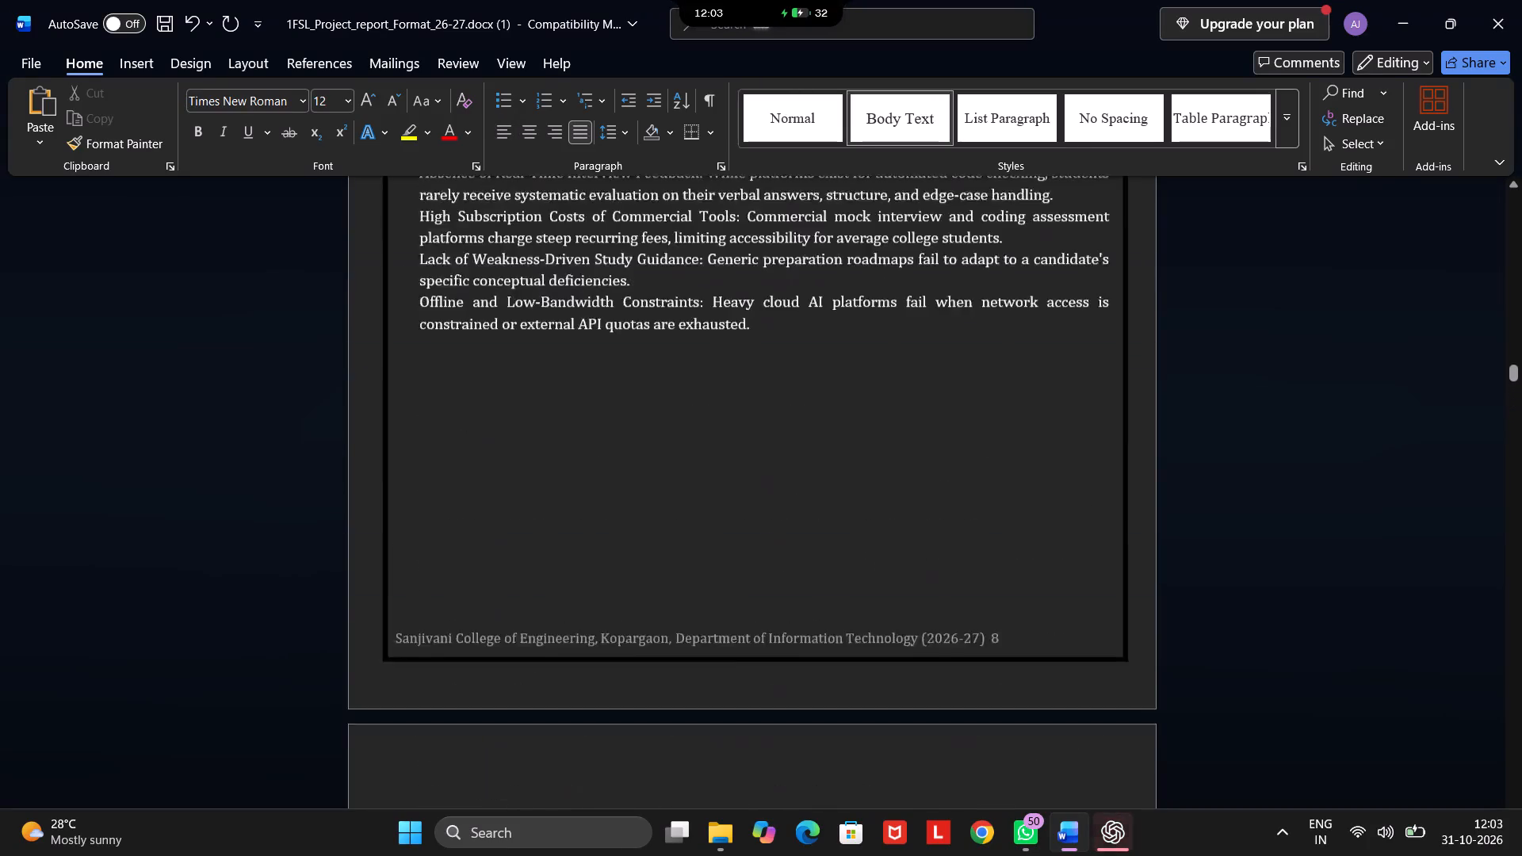
scroll(1032, 543, "up", 4)
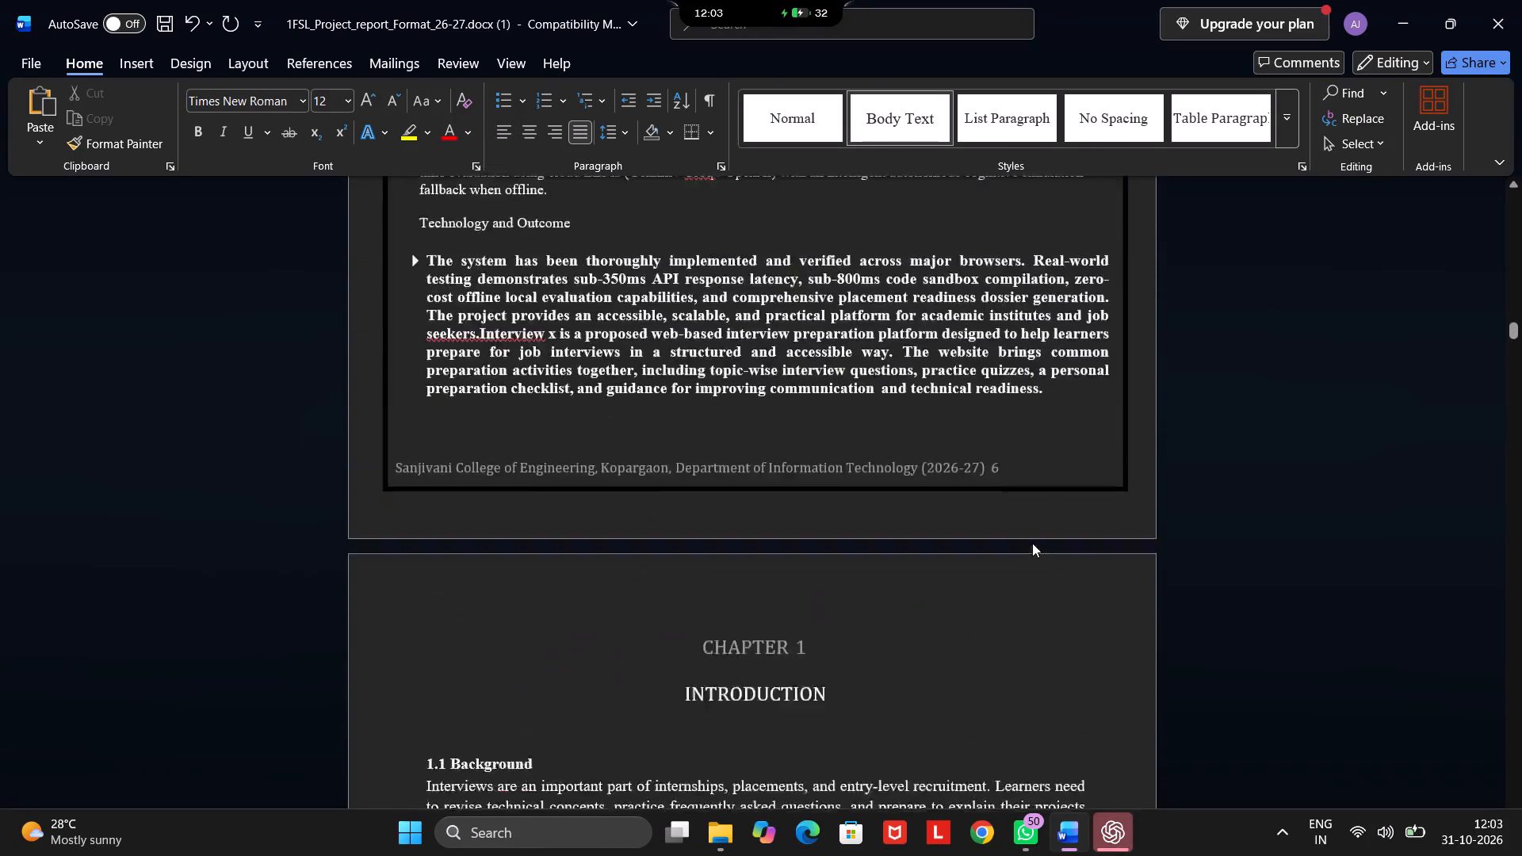
scroll(1032, 543, "up", 1)
scroll(1032, 543, "down", 1)
scroll(1032, 543, "right", 1)
scroll(1032, 543, "up", 1)
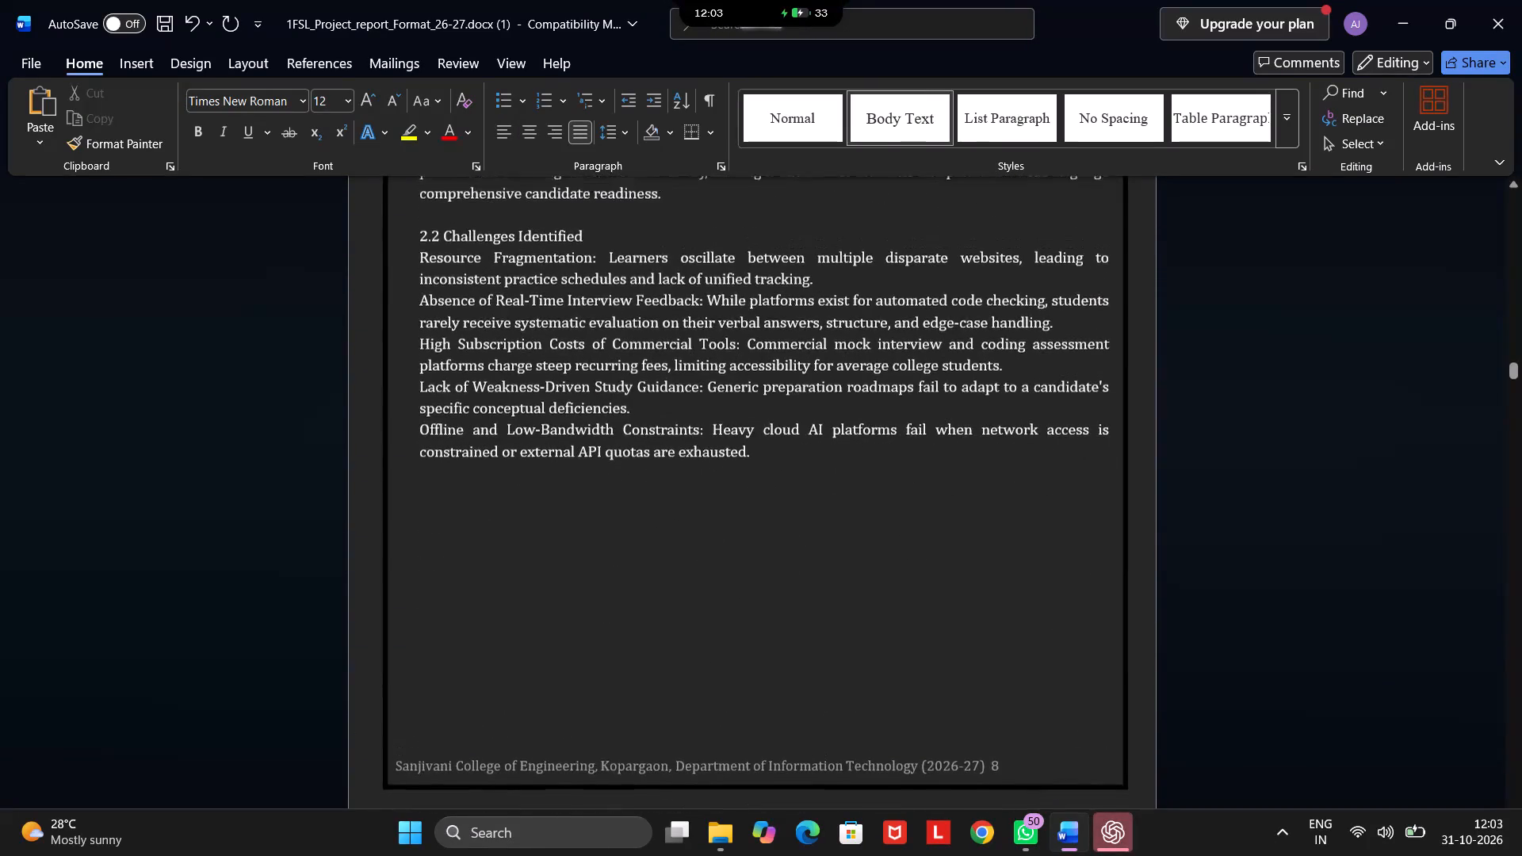
scroll(1032, 543, "up", 2)
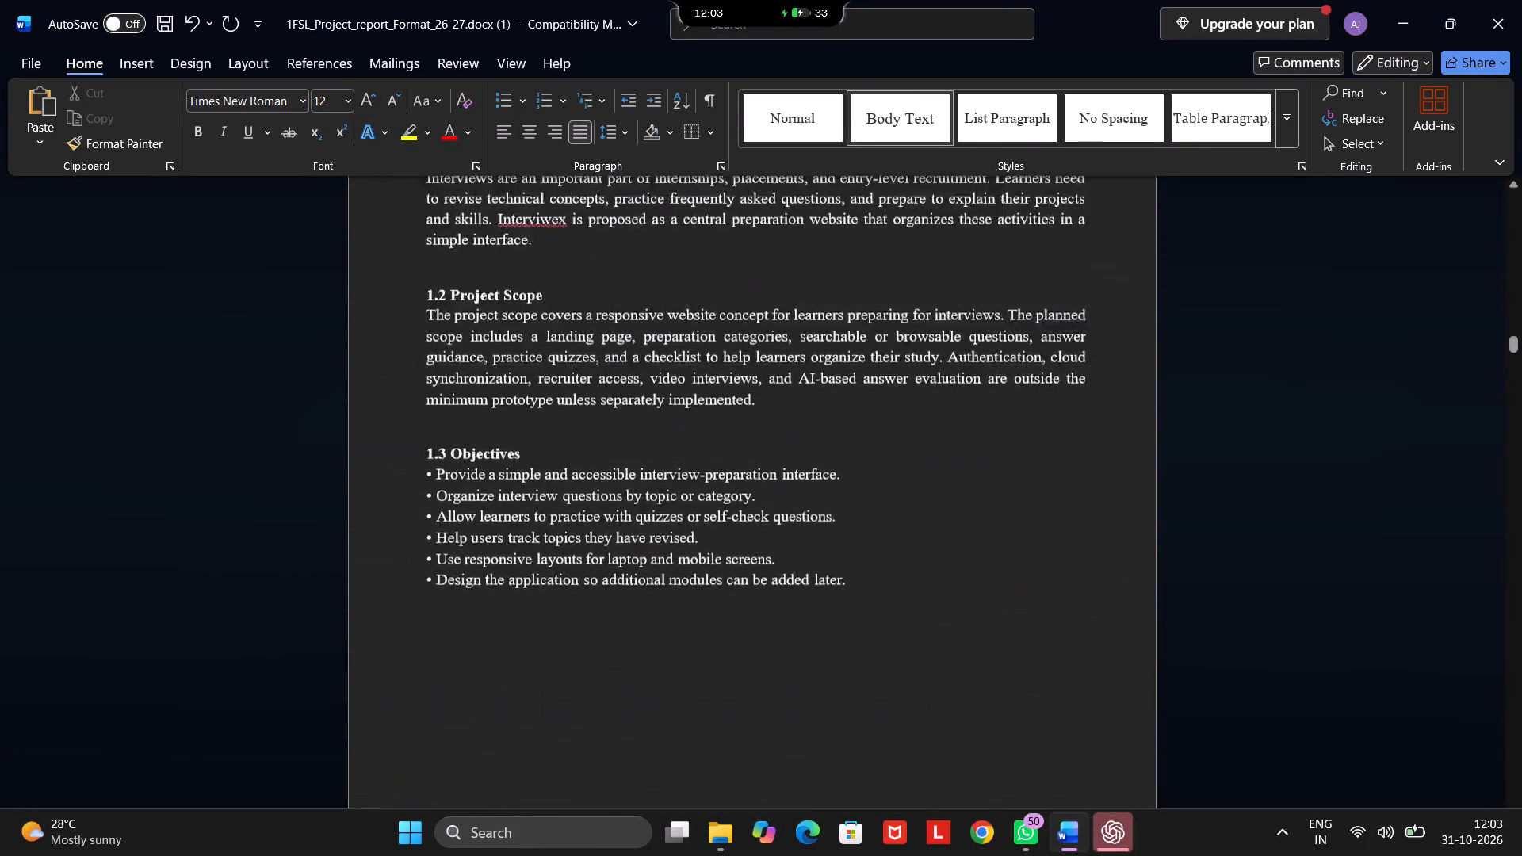
scroll(1032, 543, "up", 1)
left_click(1032, 543)
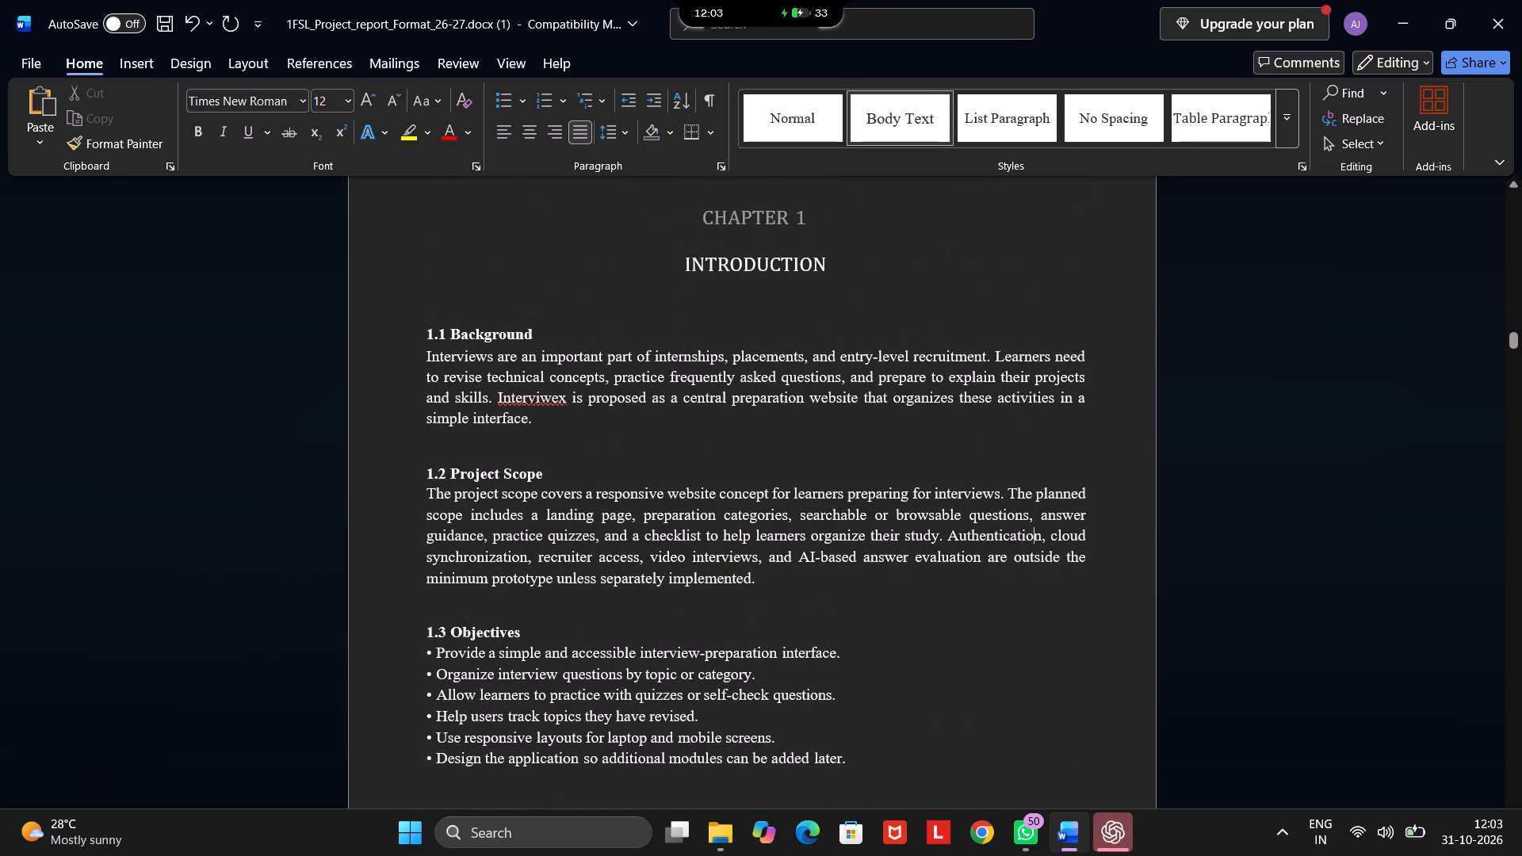
left_click(560, 403)
key("BackSpace")
key("BackSpace")
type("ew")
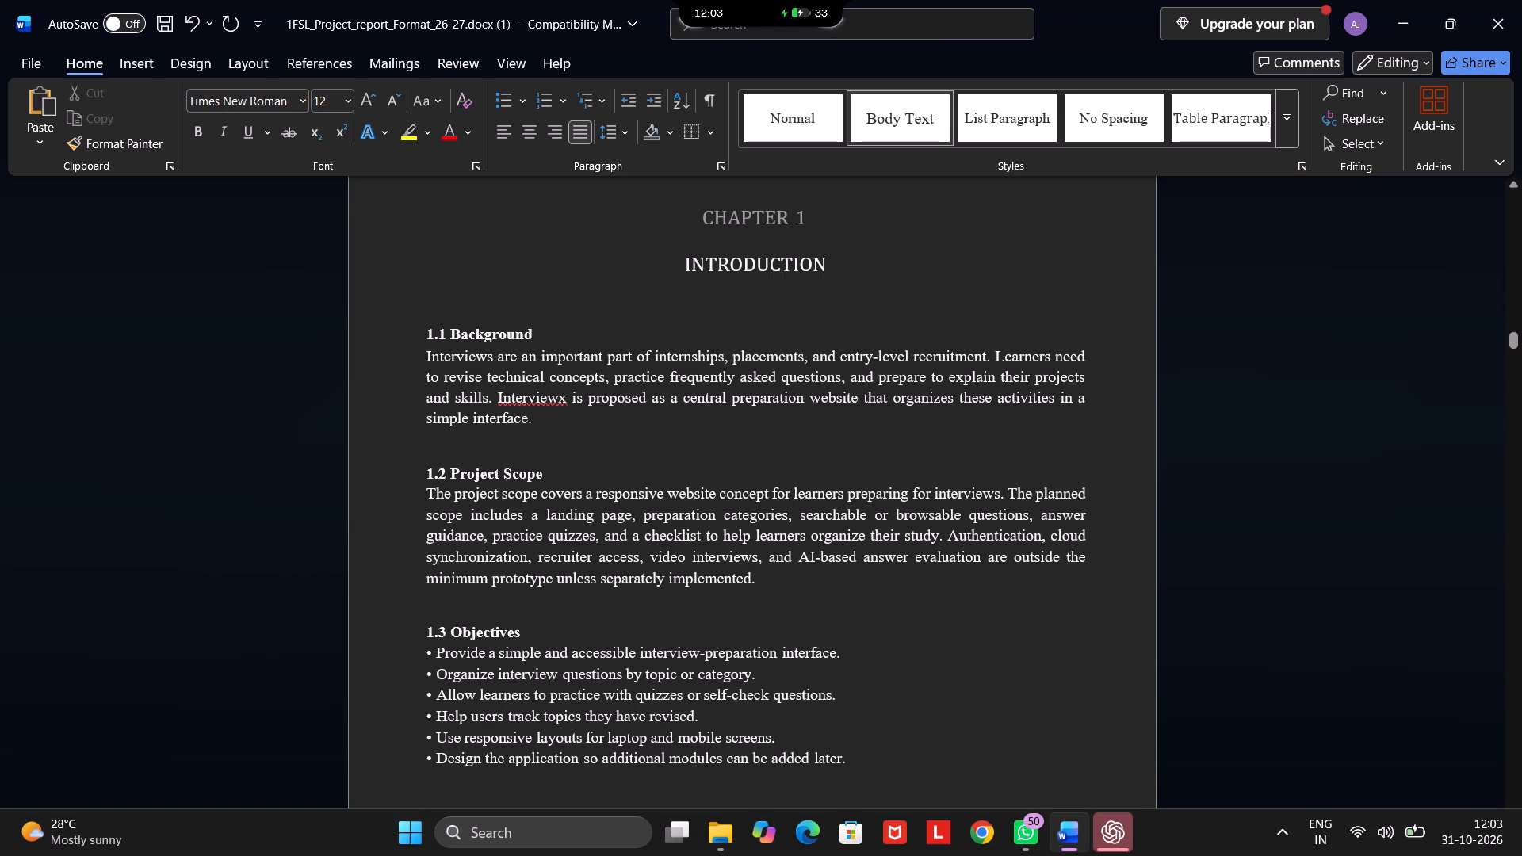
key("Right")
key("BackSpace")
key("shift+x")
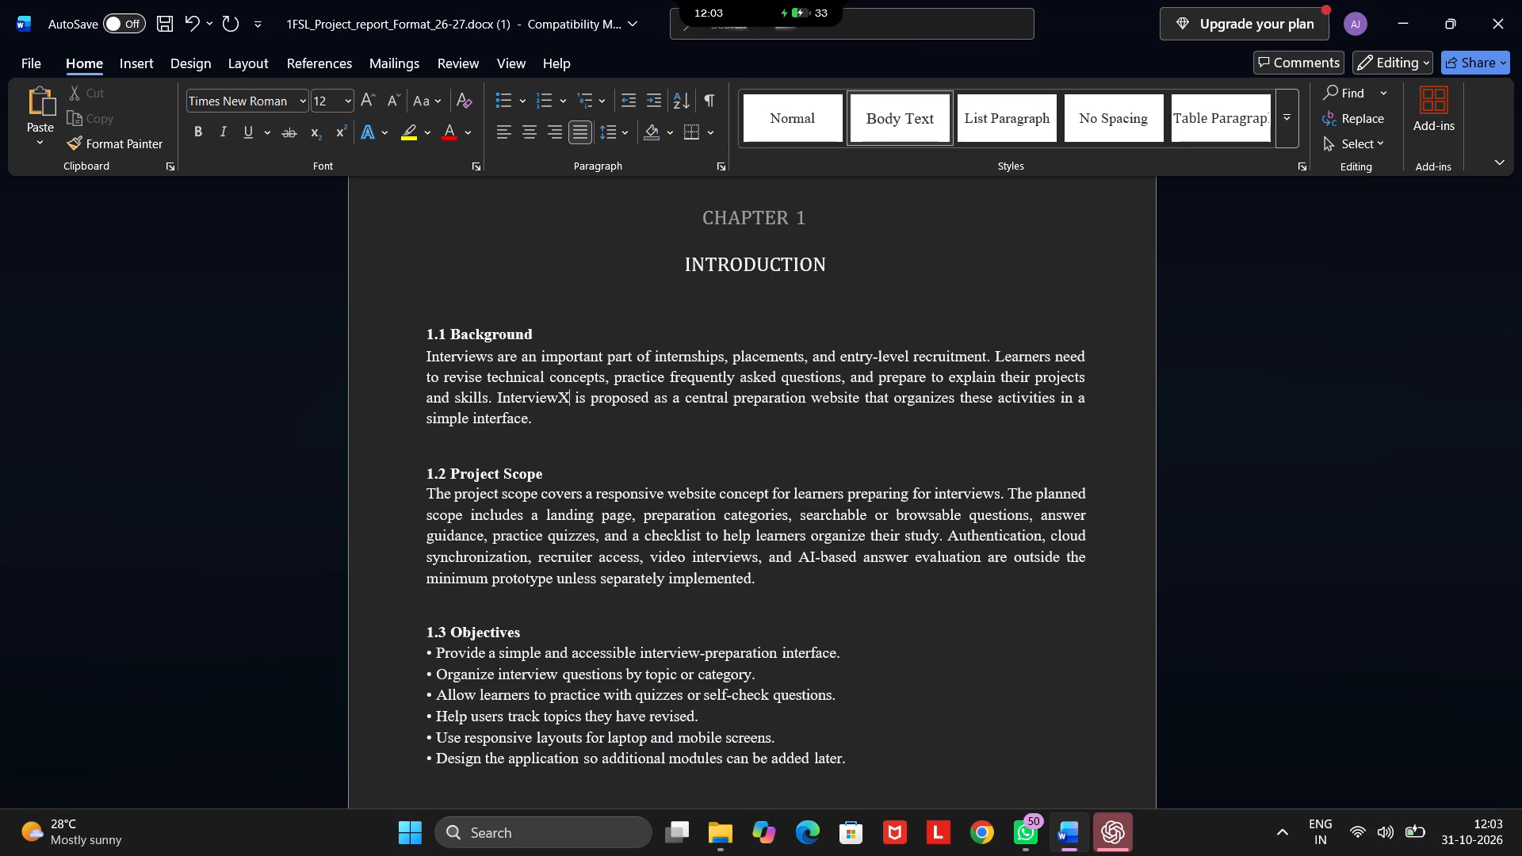
left_click(1264, 444)
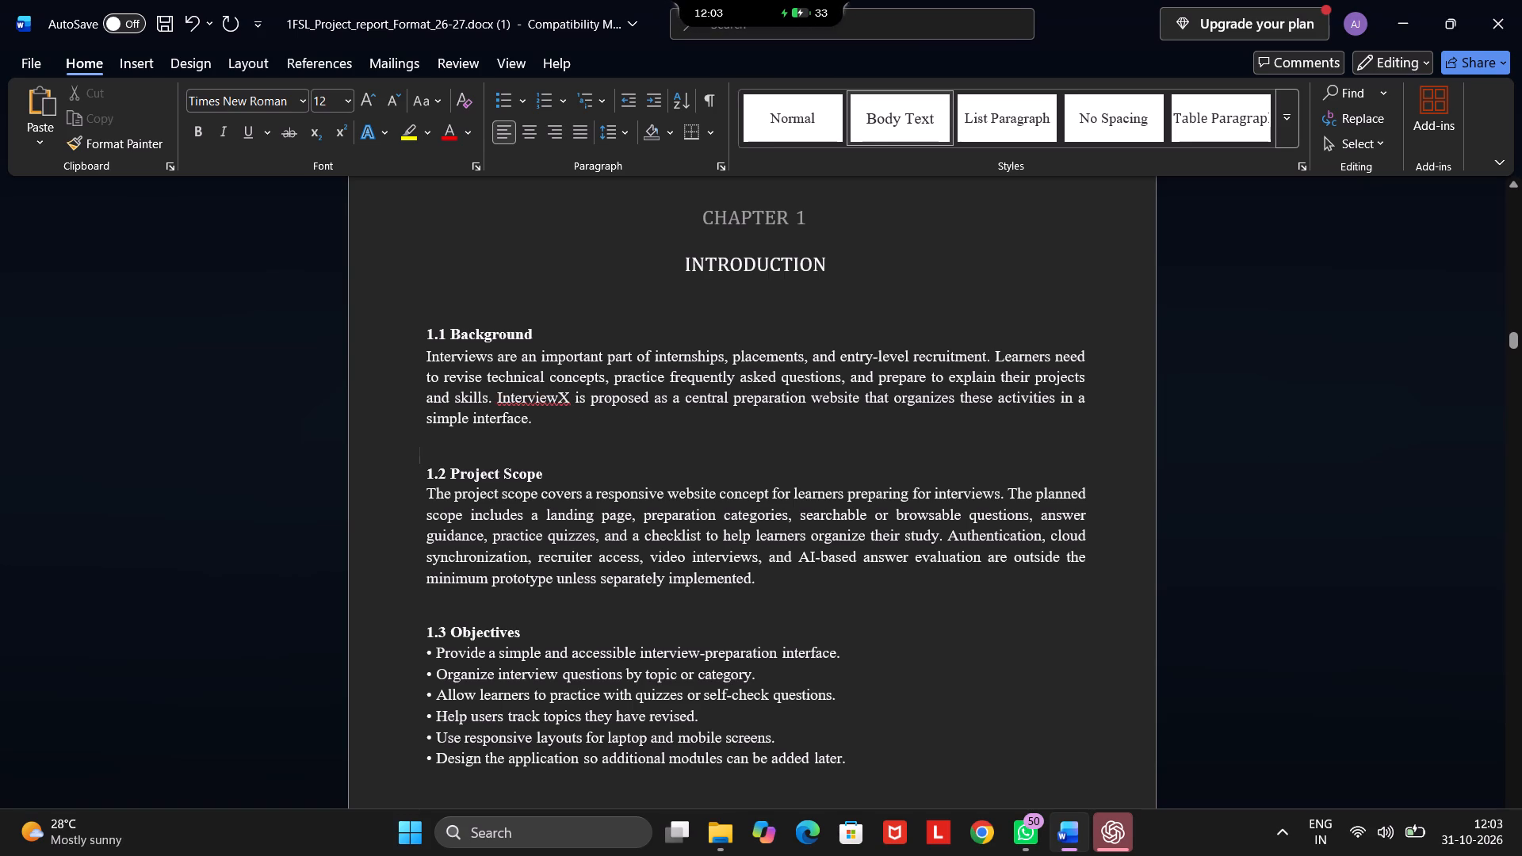
Indent the Introduction row's page number in the index table by one more space.
scroll(1264, 444, "up", 1)
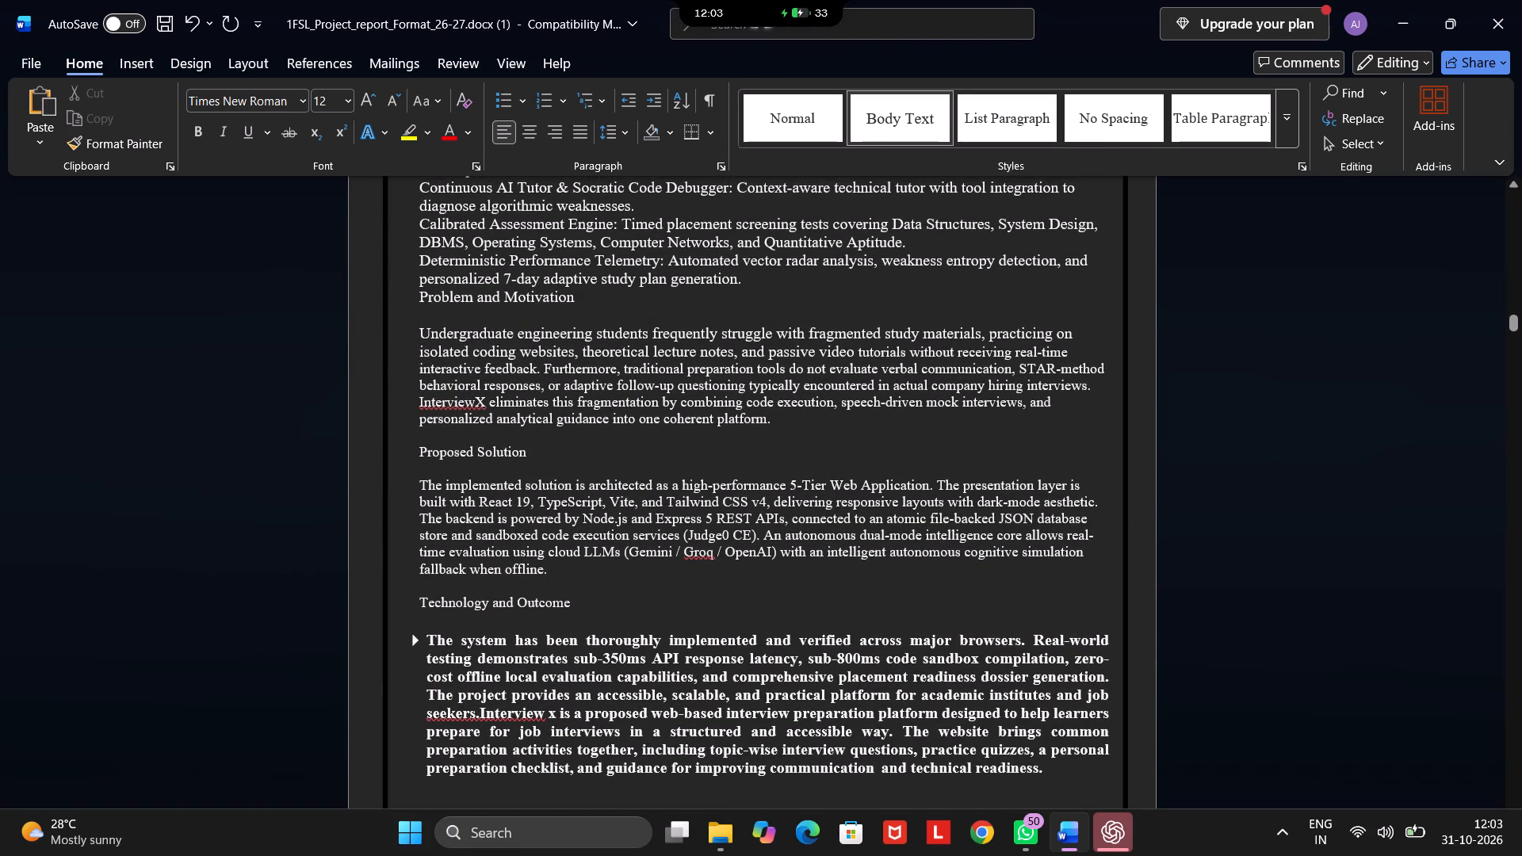
scroll(1264, 444, "up", 2)
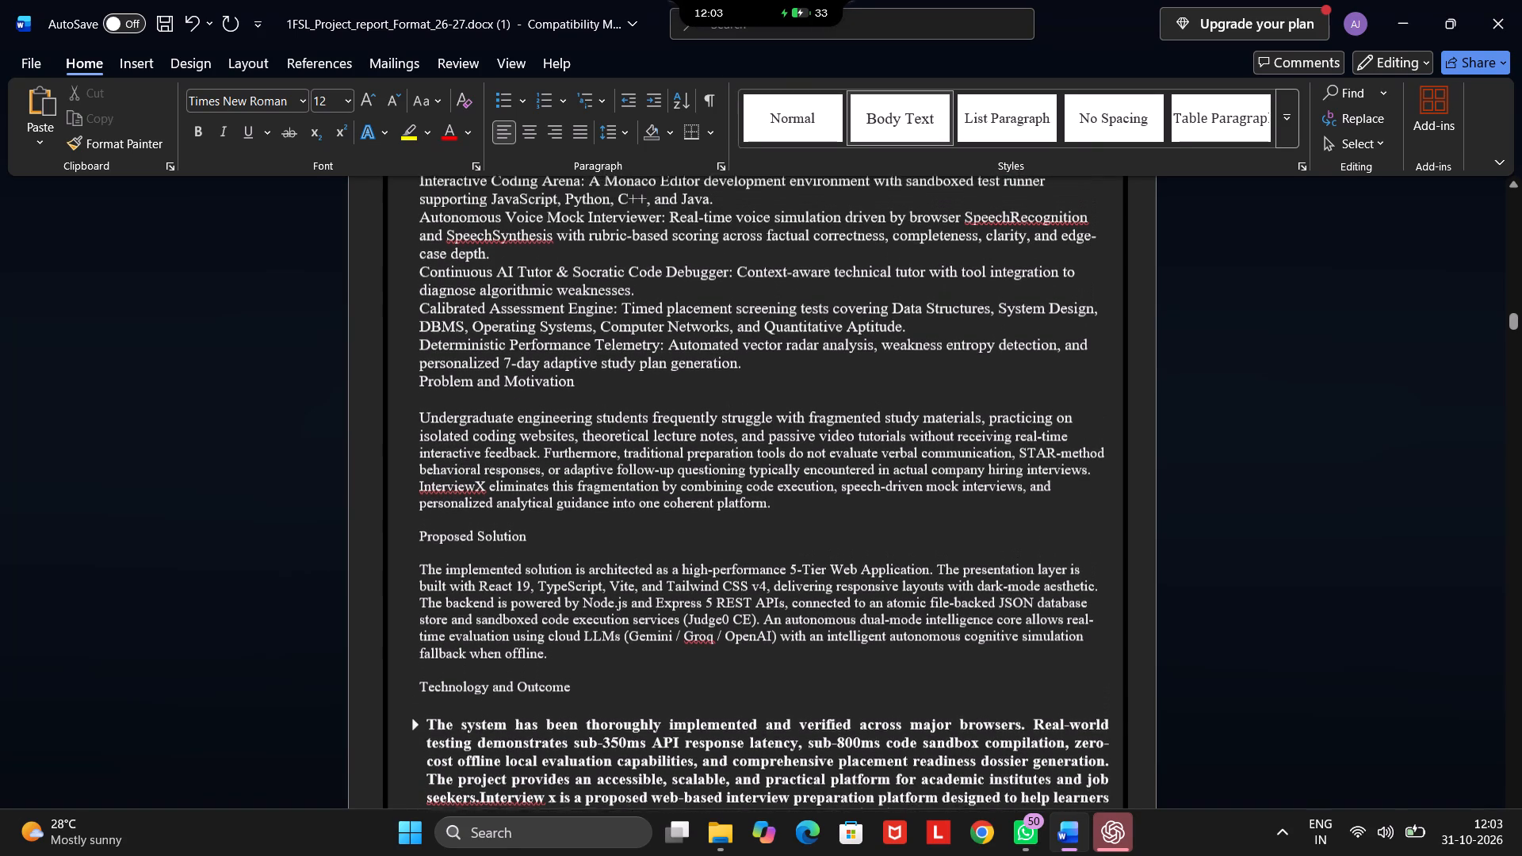
scroll(1264, 444, "up", 2)
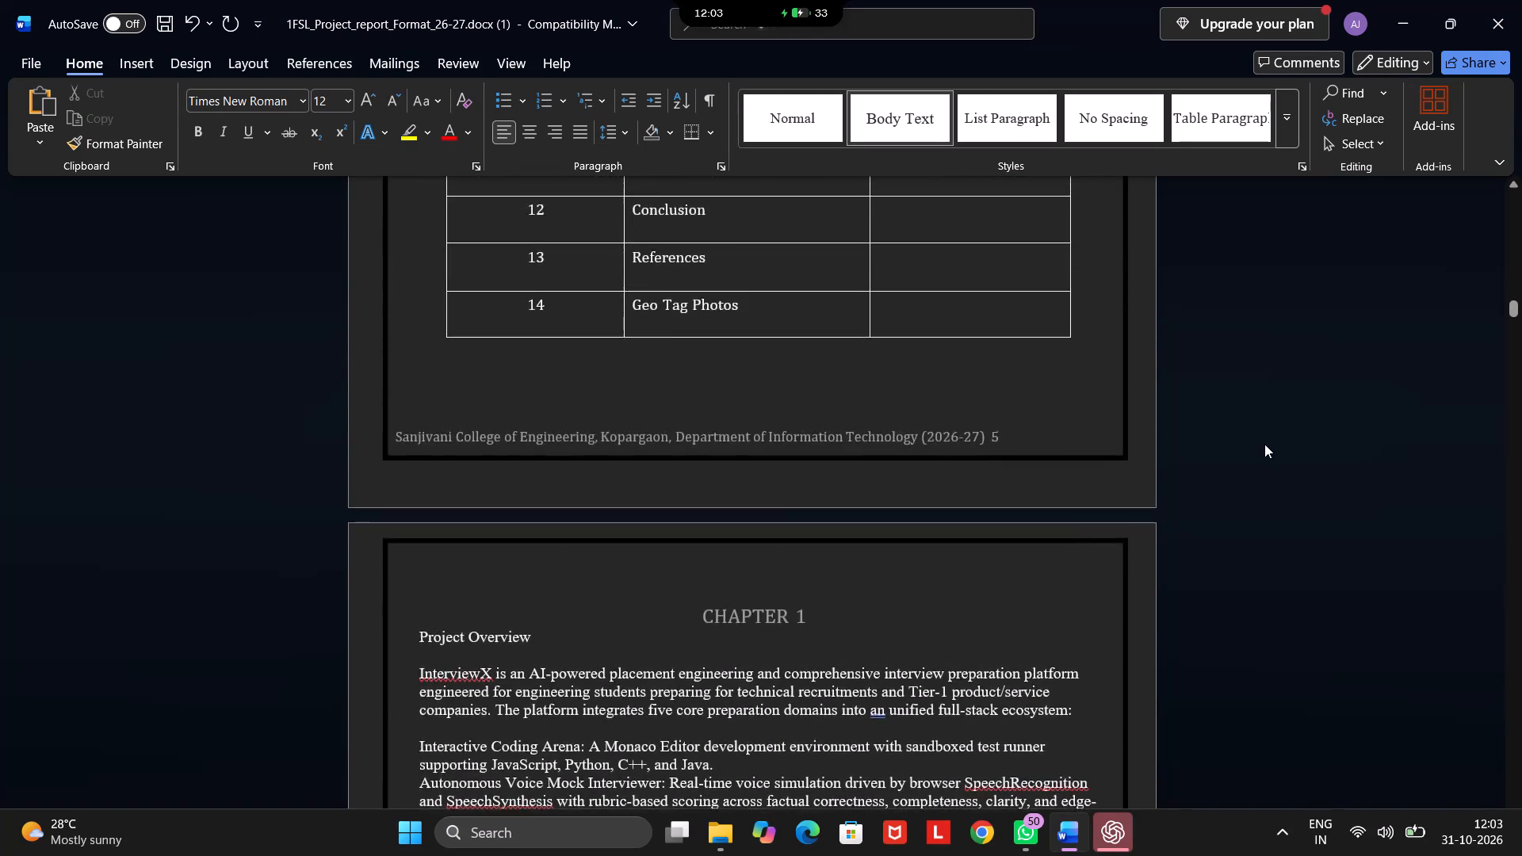
scroll(1264, 444, "up", 2)
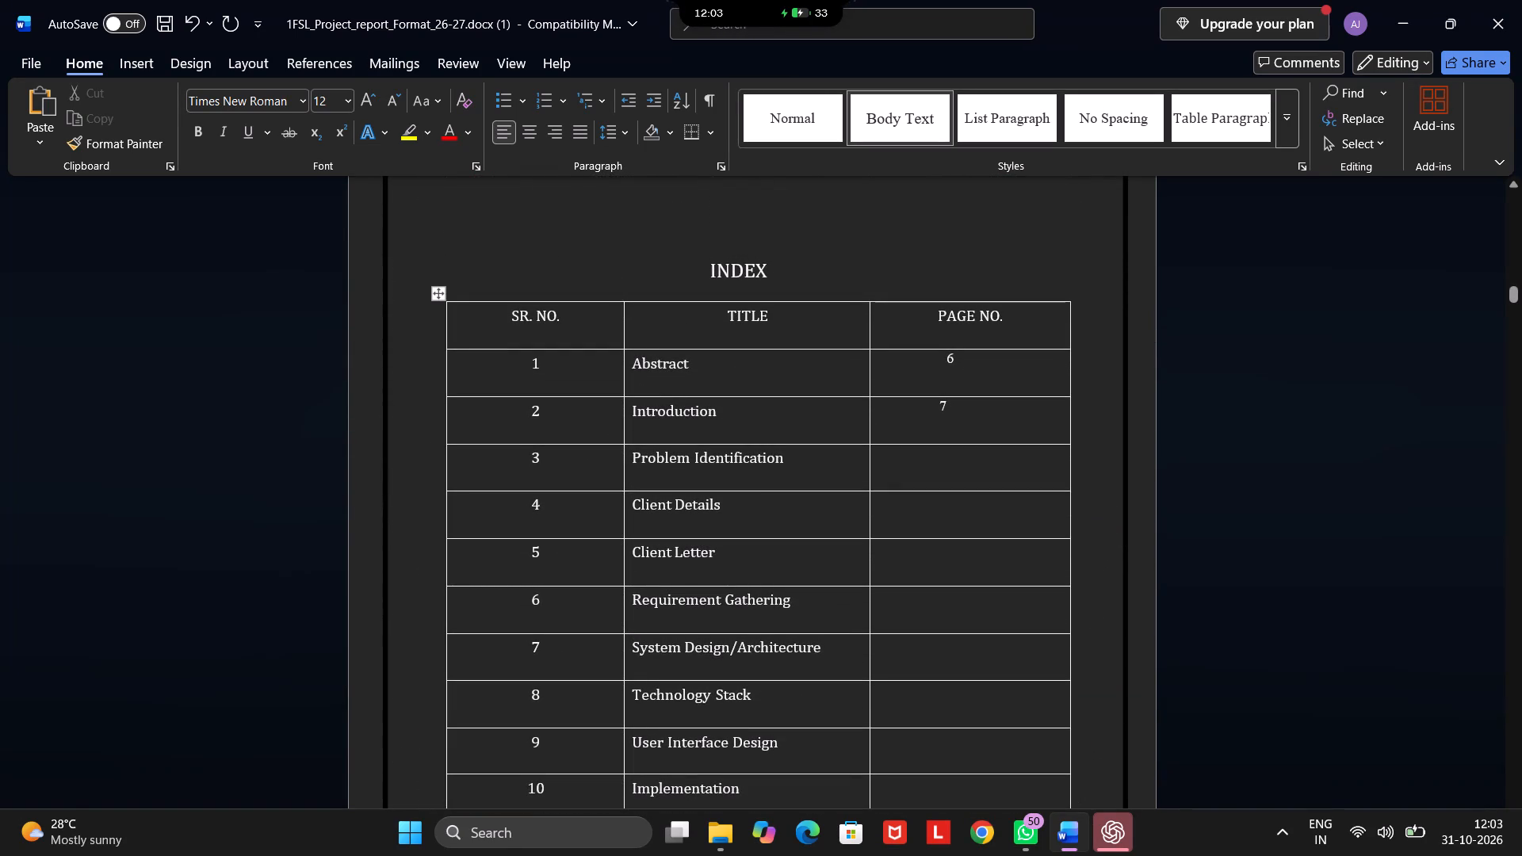
left_click(939, 408)
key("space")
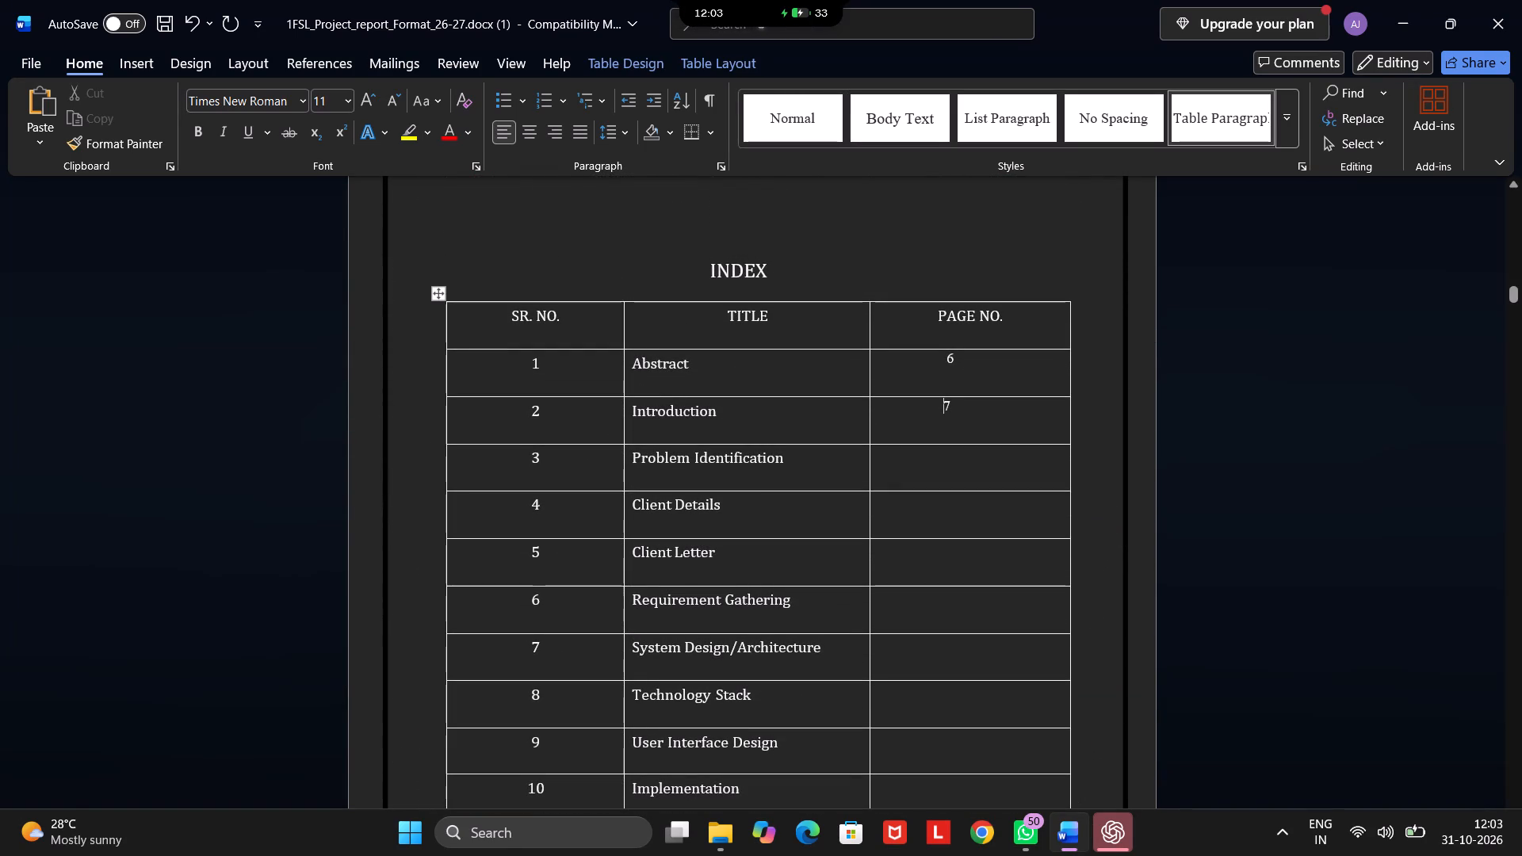
Enter page number 8-9 for Problem Identification in the index table, indented with spaces to line up with the entries above.
left_click(958, 460)
left_click(958, 460)
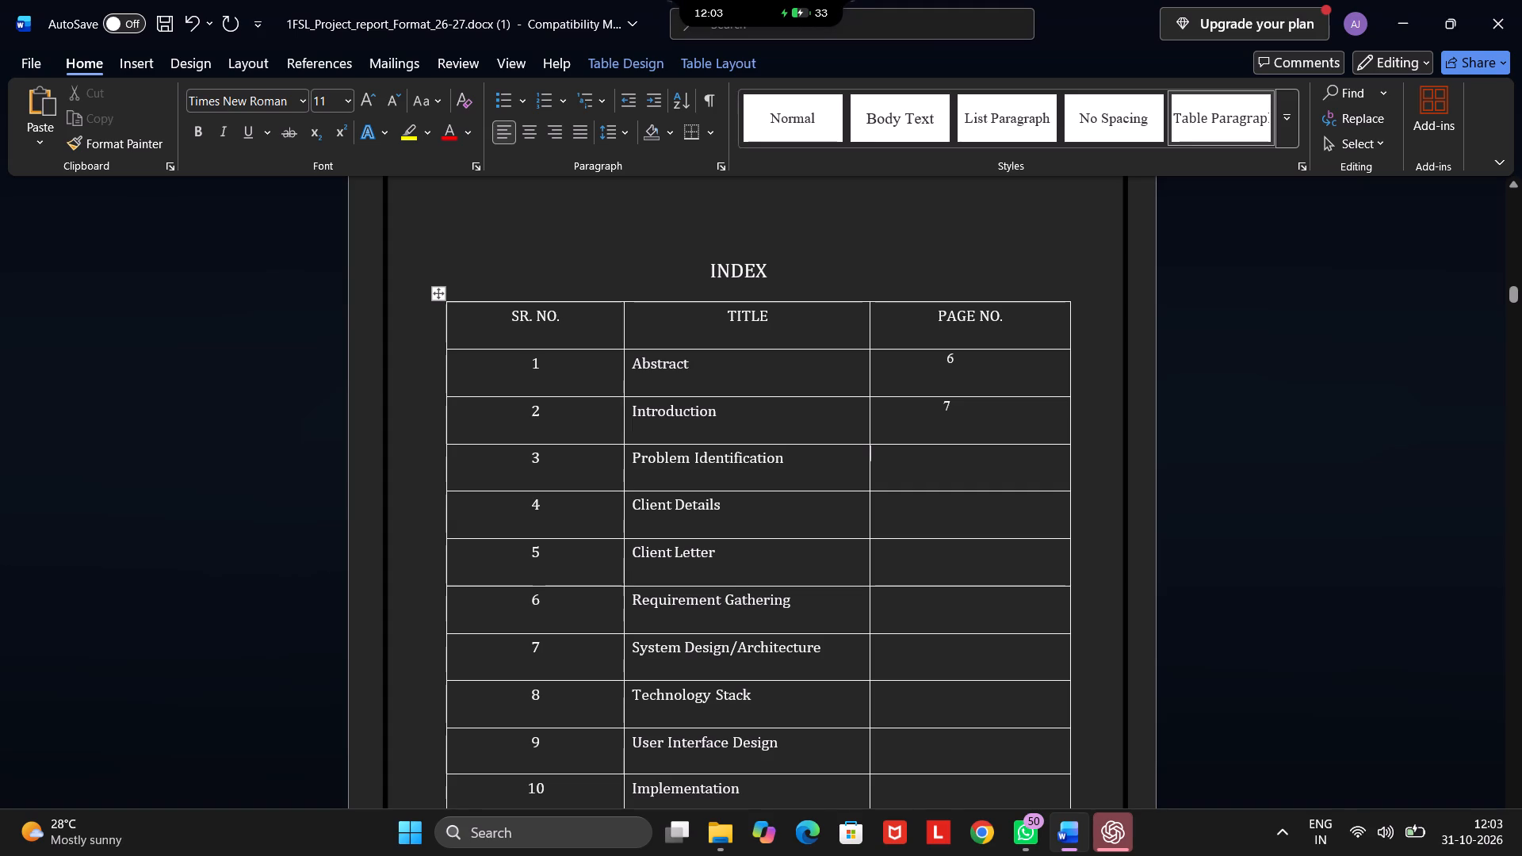
left_click(965, 468)
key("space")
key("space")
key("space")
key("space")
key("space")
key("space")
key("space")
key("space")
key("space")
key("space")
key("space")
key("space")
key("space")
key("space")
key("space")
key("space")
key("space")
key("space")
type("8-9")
Enter page number 10 for Client Details in the index table, indented with spaces to line up with the entries above.
left_click(958, 499)
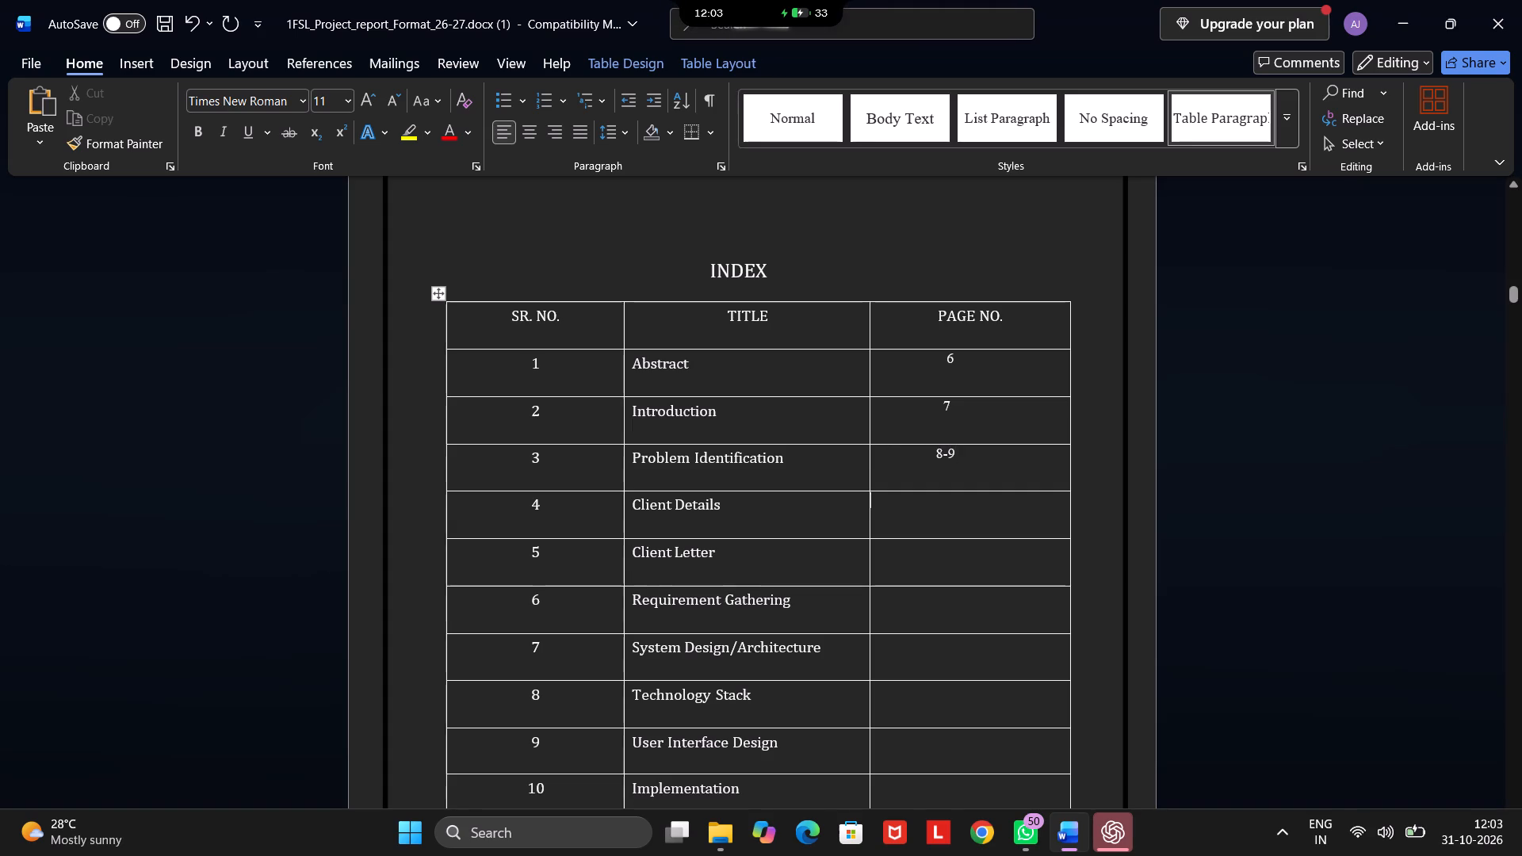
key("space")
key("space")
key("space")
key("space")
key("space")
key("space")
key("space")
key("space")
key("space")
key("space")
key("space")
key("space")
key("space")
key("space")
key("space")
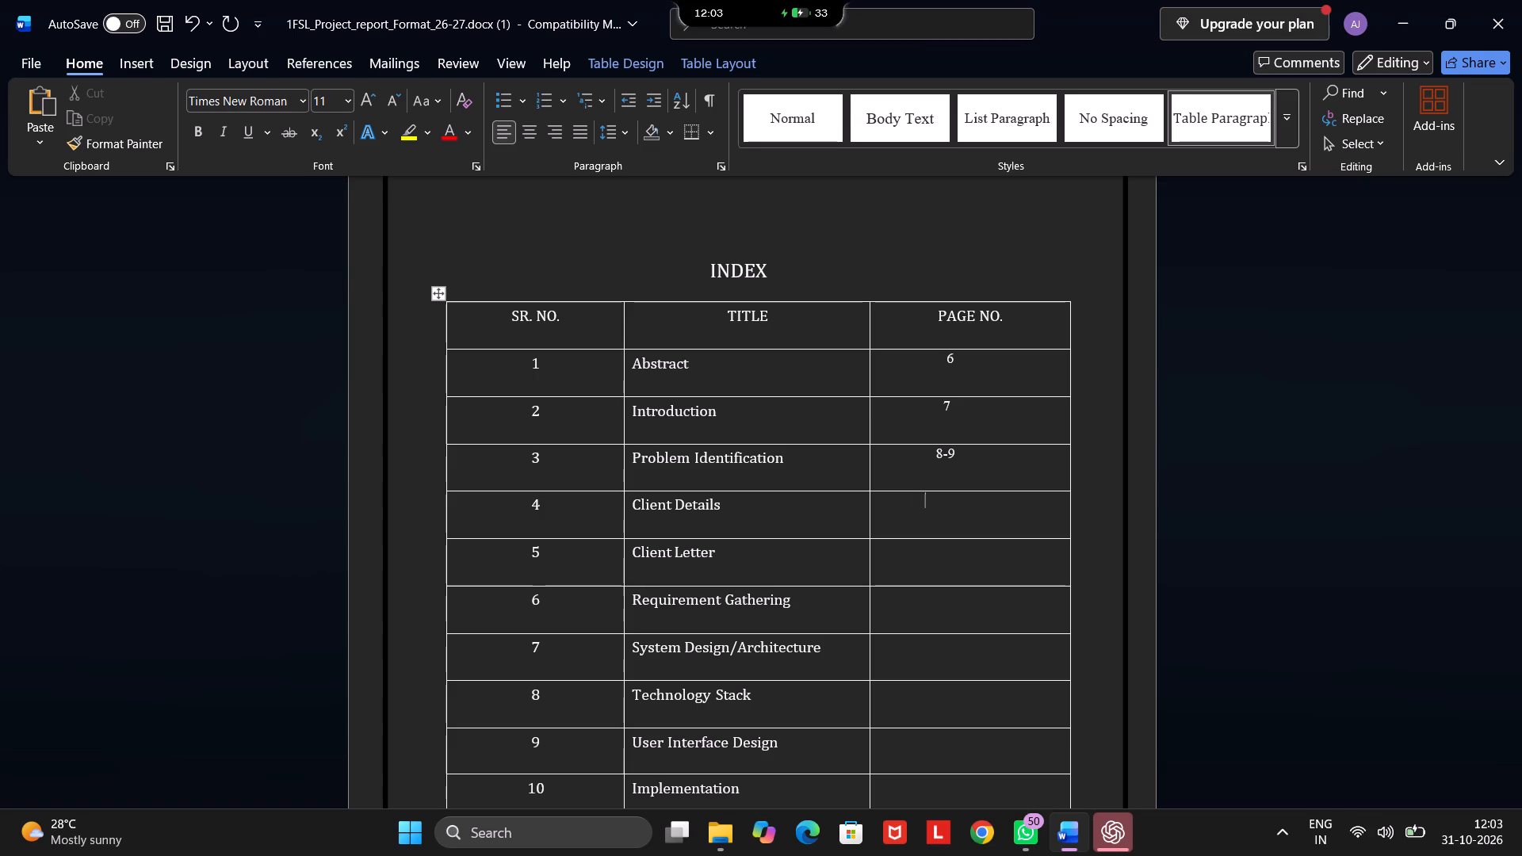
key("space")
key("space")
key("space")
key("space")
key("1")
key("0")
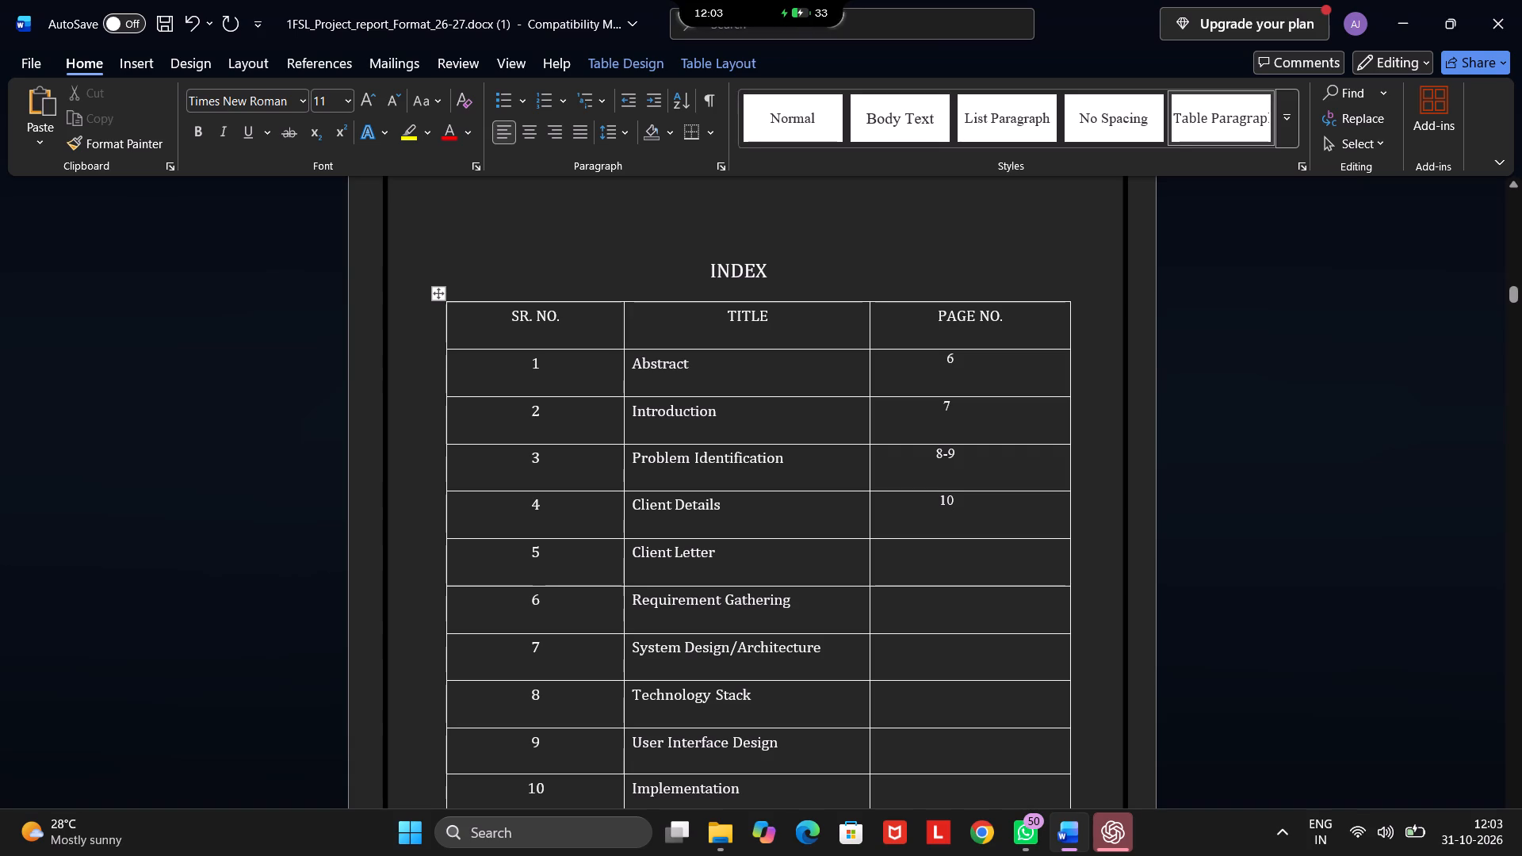
Enter page number 11-12 for Client Letter in the index table and adjust its leading spaces to align with the column.
left_click(948, 562)
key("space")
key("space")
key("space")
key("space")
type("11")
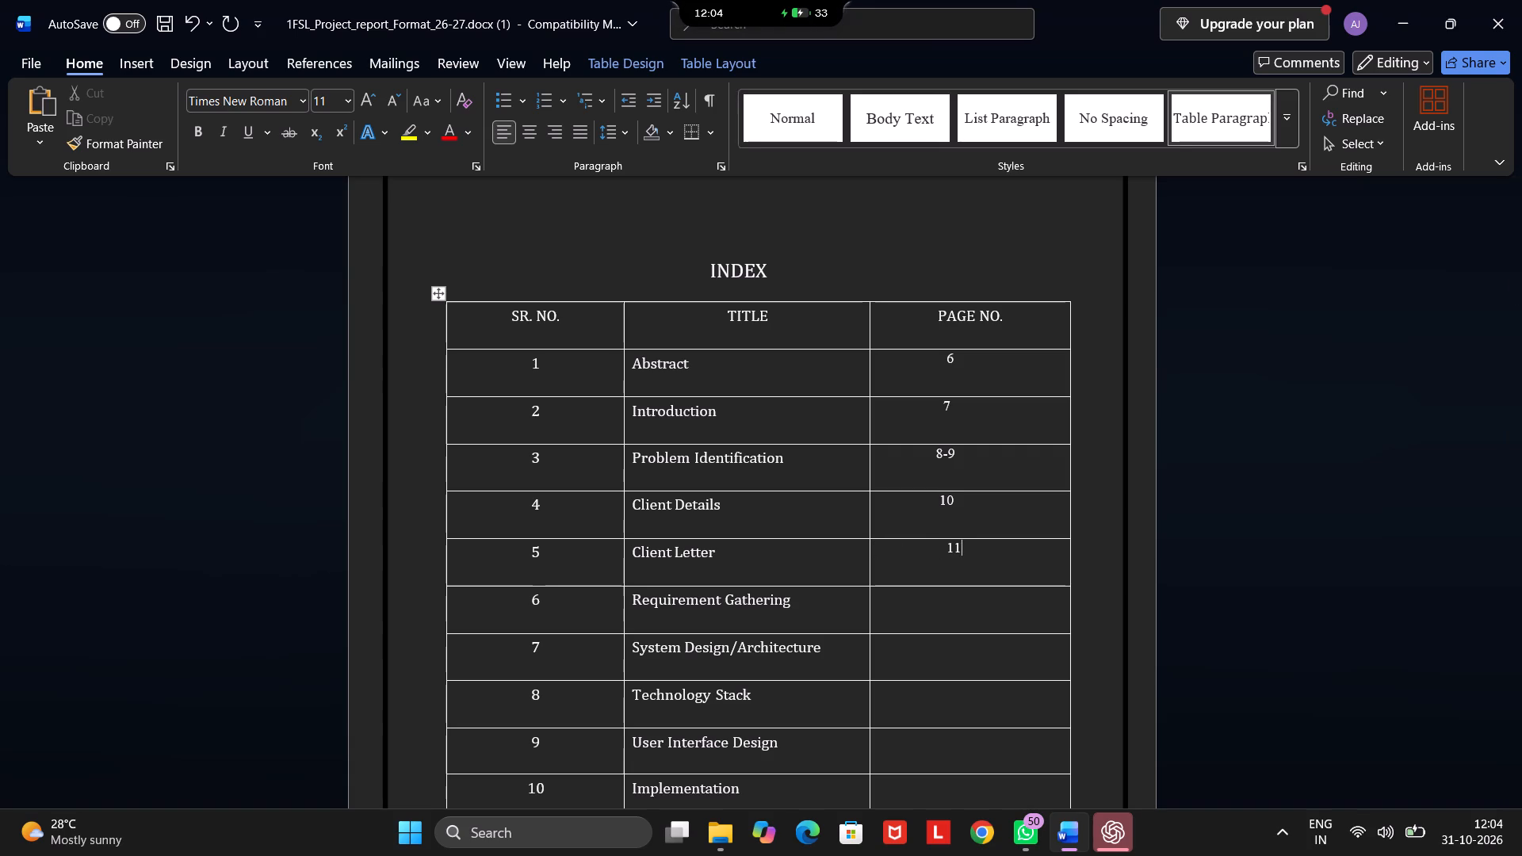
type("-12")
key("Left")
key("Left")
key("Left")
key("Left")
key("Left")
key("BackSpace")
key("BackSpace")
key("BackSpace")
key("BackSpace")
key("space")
Enter page number 13 for Requirement Gathering in the index table, indented with spaces to line up with the entries above.
left_click(957, 604)
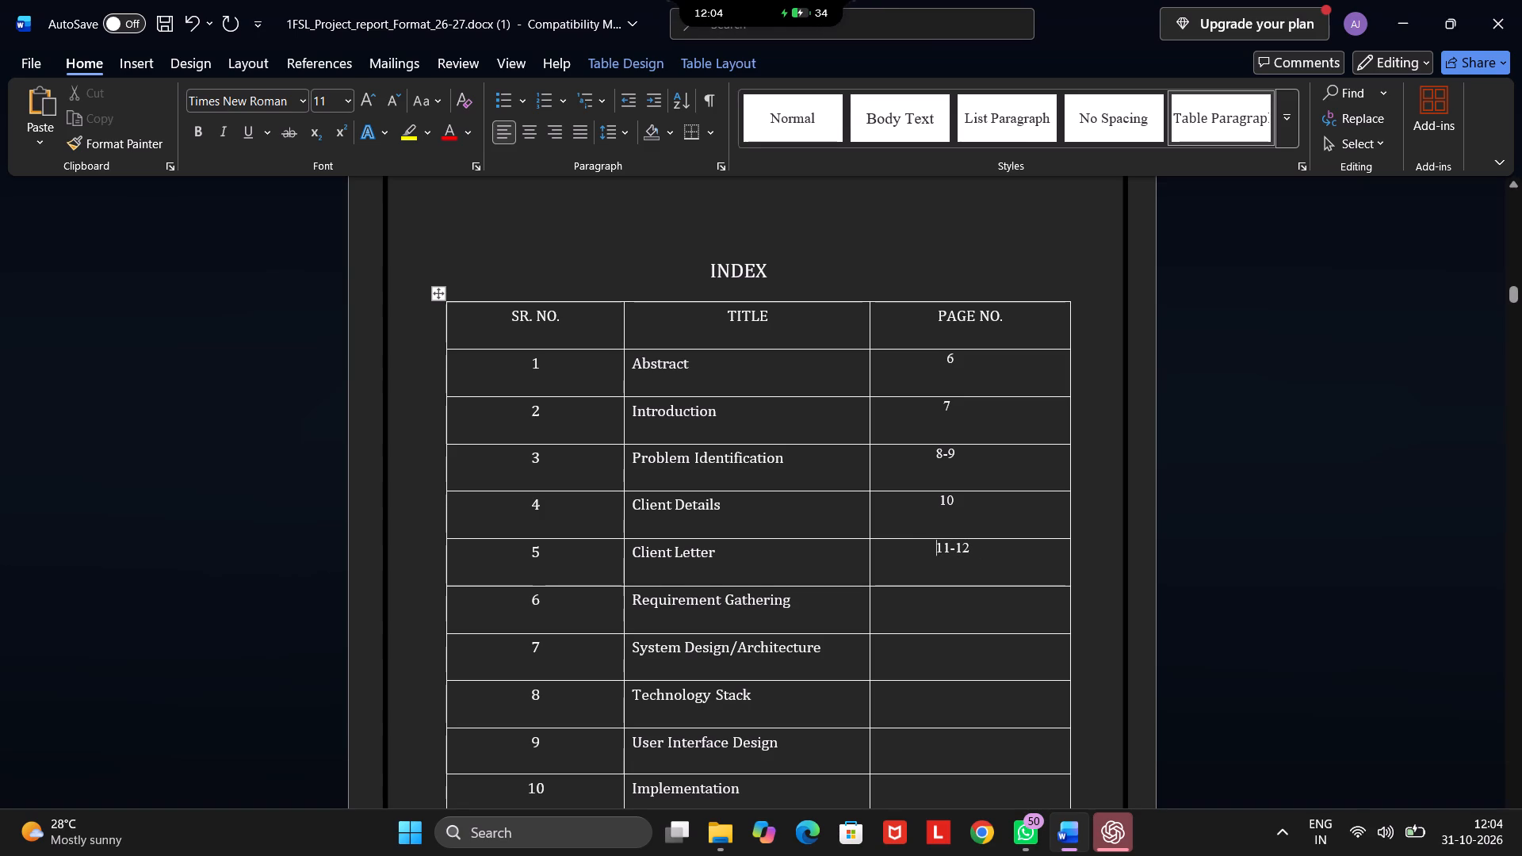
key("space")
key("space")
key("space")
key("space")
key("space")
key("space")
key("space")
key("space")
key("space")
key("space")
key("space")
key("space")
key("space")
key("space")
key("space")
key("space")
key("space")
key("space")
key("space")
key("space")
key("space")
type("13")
Enter page number 14-15 for System Design/Architecture in the index table and trim its leading spaces to align with the column.
left_click(958, 654)
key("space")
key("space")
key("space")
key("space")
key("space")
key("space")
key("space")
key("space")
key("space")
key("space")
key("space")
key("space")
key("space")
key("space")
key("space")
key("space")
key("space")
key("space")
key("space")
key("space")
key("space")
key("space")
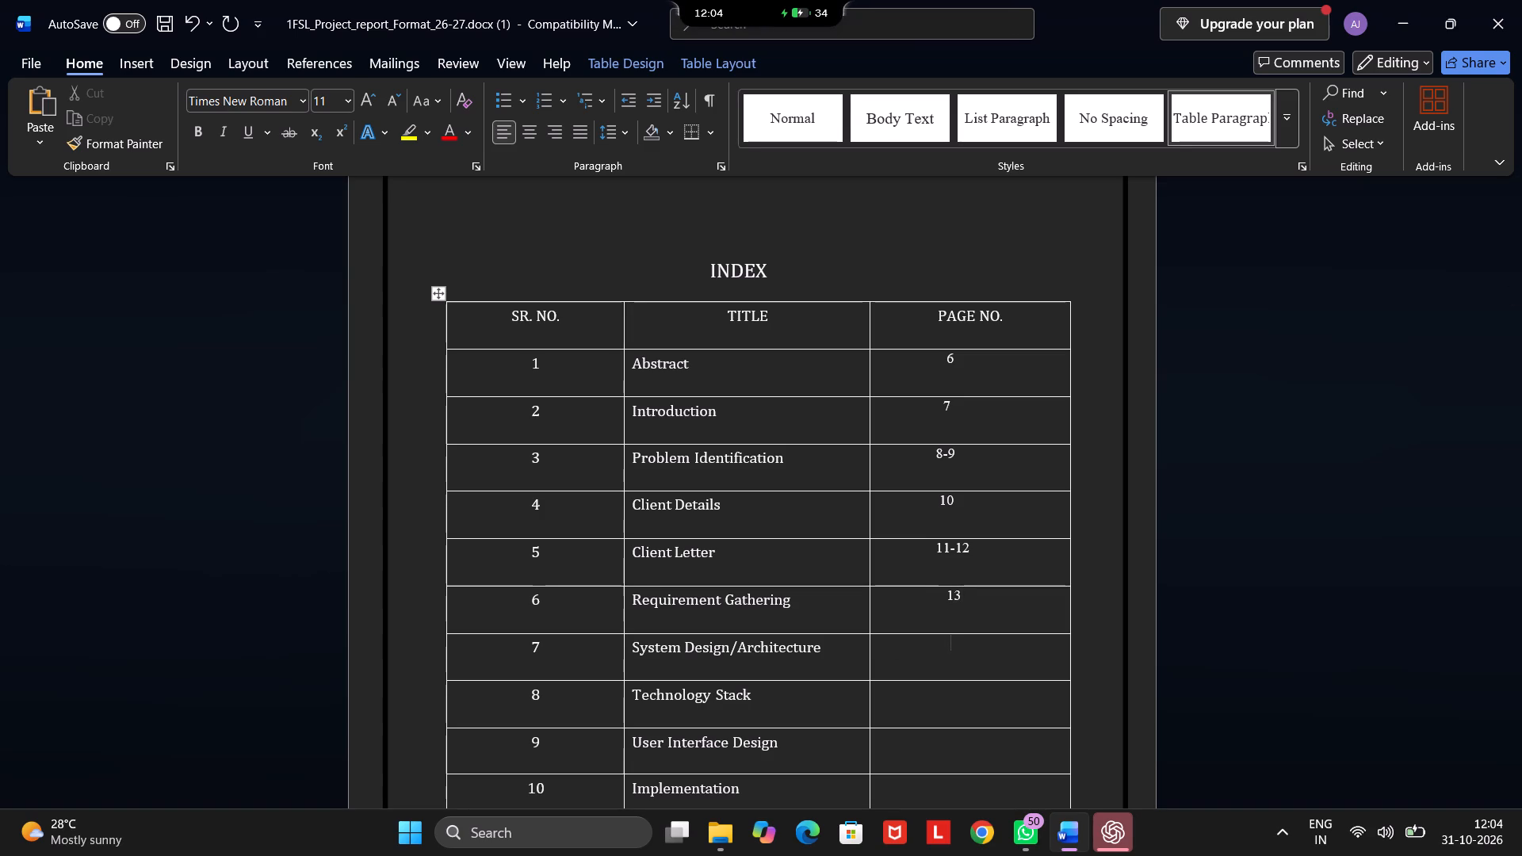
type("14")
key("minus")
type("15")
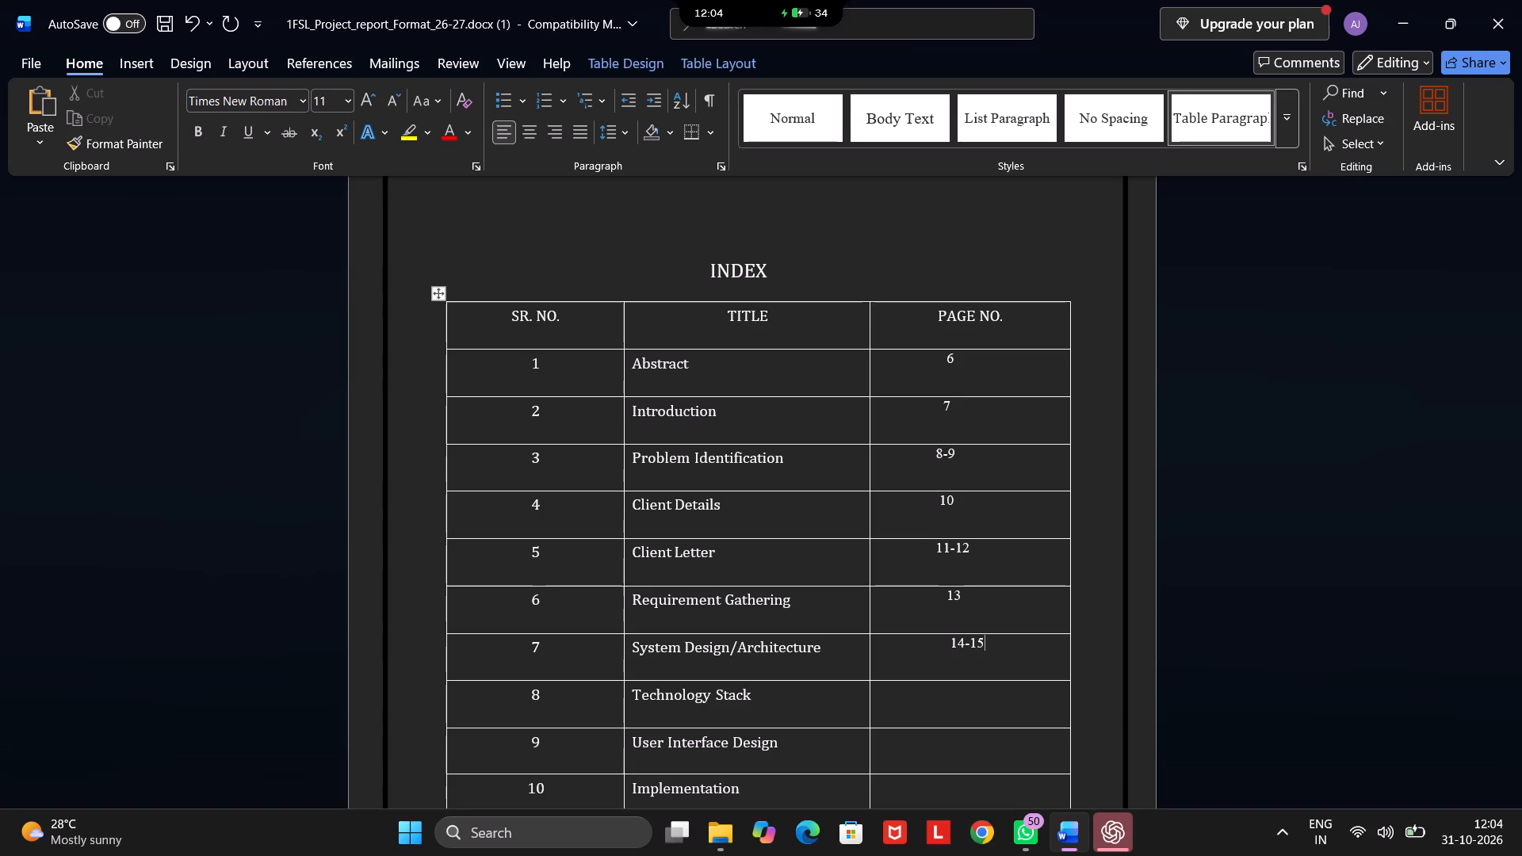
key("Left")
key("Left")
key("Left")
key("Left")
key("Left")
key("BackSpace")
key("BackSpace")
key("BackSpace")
Enter page number 16 for Technology Stack in the index table, indented with spaces toward the middle of the column.
left_click(960, 706)
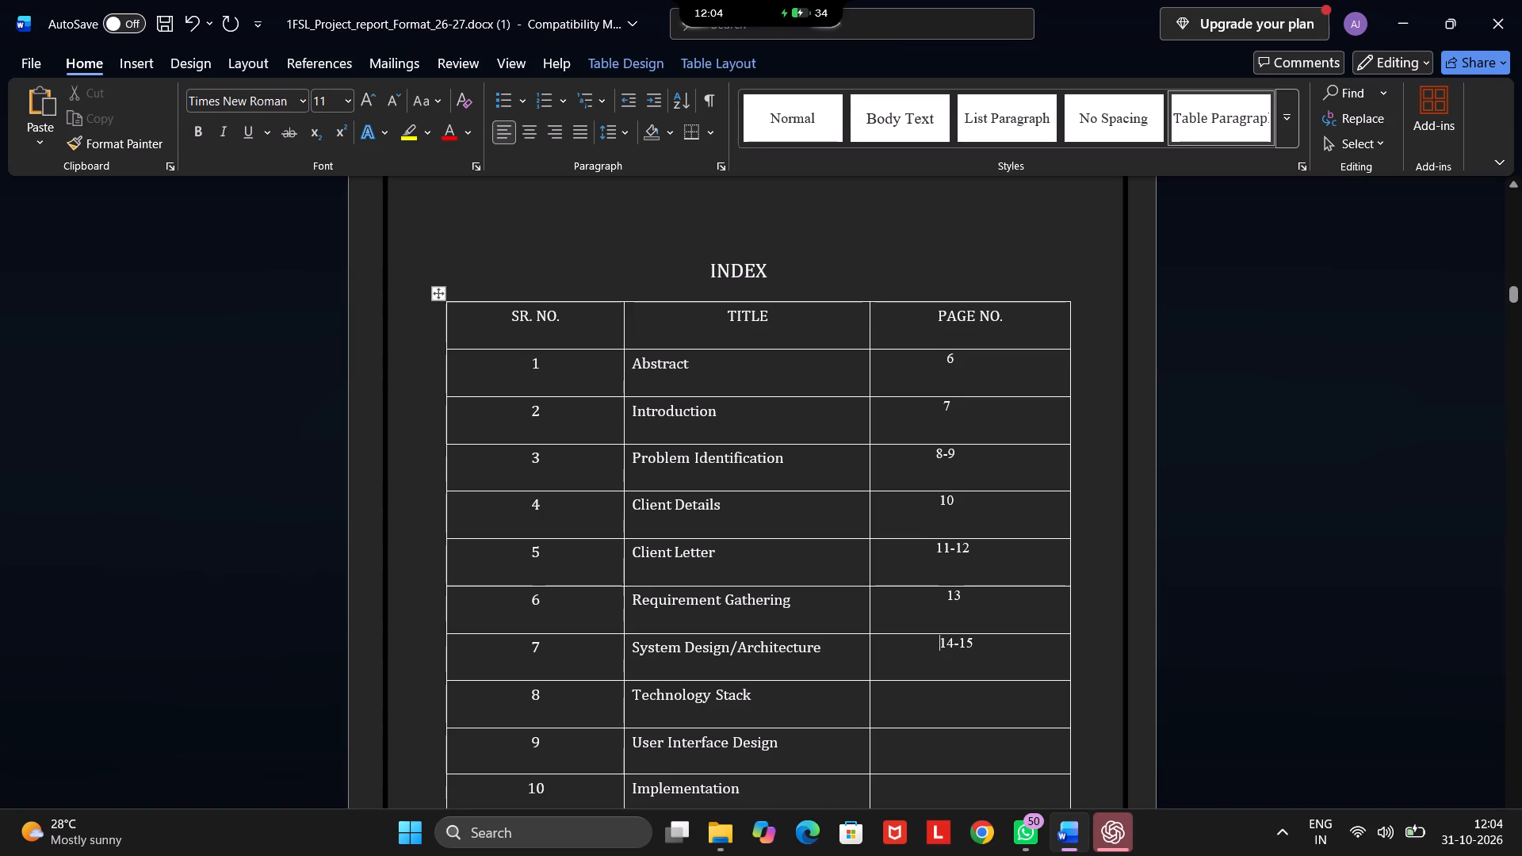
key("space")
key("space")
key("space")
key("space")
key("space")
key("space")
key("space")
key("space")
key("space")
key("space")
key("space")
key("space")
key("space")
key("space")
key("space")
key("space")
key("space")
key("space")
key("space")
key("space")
key("BackSpace")
key("BackSpace")
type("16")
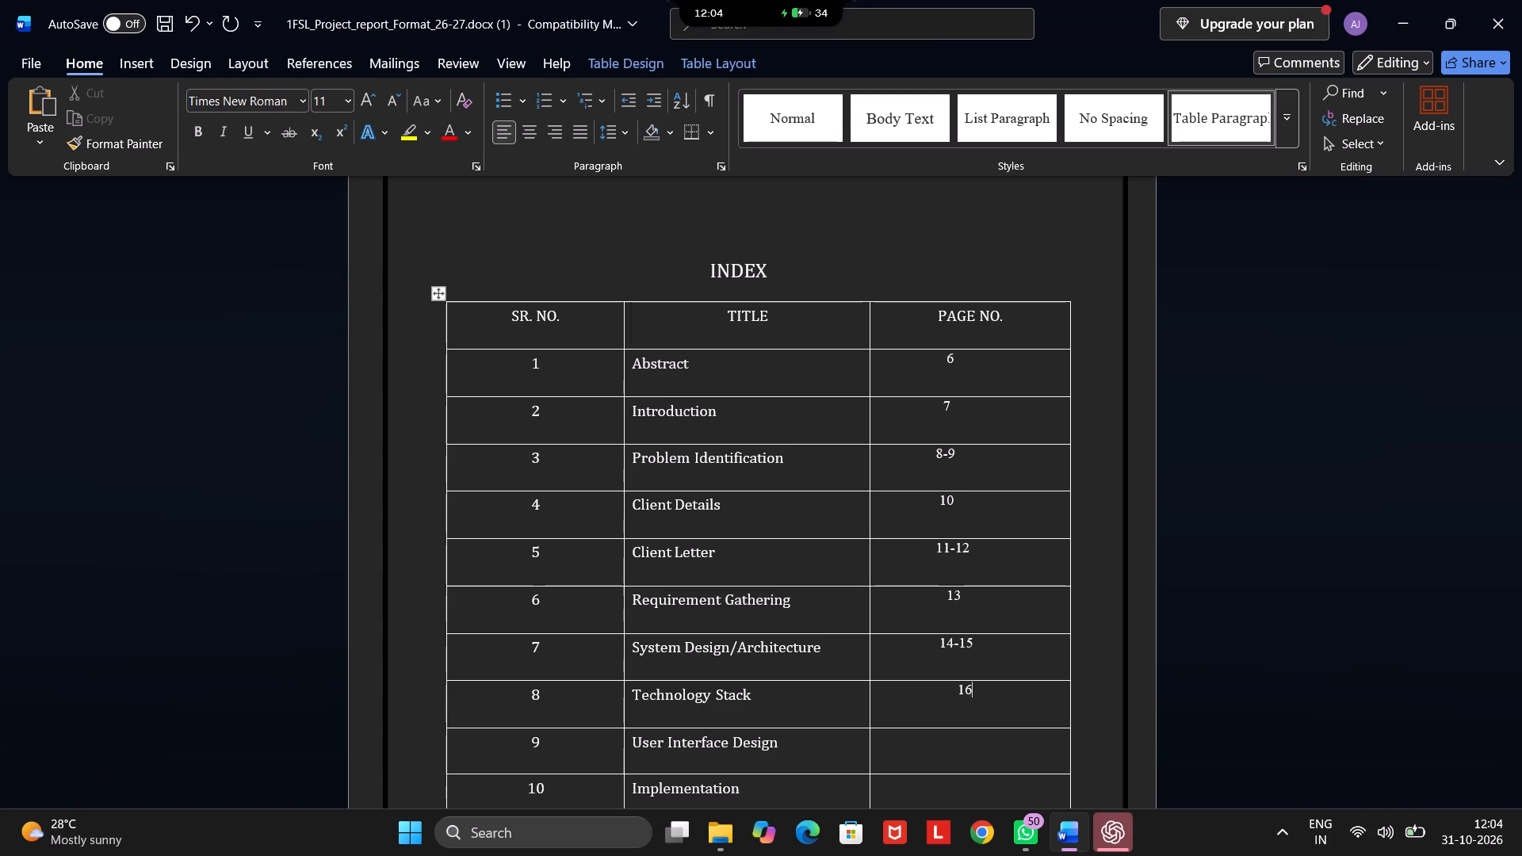
Enter page number 17 for User Interface Design in the index table, indented with spaces to line up with the entry above.
left_click(962, 736)
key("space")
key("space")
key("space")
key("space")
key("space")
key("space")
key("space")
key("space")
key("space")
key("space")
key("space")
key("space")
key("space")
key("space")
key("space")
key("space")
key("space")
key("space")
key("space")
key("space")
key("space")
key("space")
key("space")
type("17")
Enter page number 18-19 for Implementation in the index table, indented with spaces to line up with the entry above.
scroll(993, 749, "down", 1)
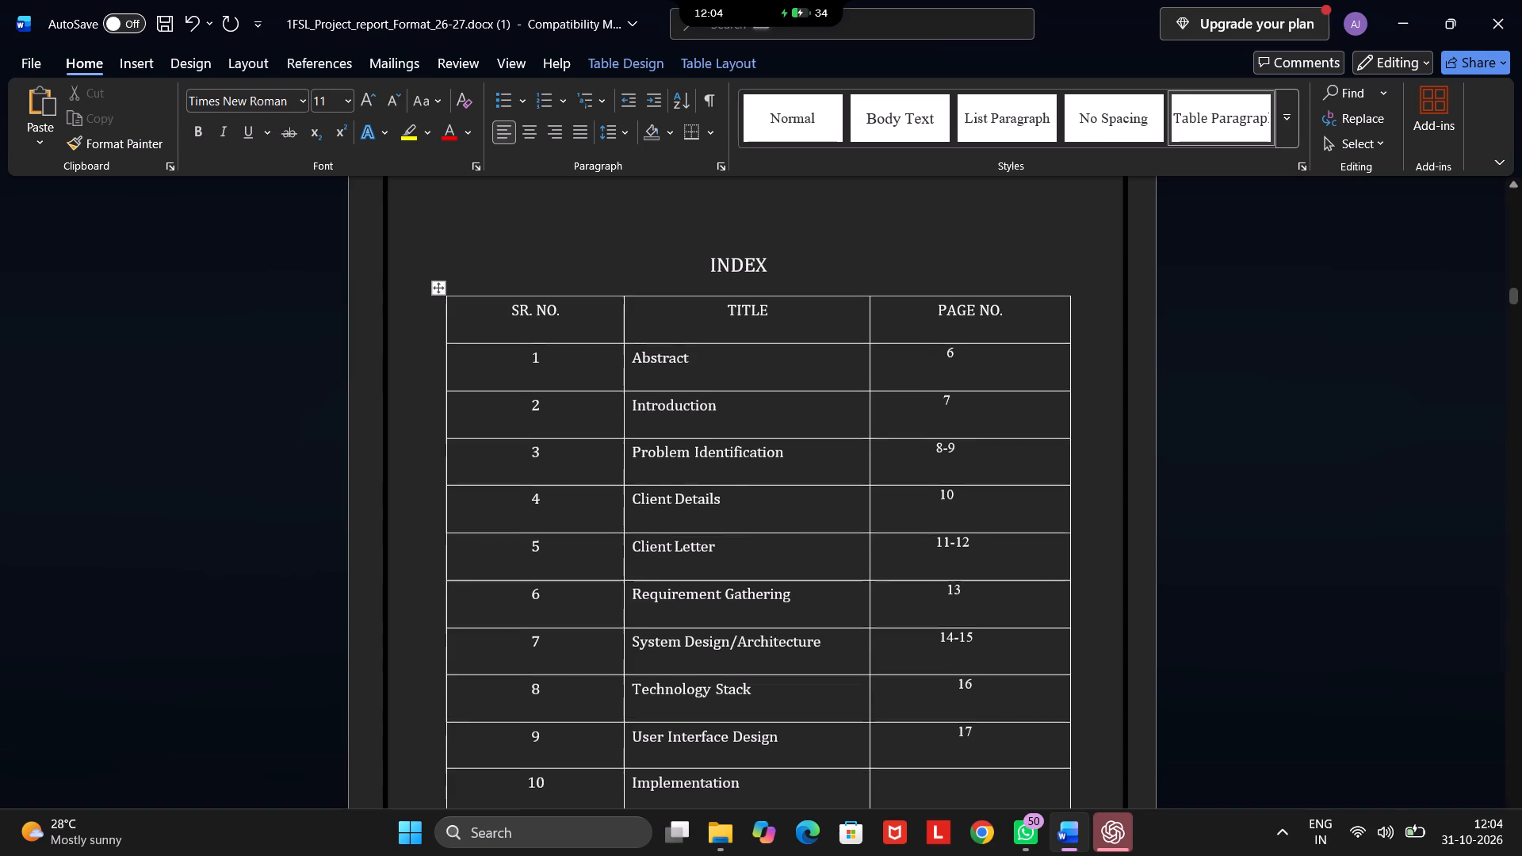
scroll(993, 749, "down", 1)
left_click(963, 493)
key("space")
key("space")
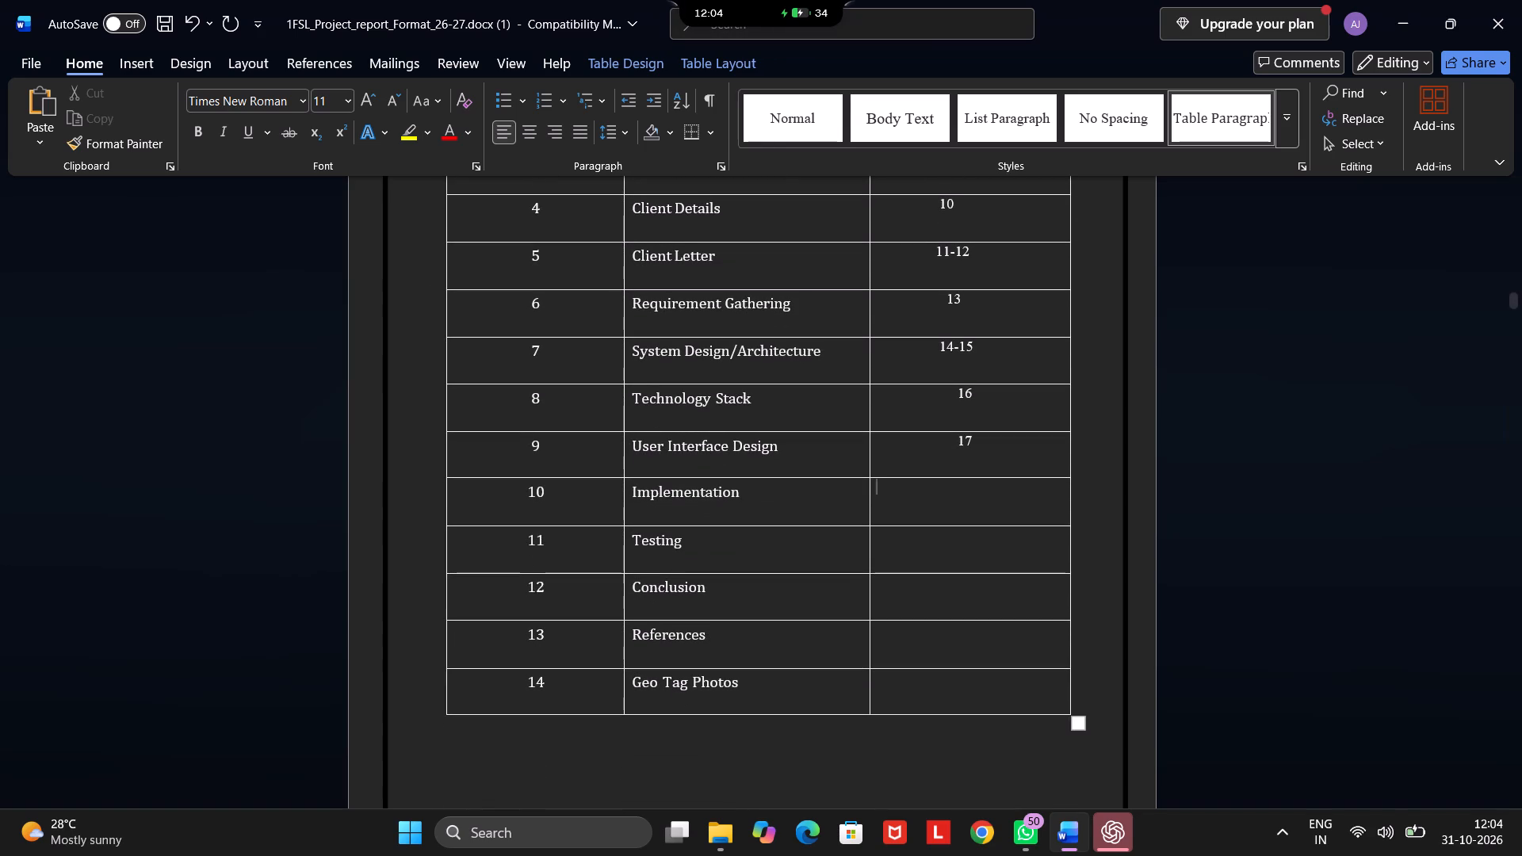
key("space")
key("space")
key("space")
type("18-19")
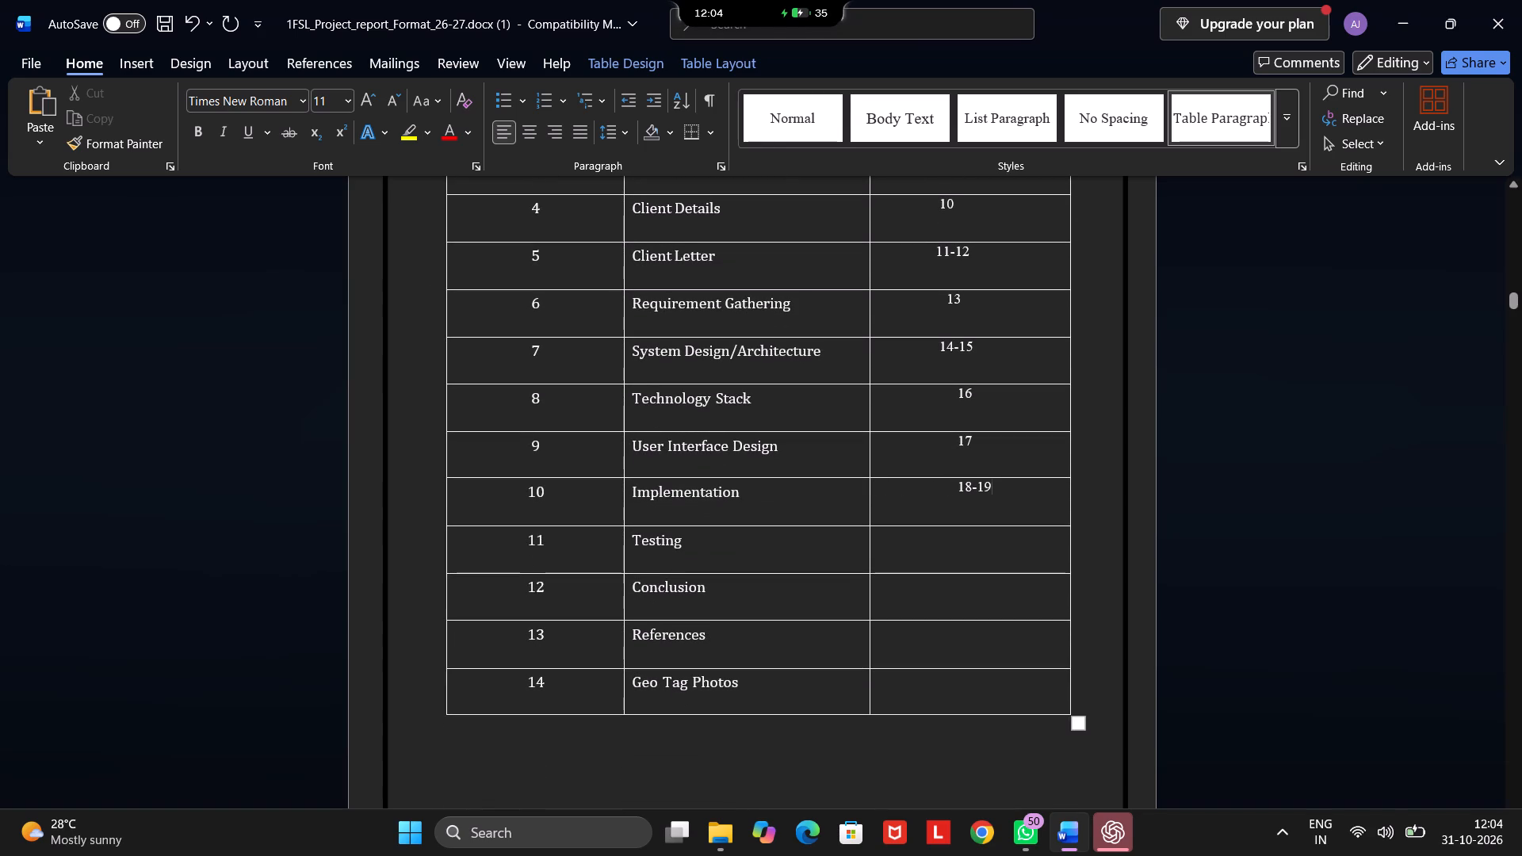
Indent the empty page-number cell for Testing in the index table with leading spaces.
left_click(962, 539)
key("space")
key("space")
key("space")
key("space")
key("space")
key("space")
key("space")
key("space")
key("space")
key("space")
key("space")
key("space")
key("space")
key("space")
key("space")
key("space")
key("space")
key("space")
Insert blank lines before "4. Deterministic Telemetry & 7-Day Adaptive Study Plan" in the Implementation chapter to move that section onto the following page.
scroll(962, 539, "down", 4)
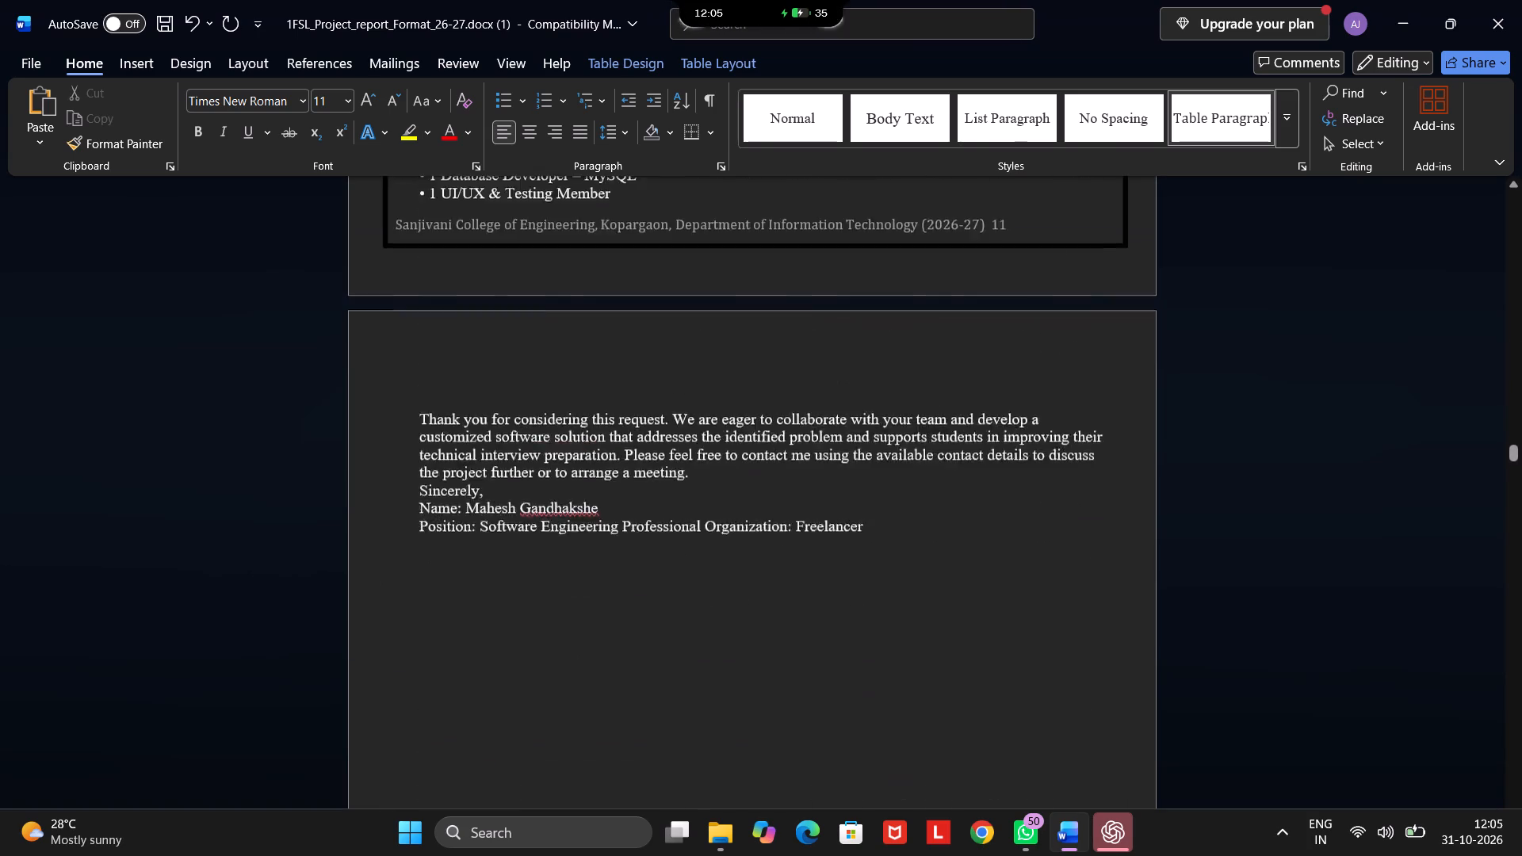
scroll(962, 539, "down", 4)
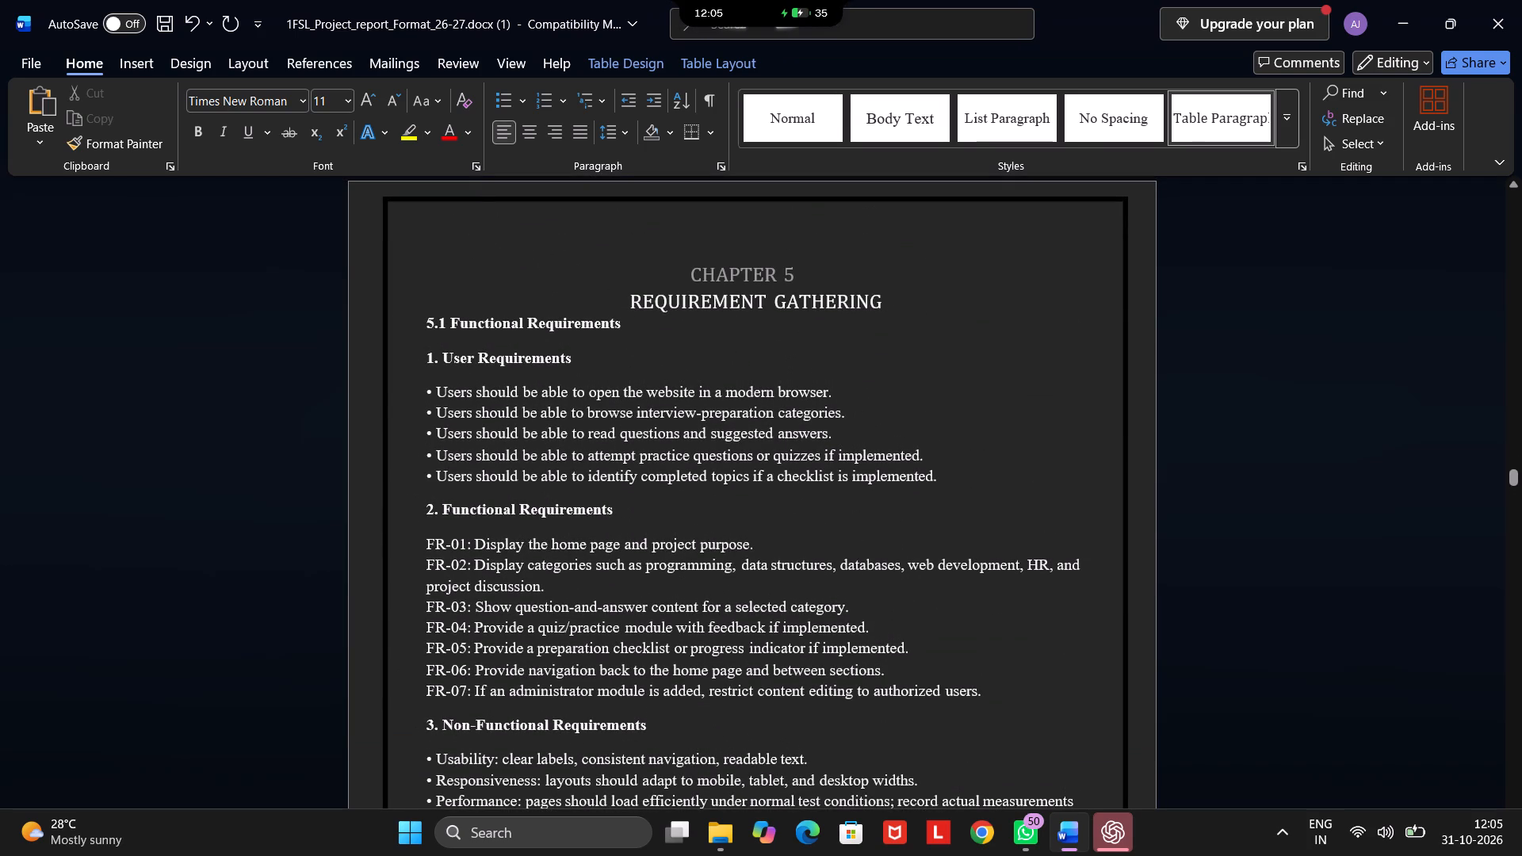
scroll(962, 539, "down", 1)
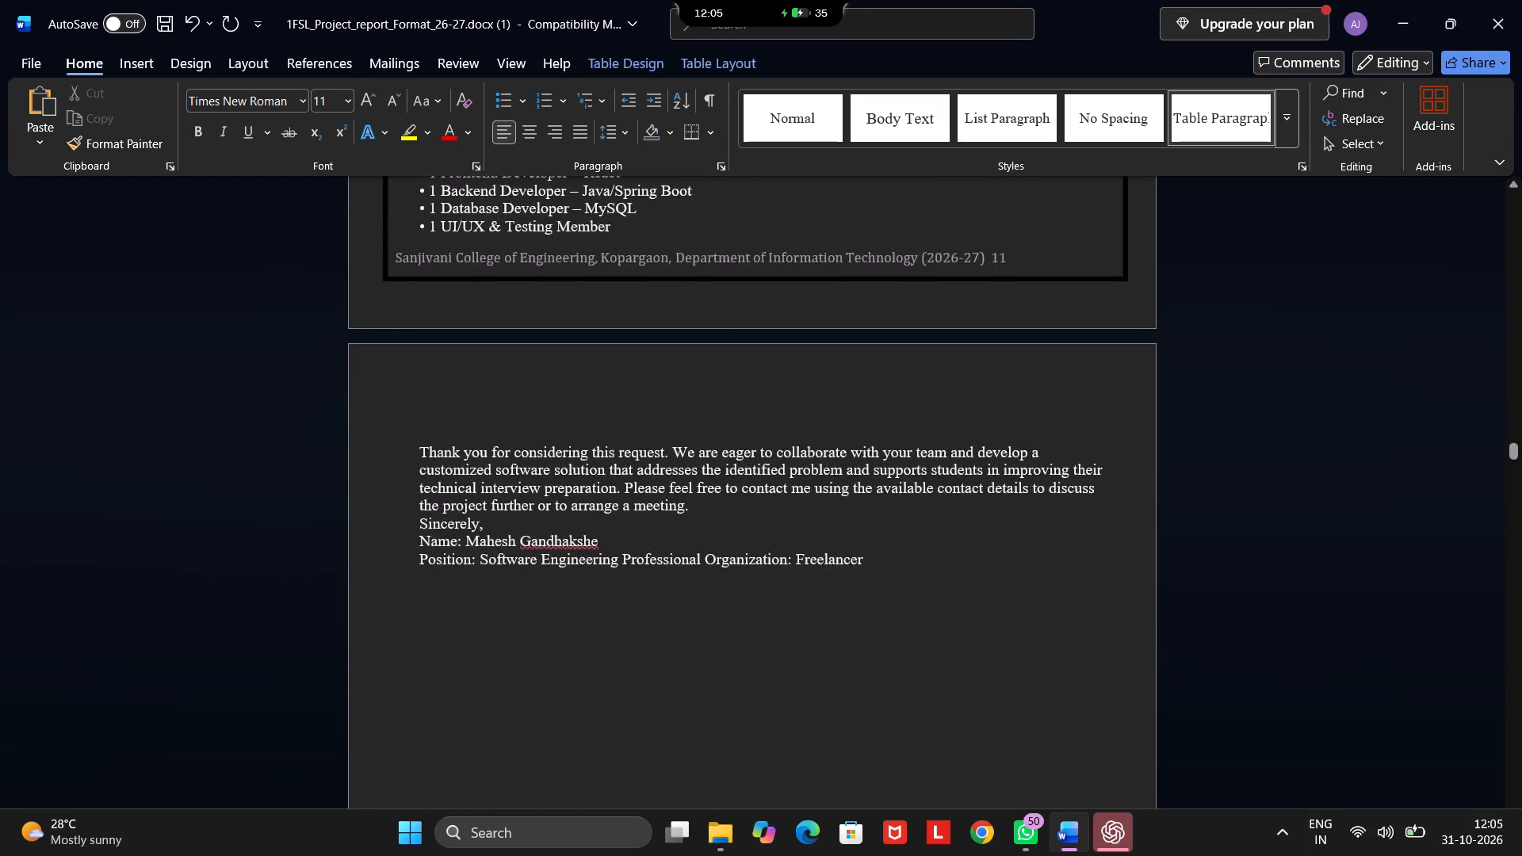
scroll(962, 539, "down", 3)
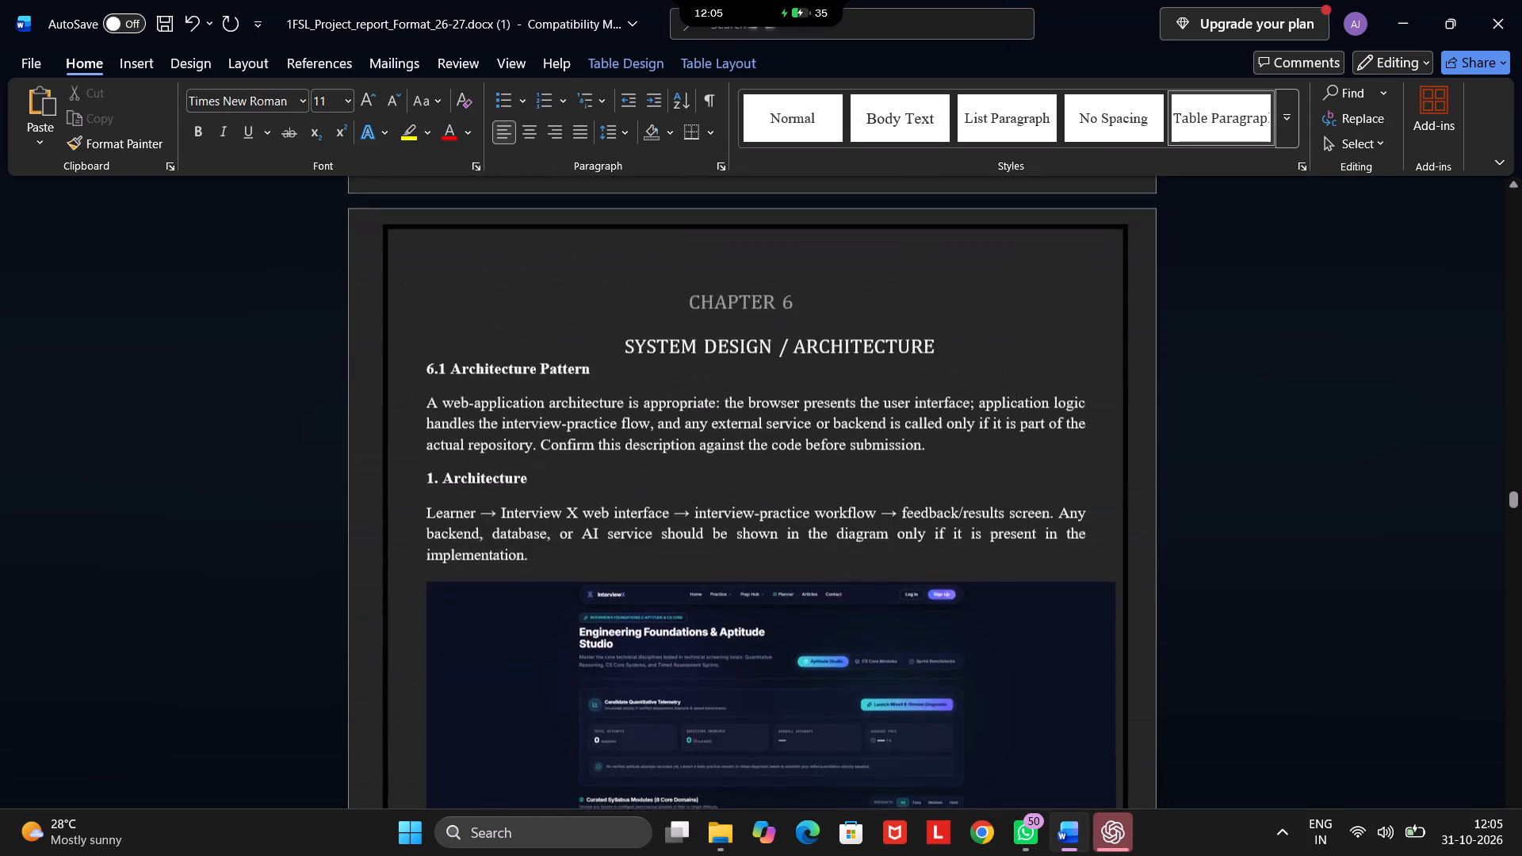
scroll(962, 539, "down", 5)
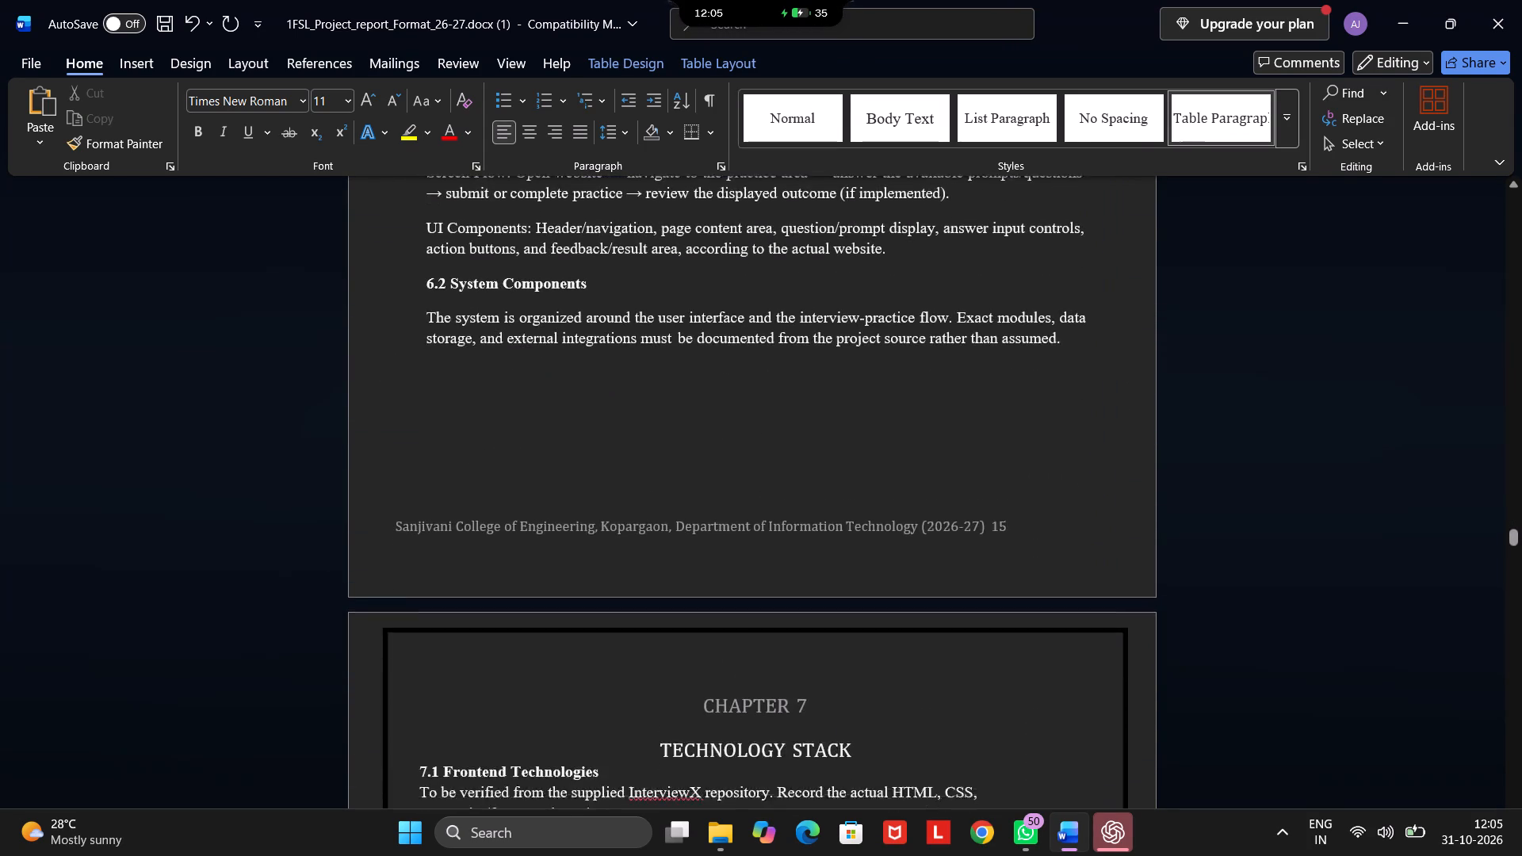
scroll(962, 539, "down", 5)
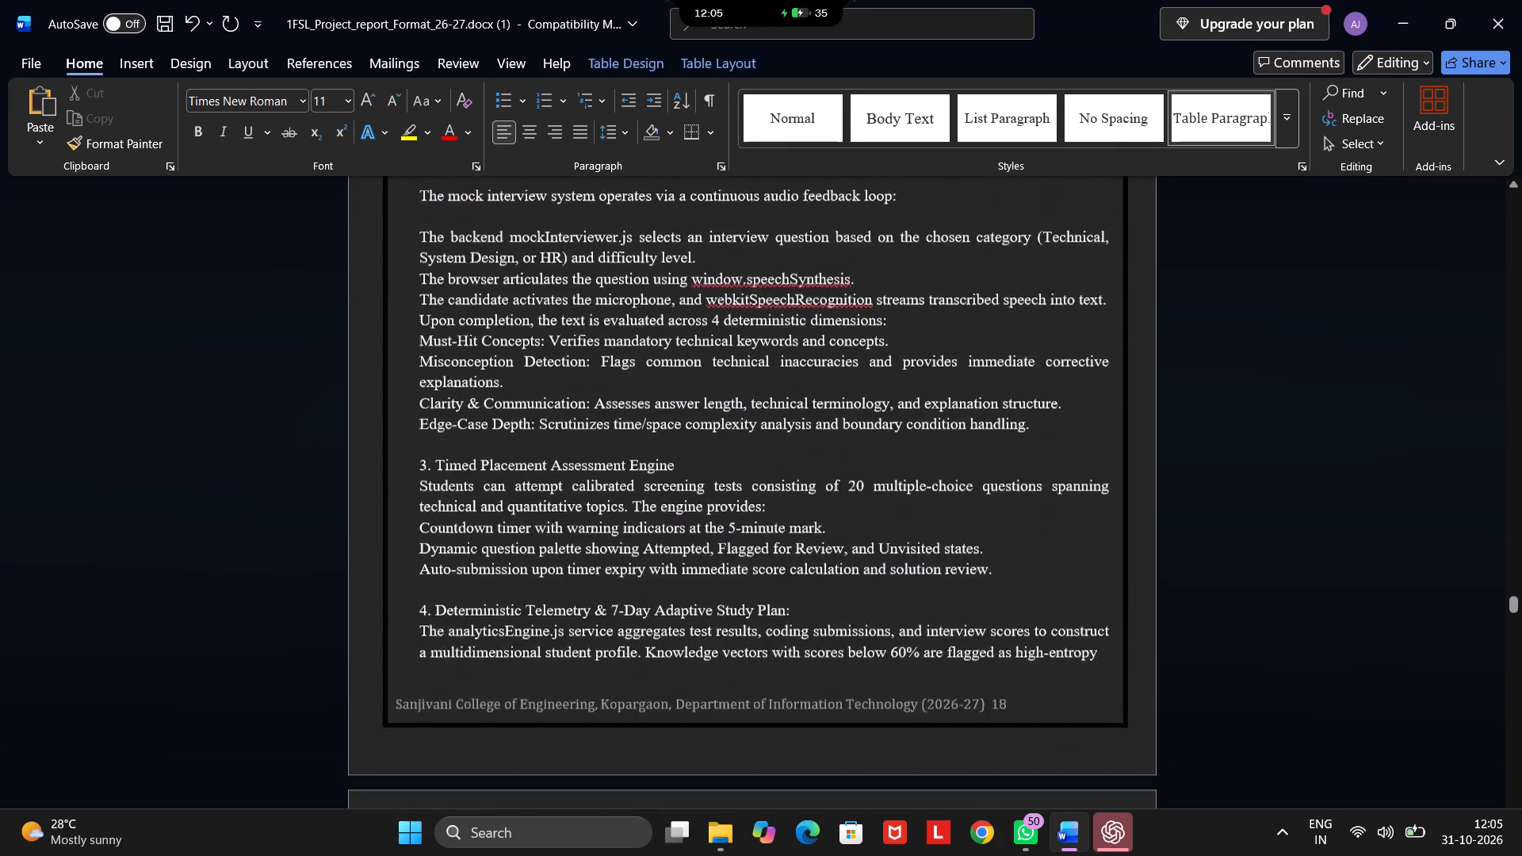
scroll(962, 539, "down", 2)
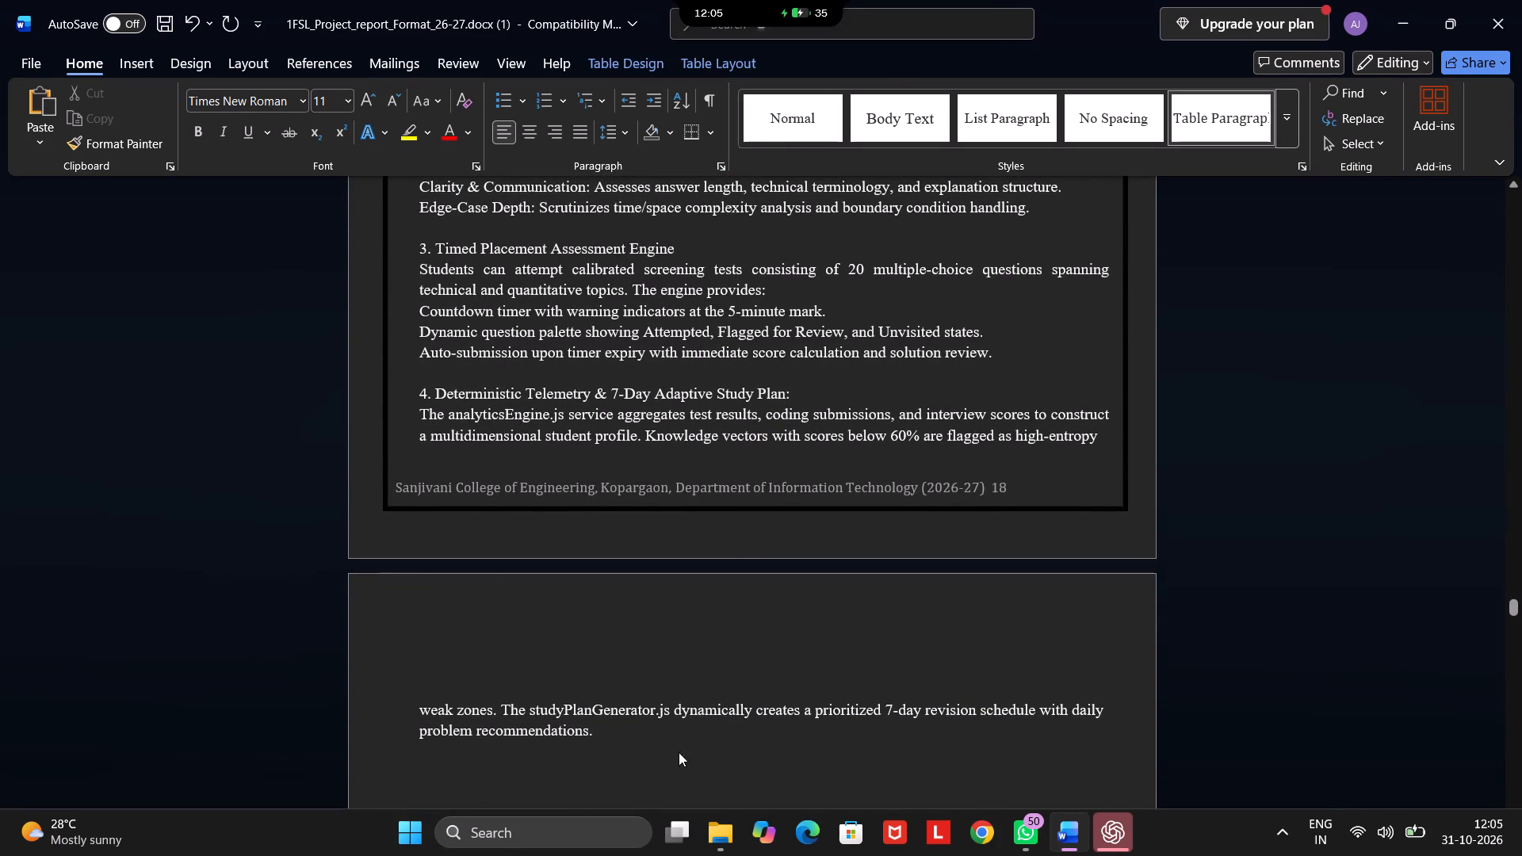
left_click(413, 392)
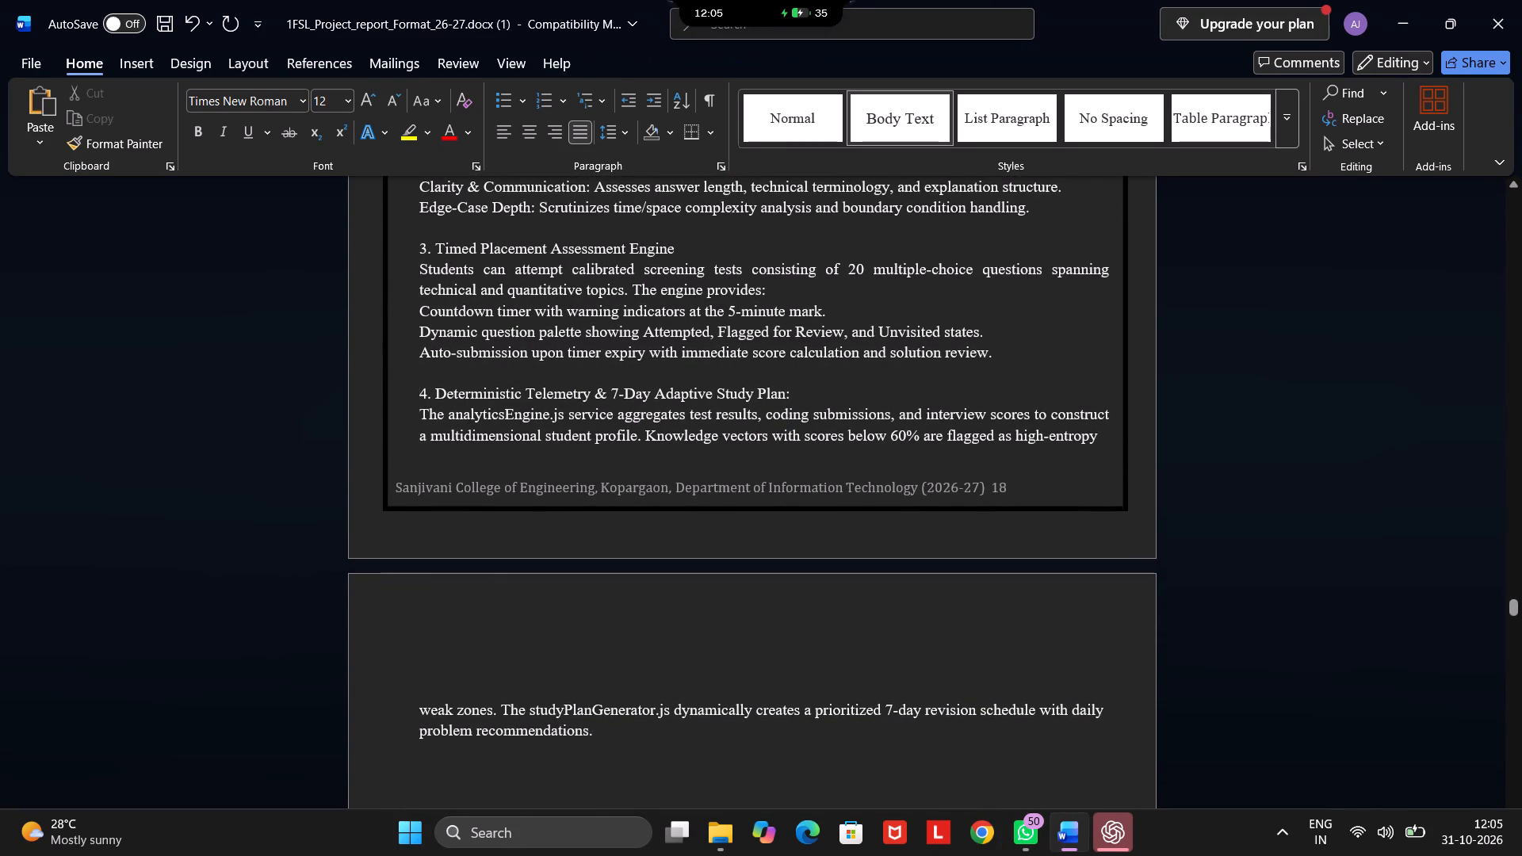
key("Return")
key("Return")
key("Return")
key("Return")
key("Return")
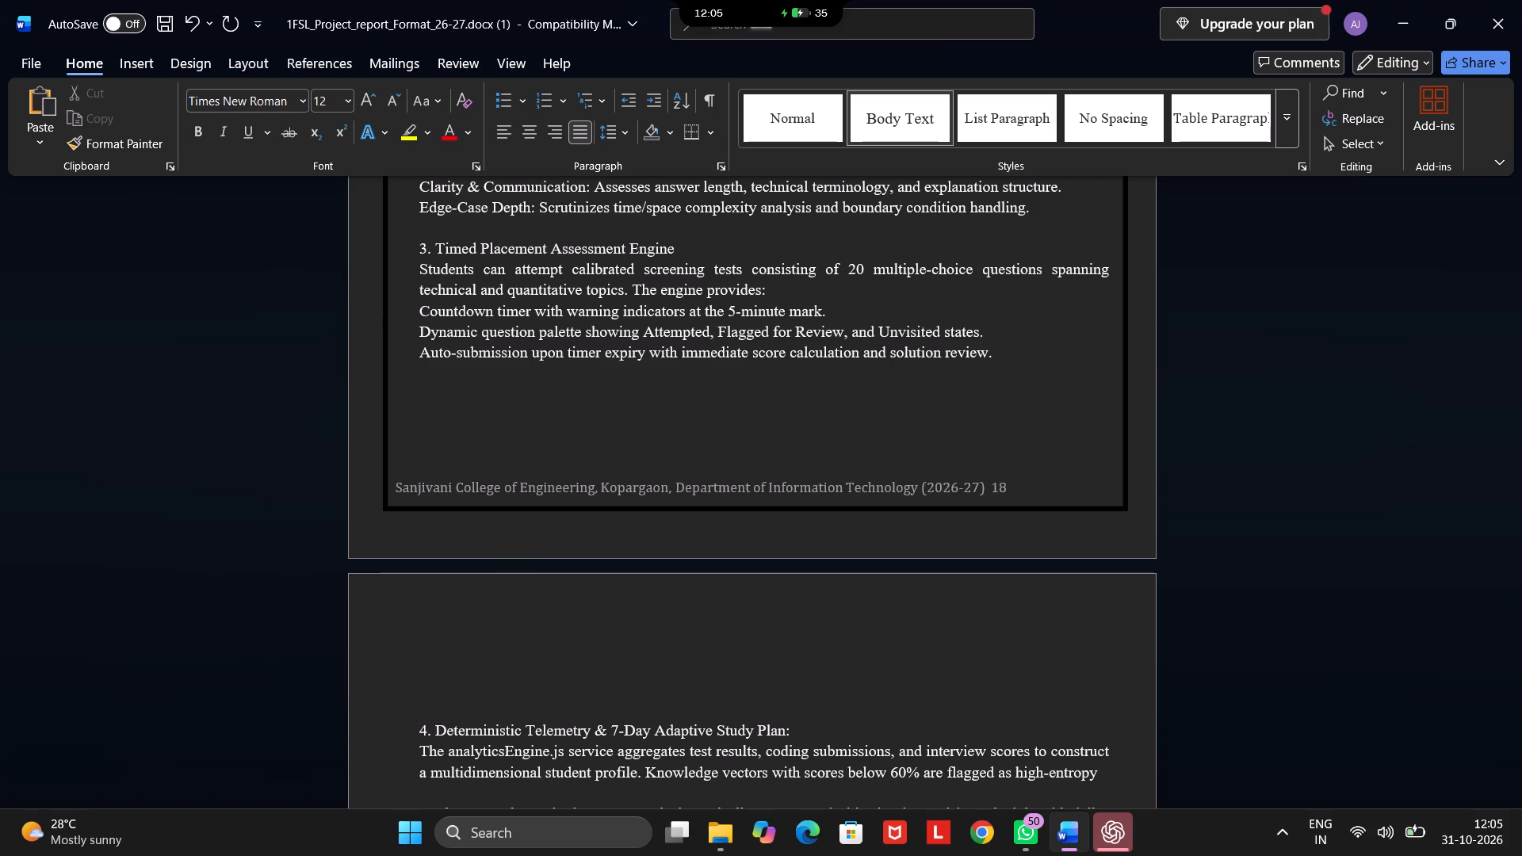
scroll(446, 395, "down", 2)
key("BackSpace")
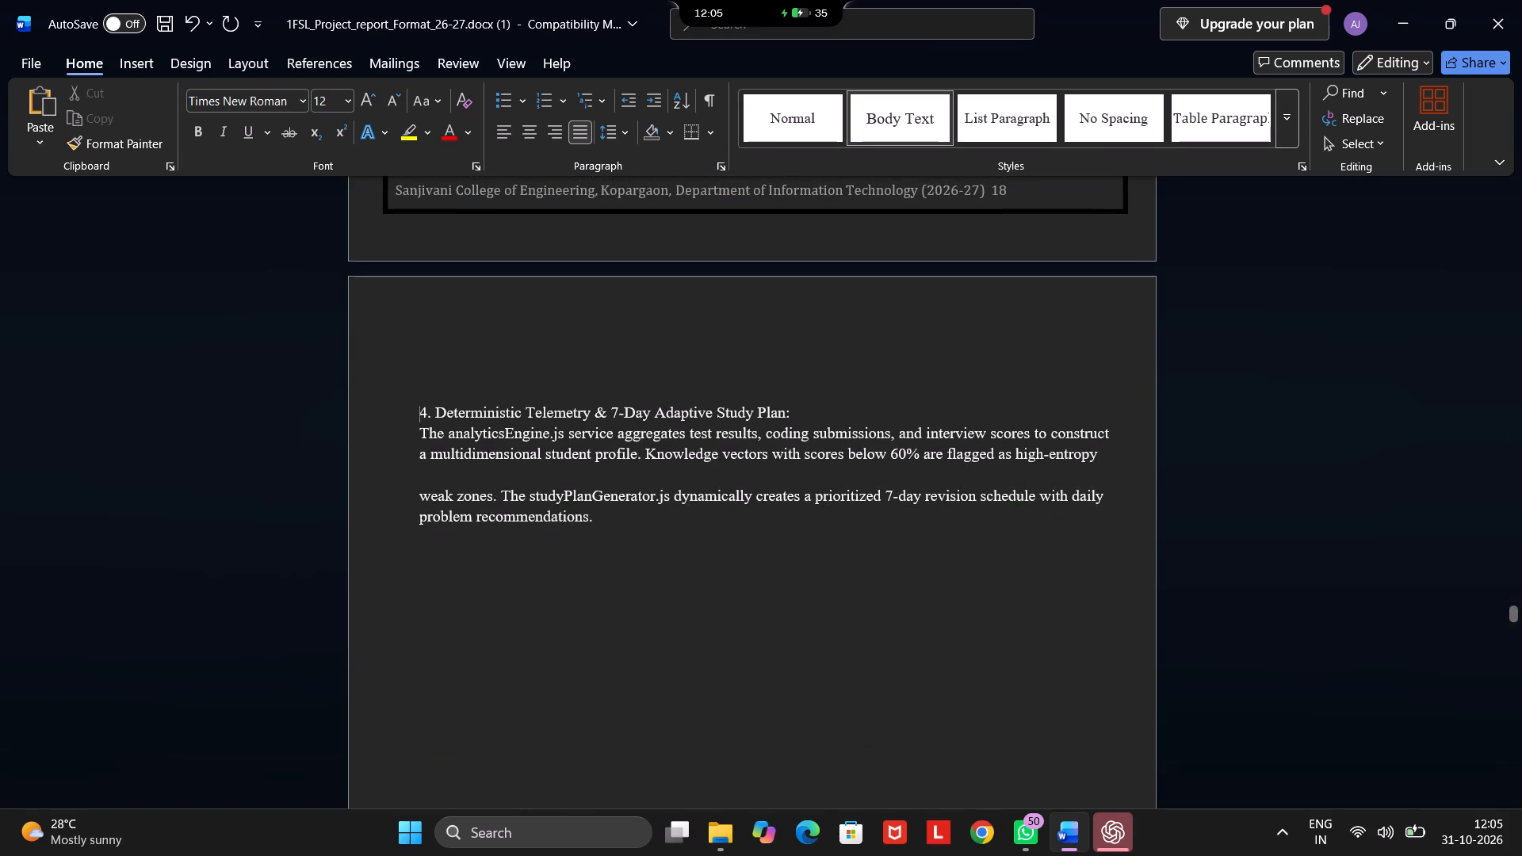
key("BackSpace")
key("Return")
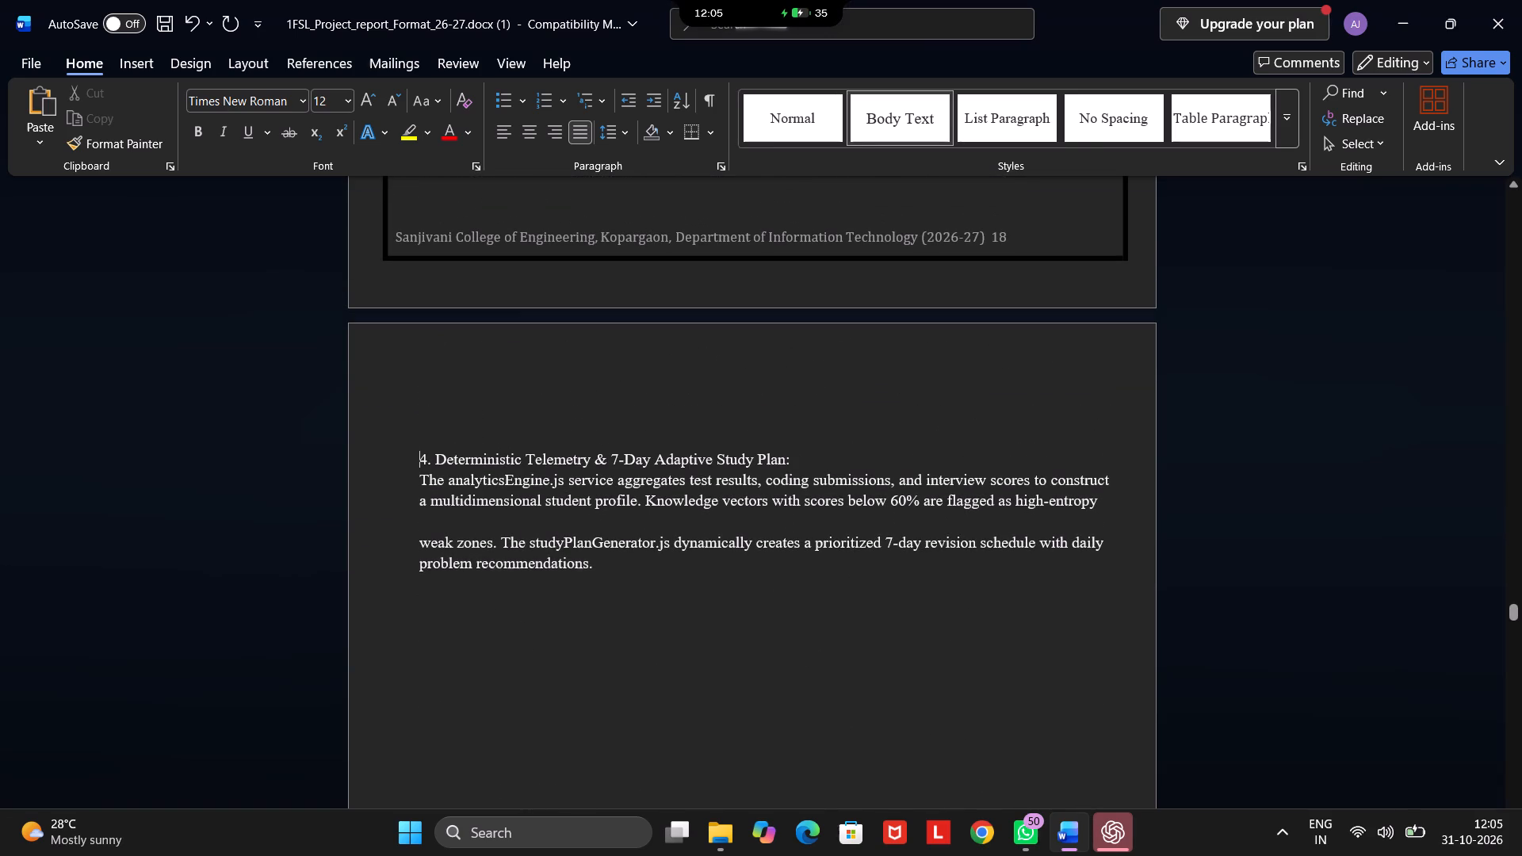
Remove the blank line between "high-entropy" and "weak zones" in the Adaptive Study Plan paragraph.
left_click(424, 521)
left_click(418, 548)
key("BackSpace")
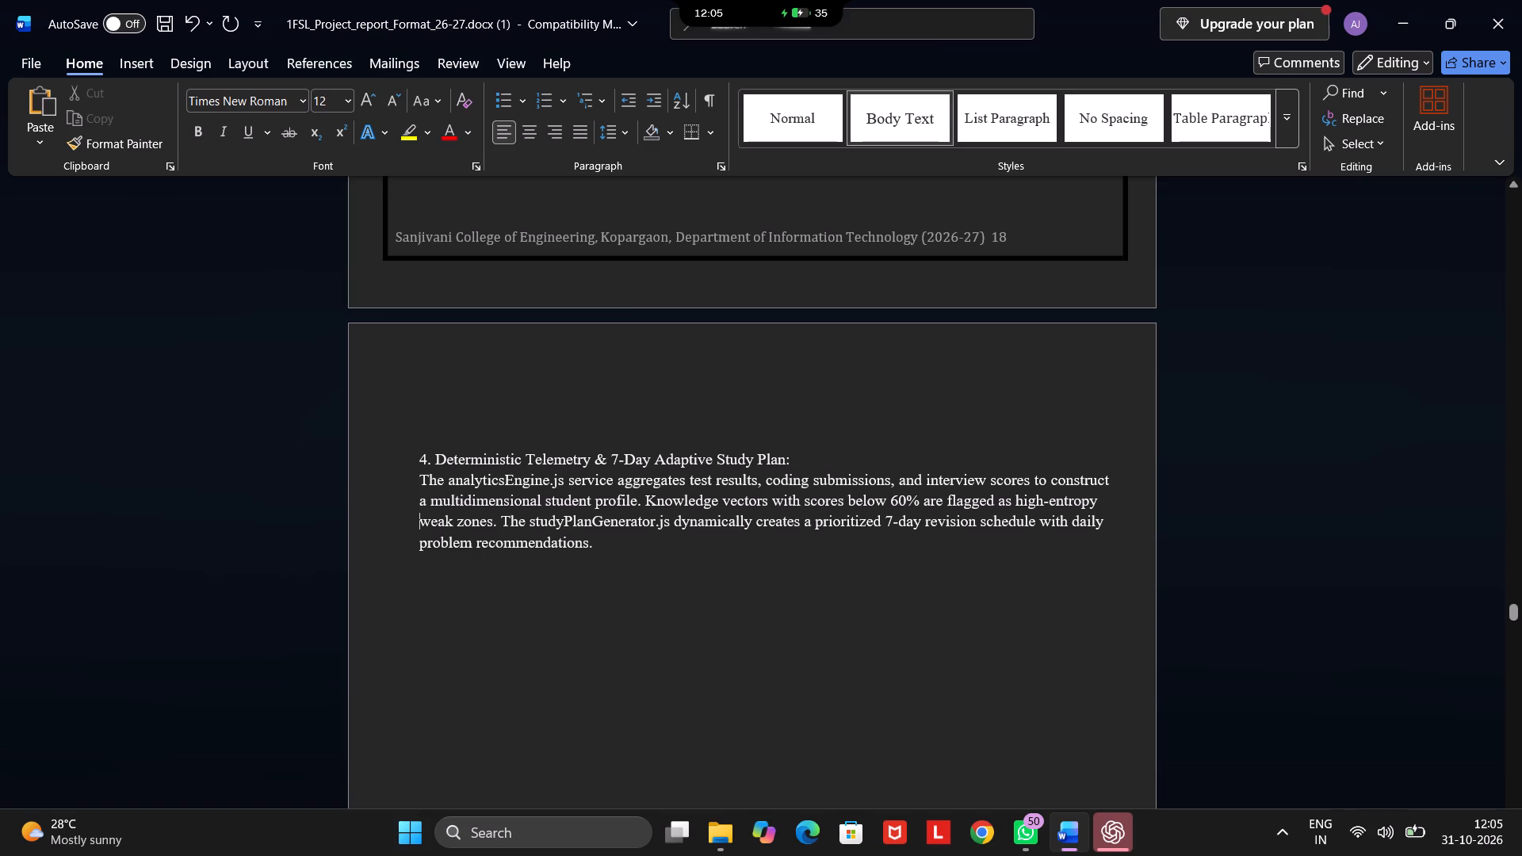
left_click(1292, 502)
Check the pages after Implementation, then return to the index table and enter page number 20 for Testing.
scroll(1292, 502, "down", 3)
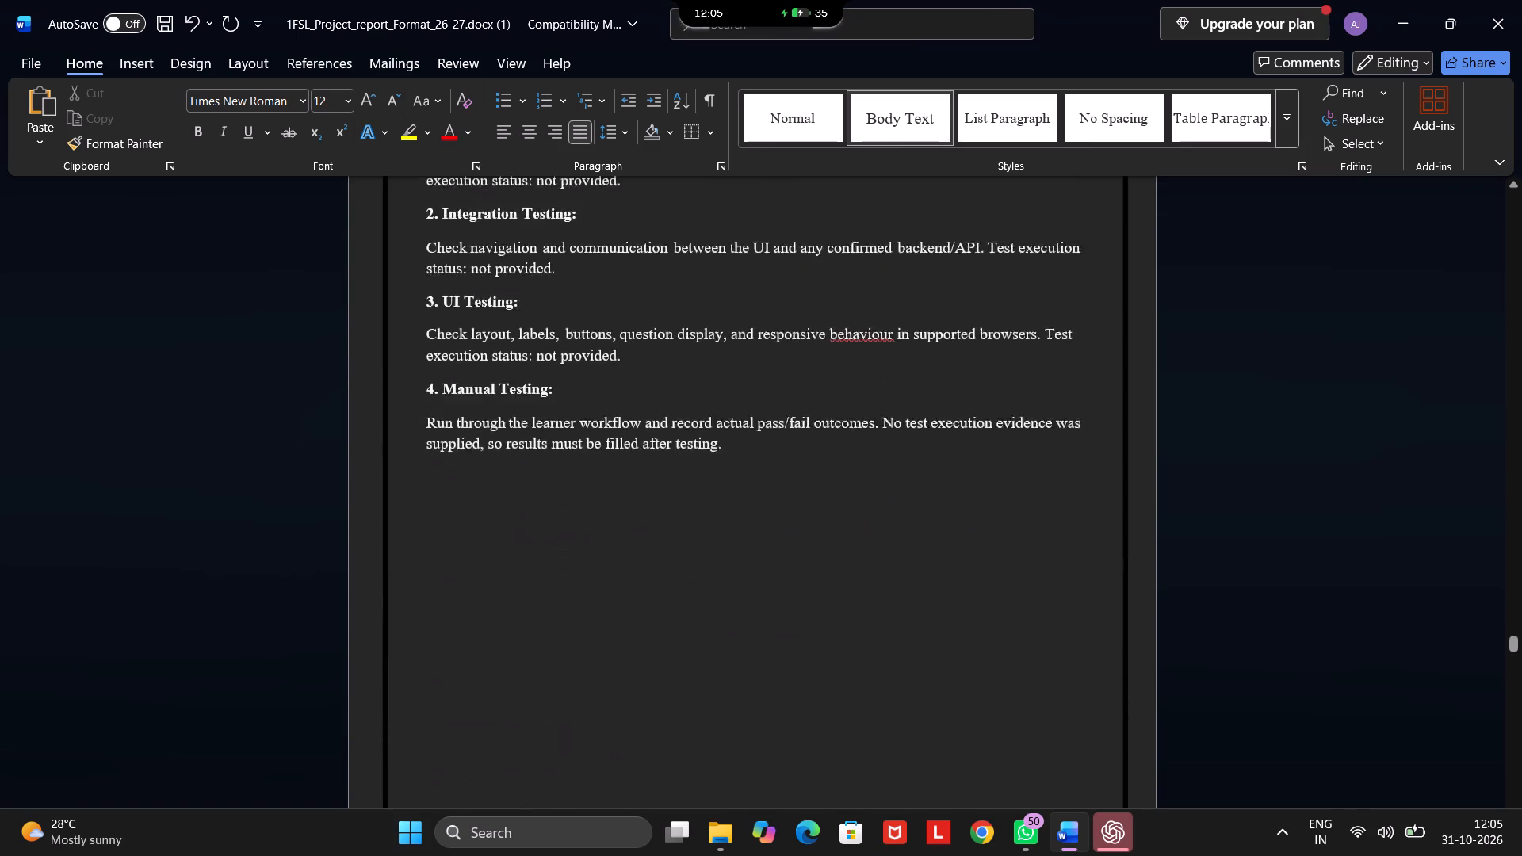
scroll(1292, 502, "down", 2)
scroll(1292, 502, "up", 13)
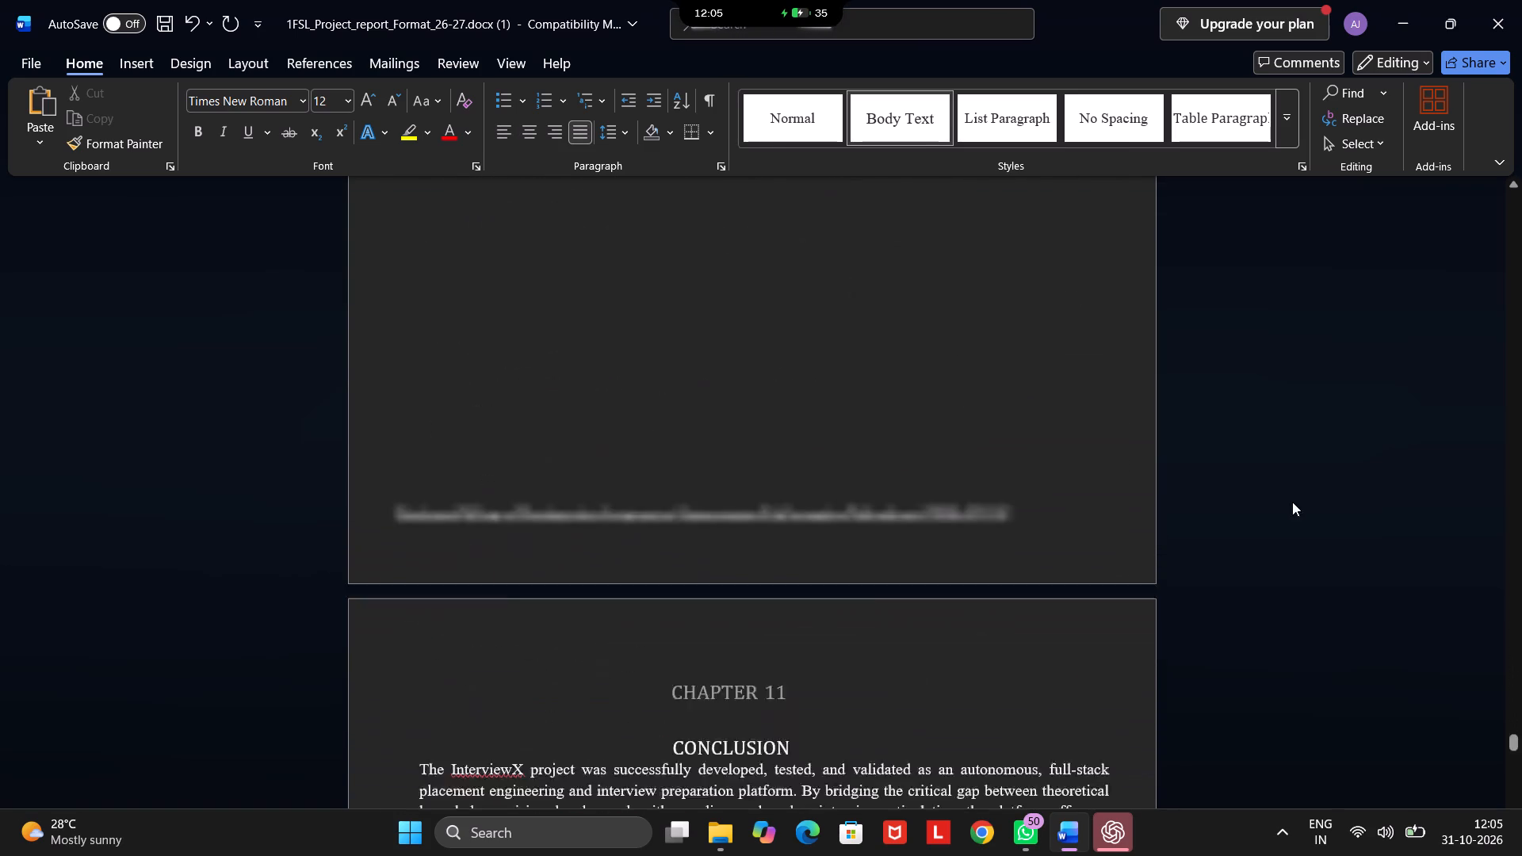
scroll(1292, 502, "up", 8)
scroll(1292, 502, "down", 2)
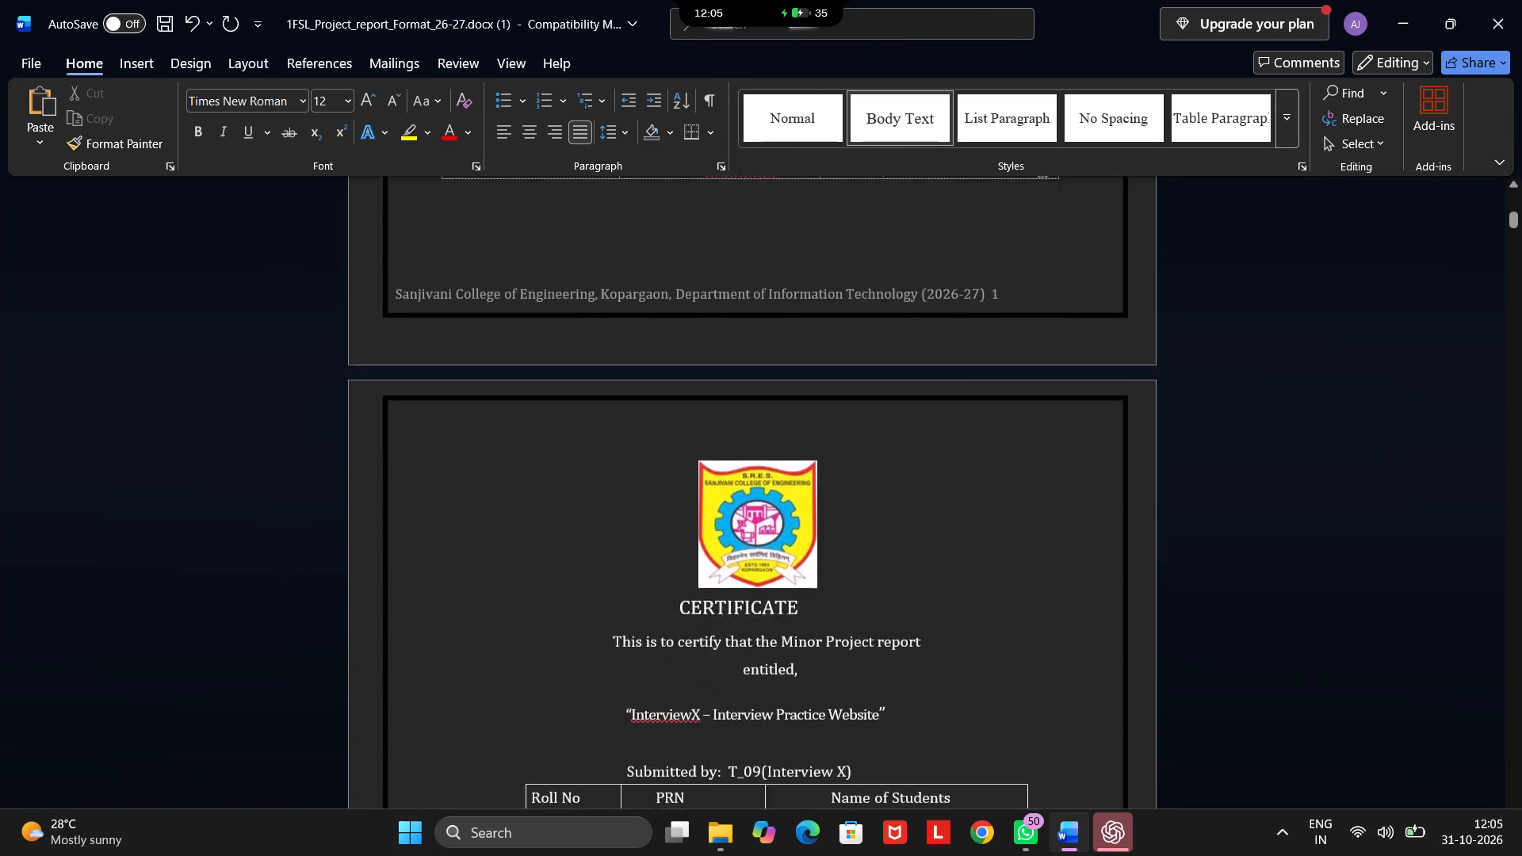
scroll(1292, 502, "down", 4)
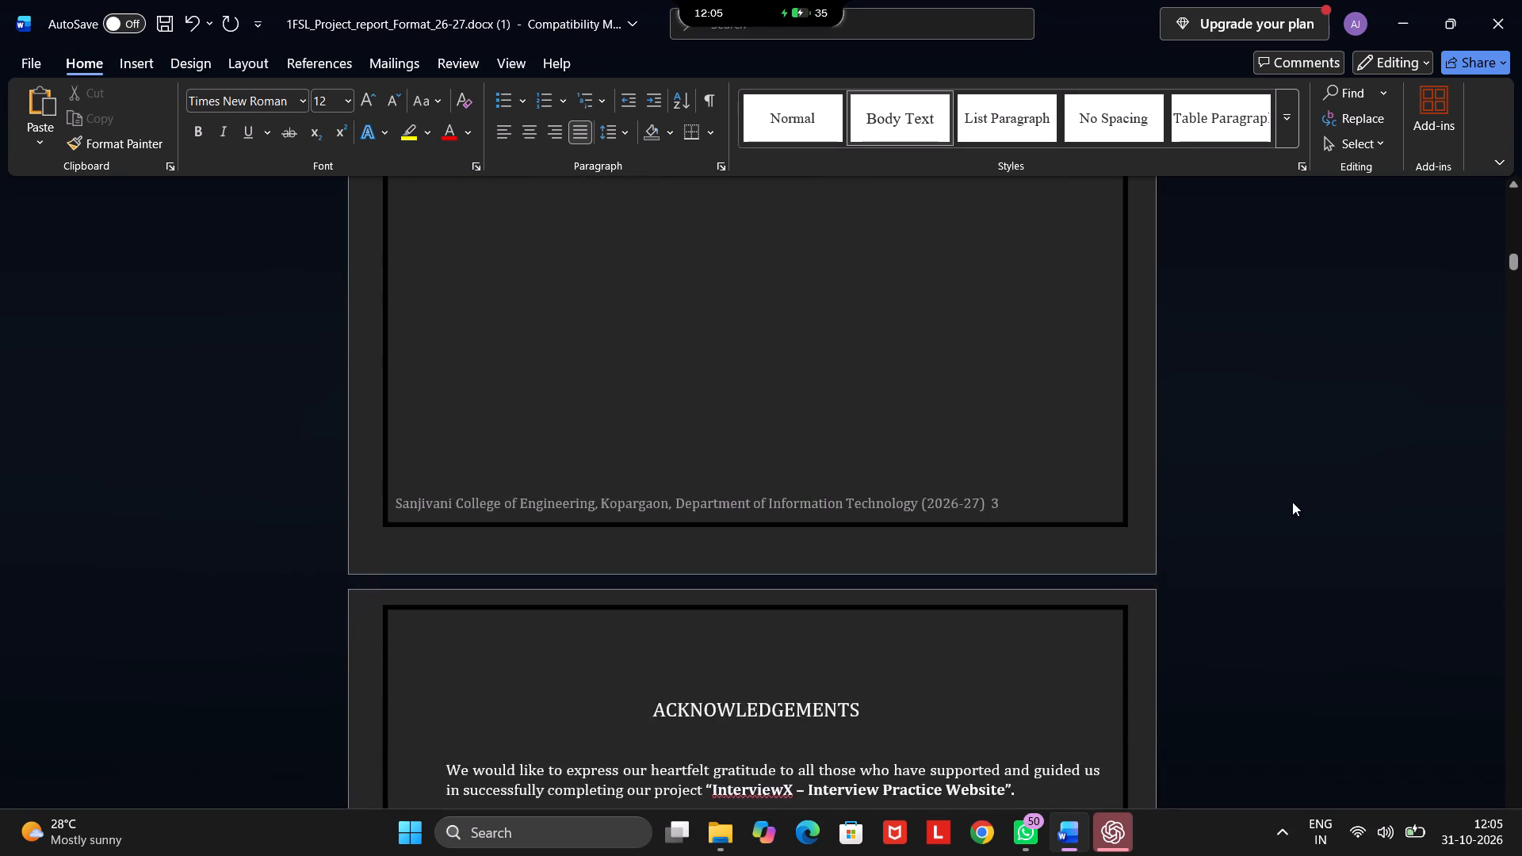
scroll(1292, 502, "down", 3)
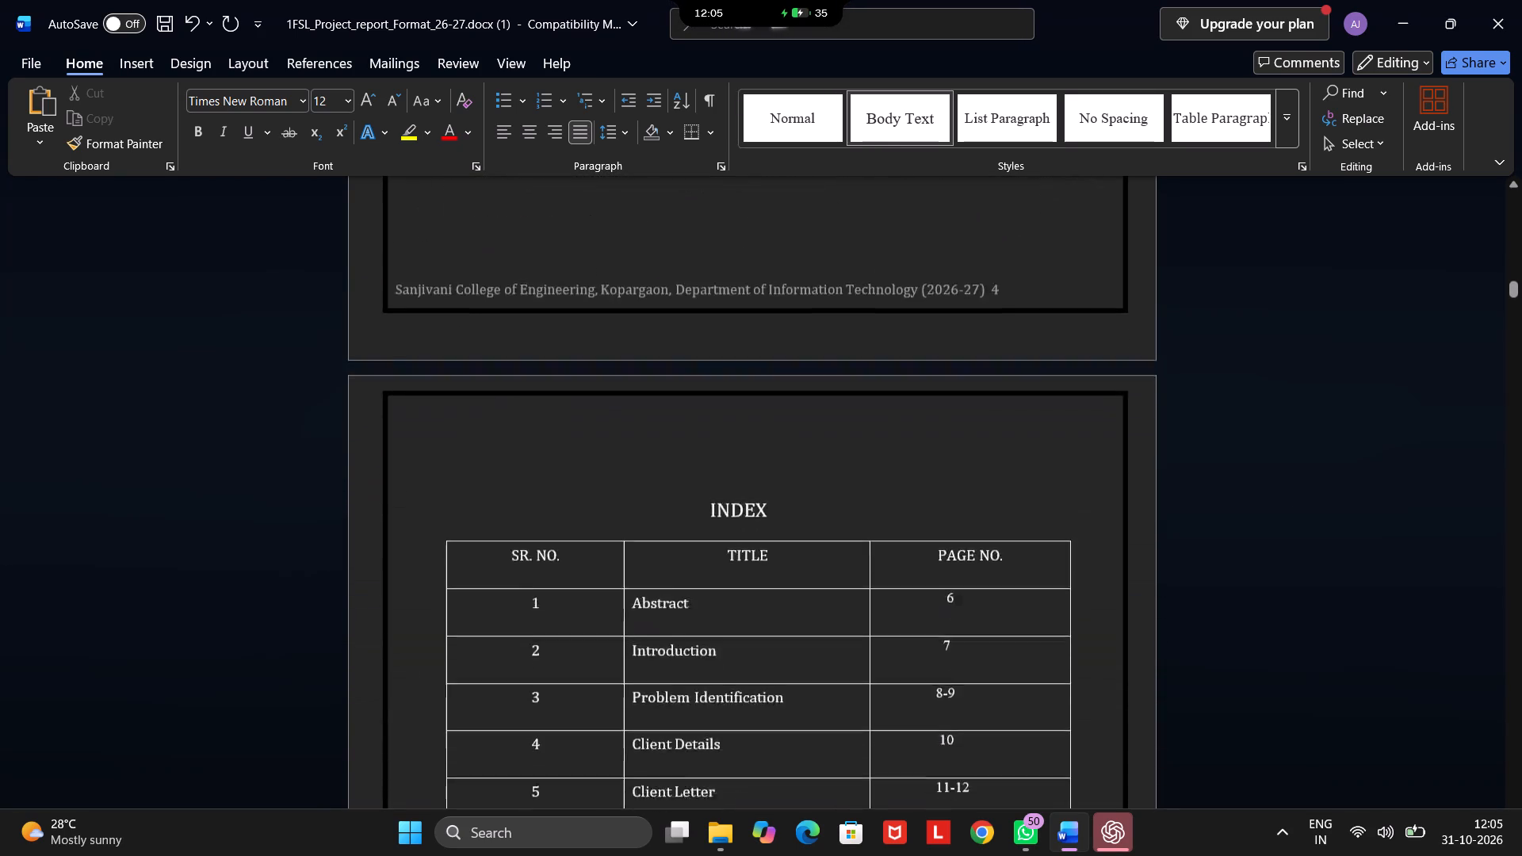
scroll(1292, 502, "down", 1)
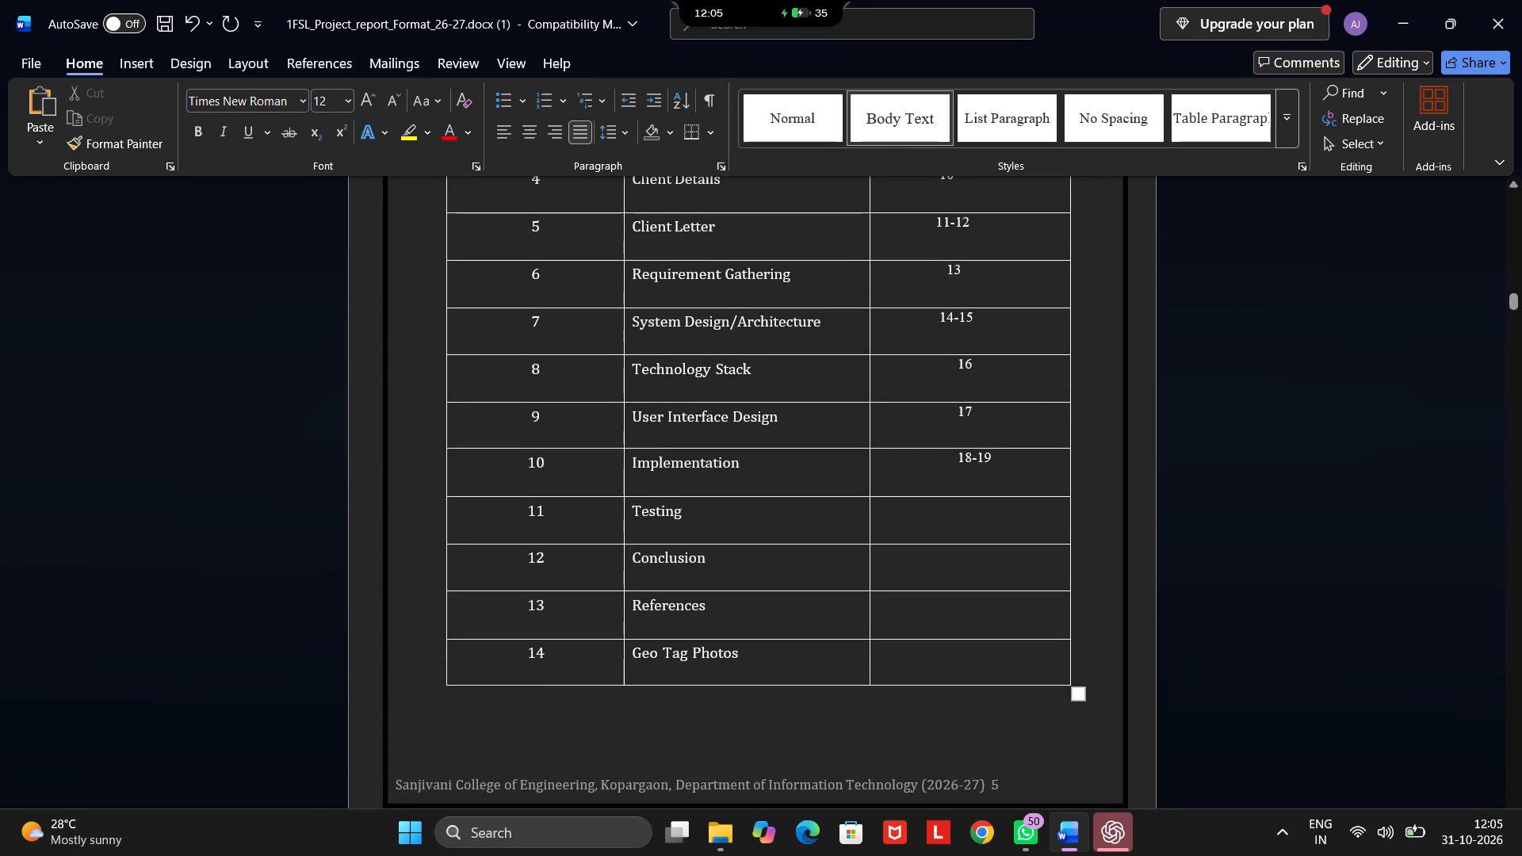
left_click(981, 532)
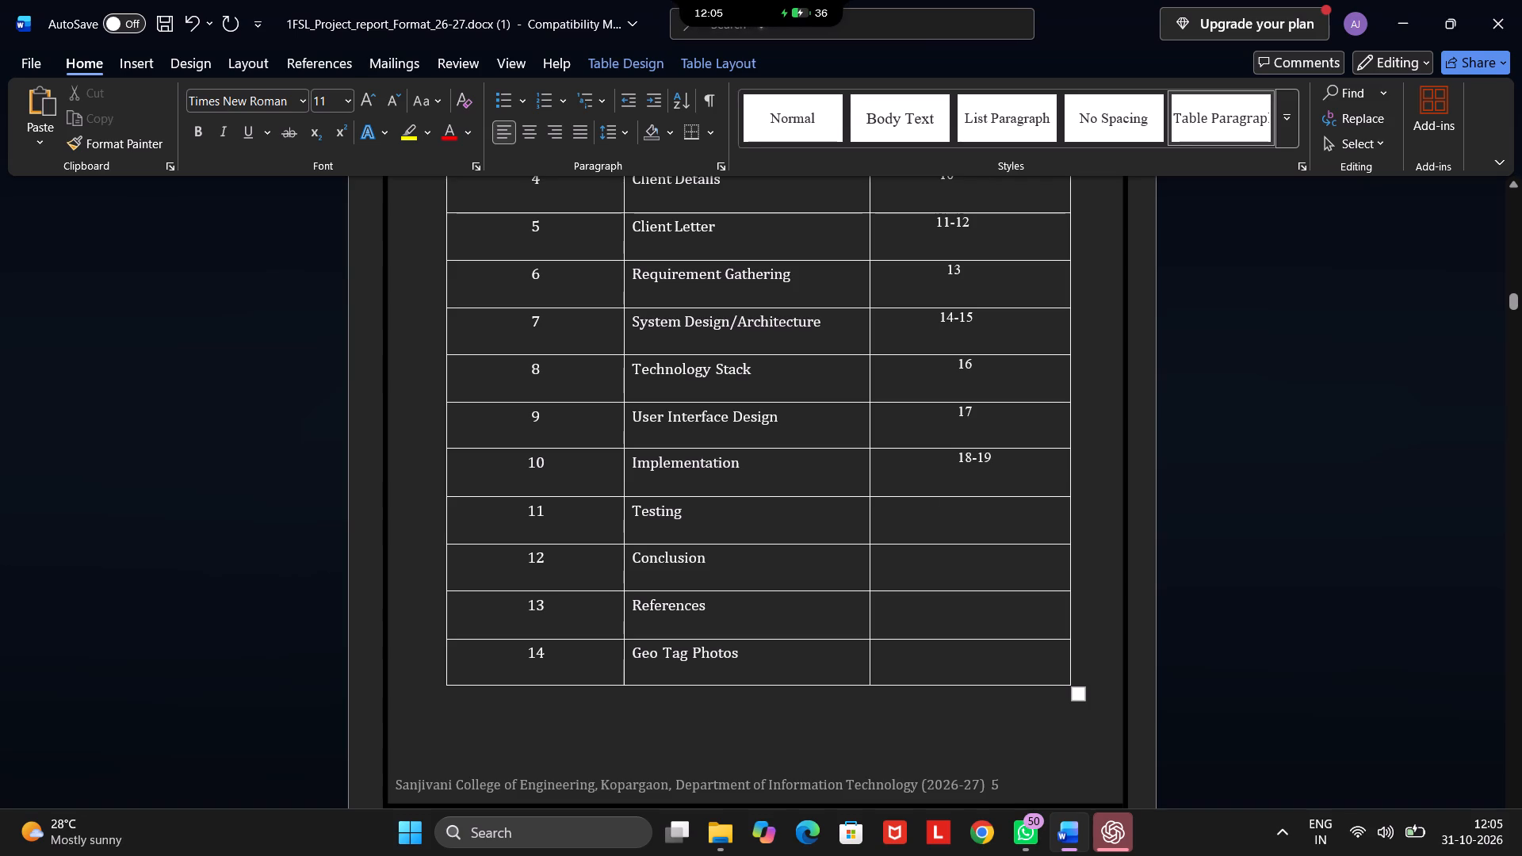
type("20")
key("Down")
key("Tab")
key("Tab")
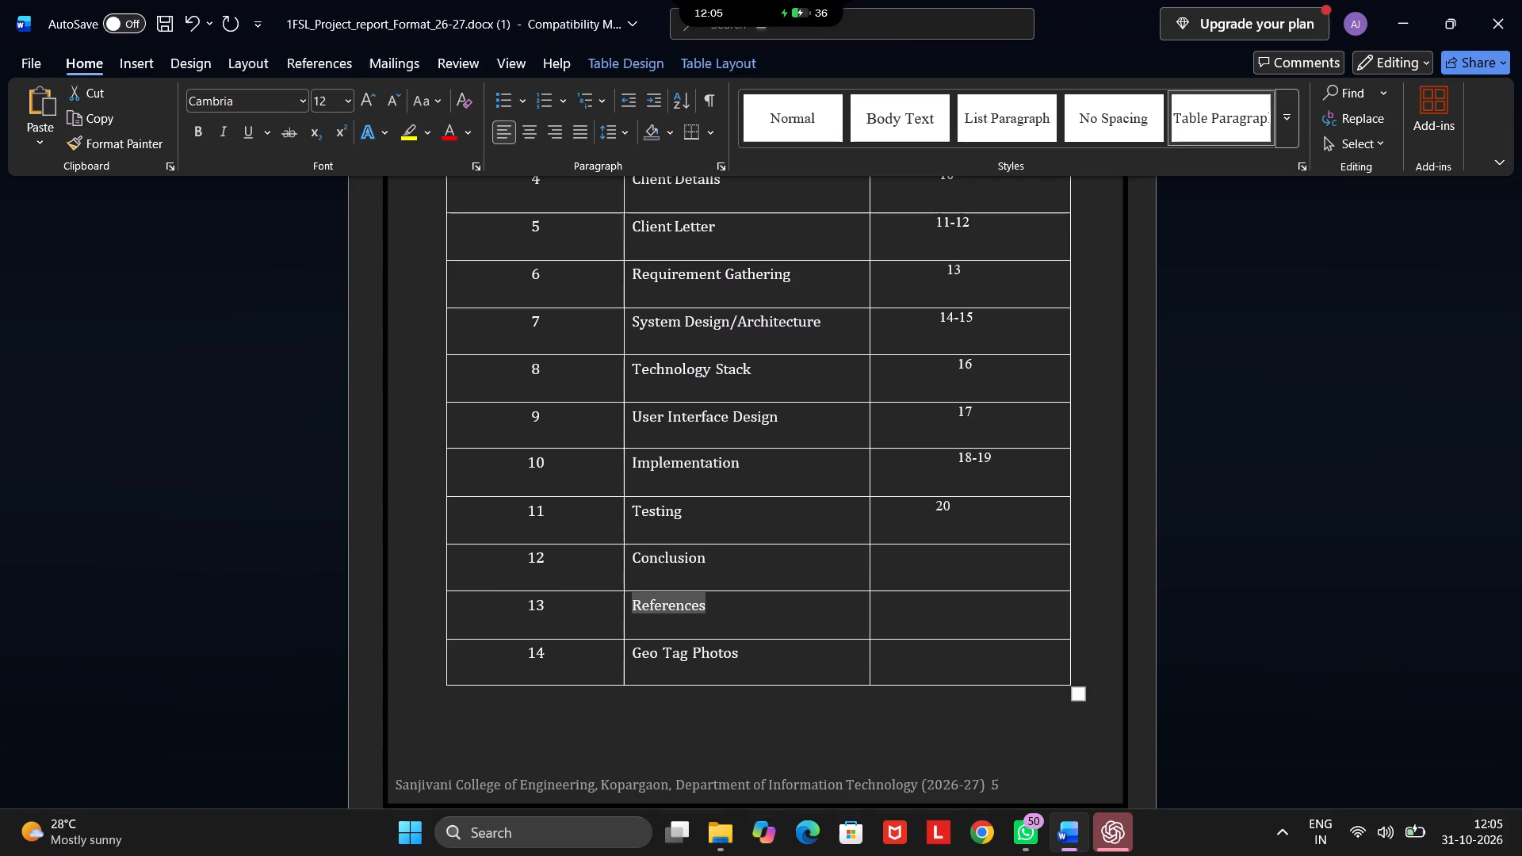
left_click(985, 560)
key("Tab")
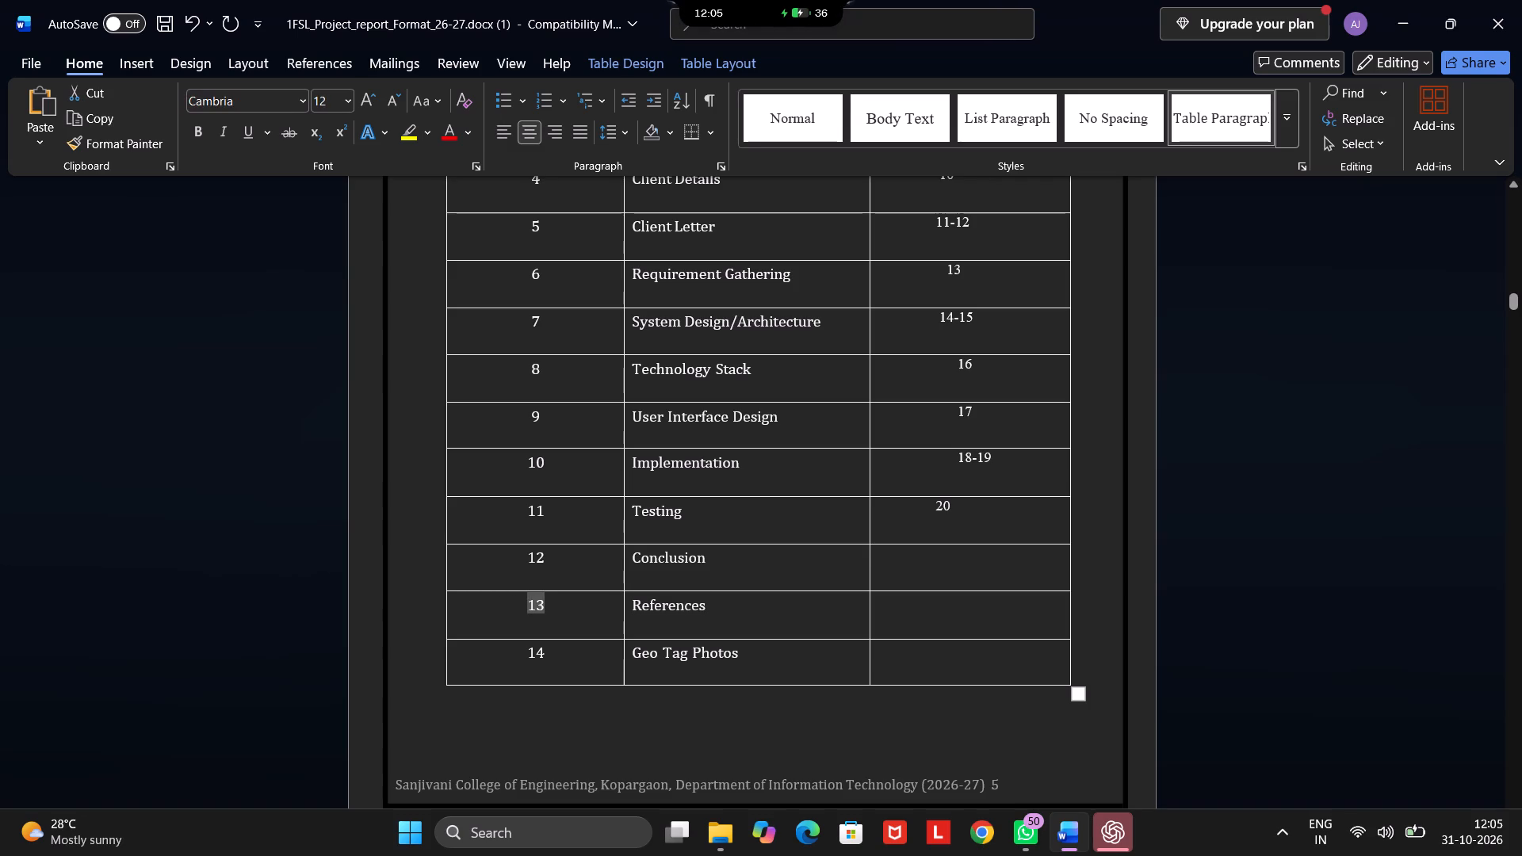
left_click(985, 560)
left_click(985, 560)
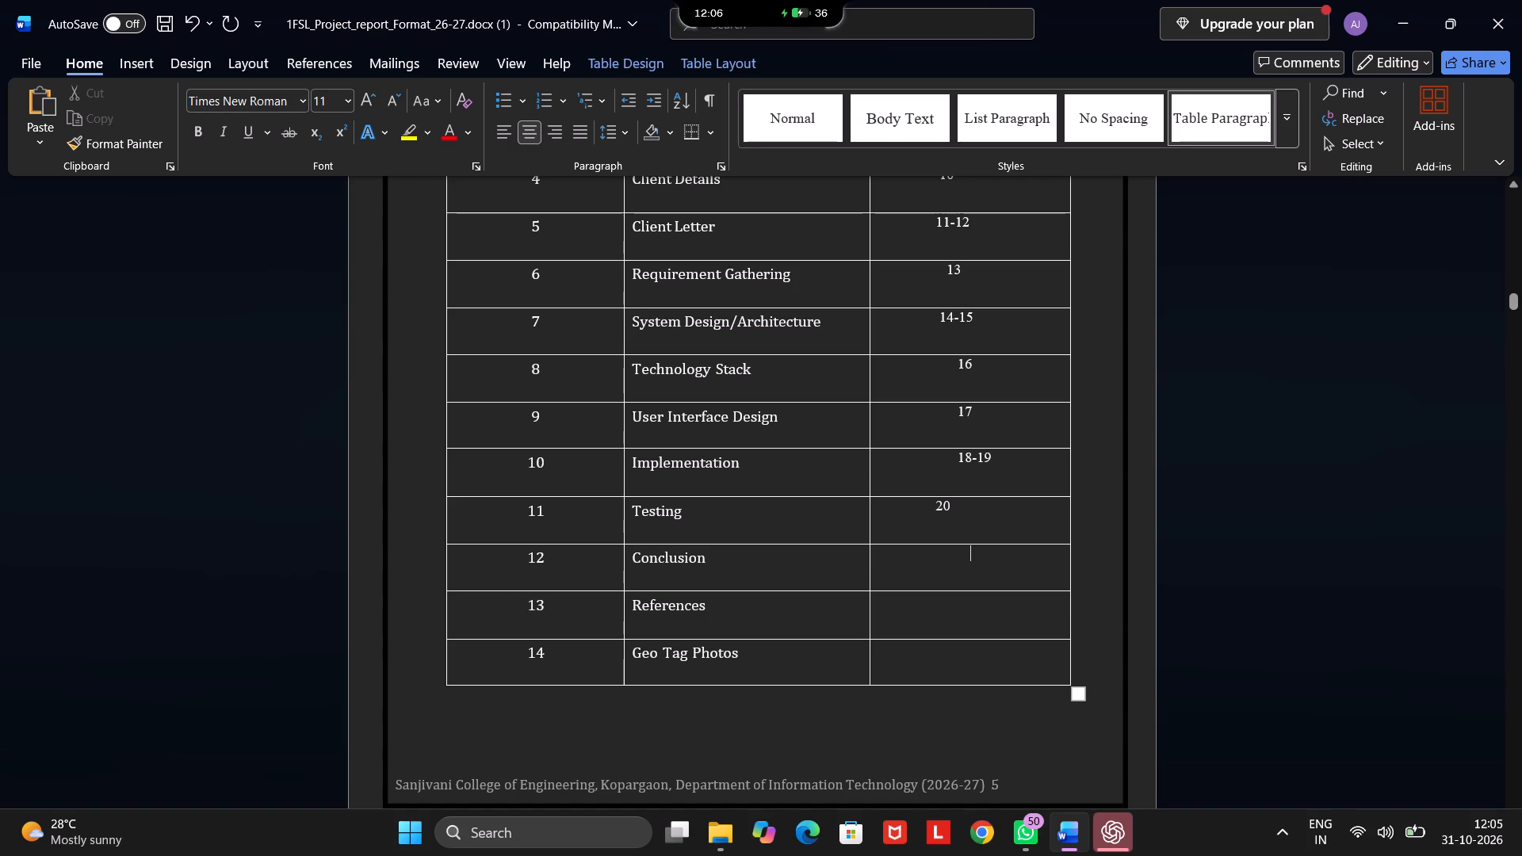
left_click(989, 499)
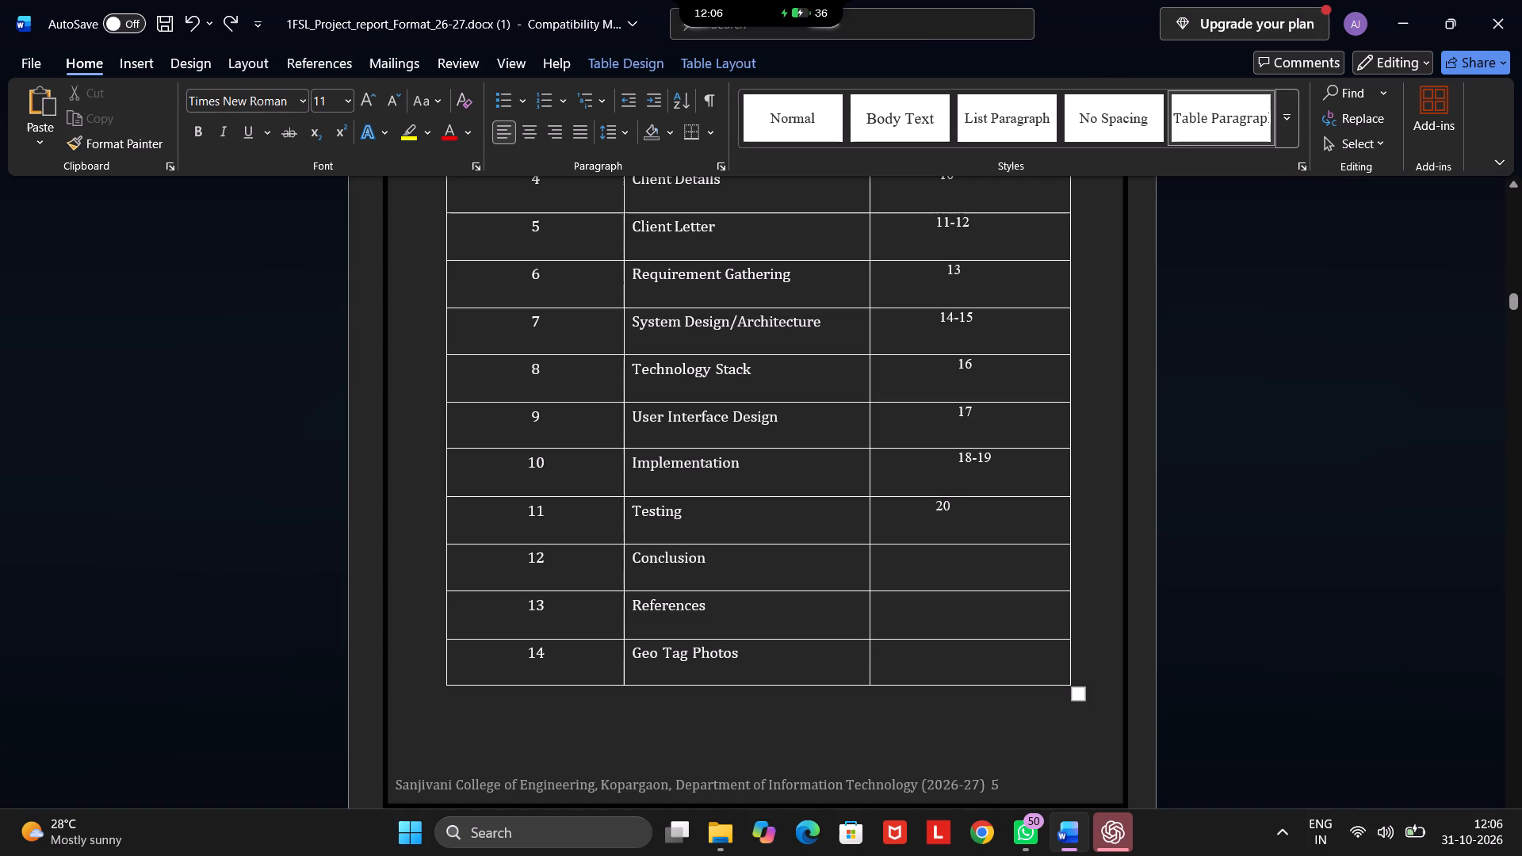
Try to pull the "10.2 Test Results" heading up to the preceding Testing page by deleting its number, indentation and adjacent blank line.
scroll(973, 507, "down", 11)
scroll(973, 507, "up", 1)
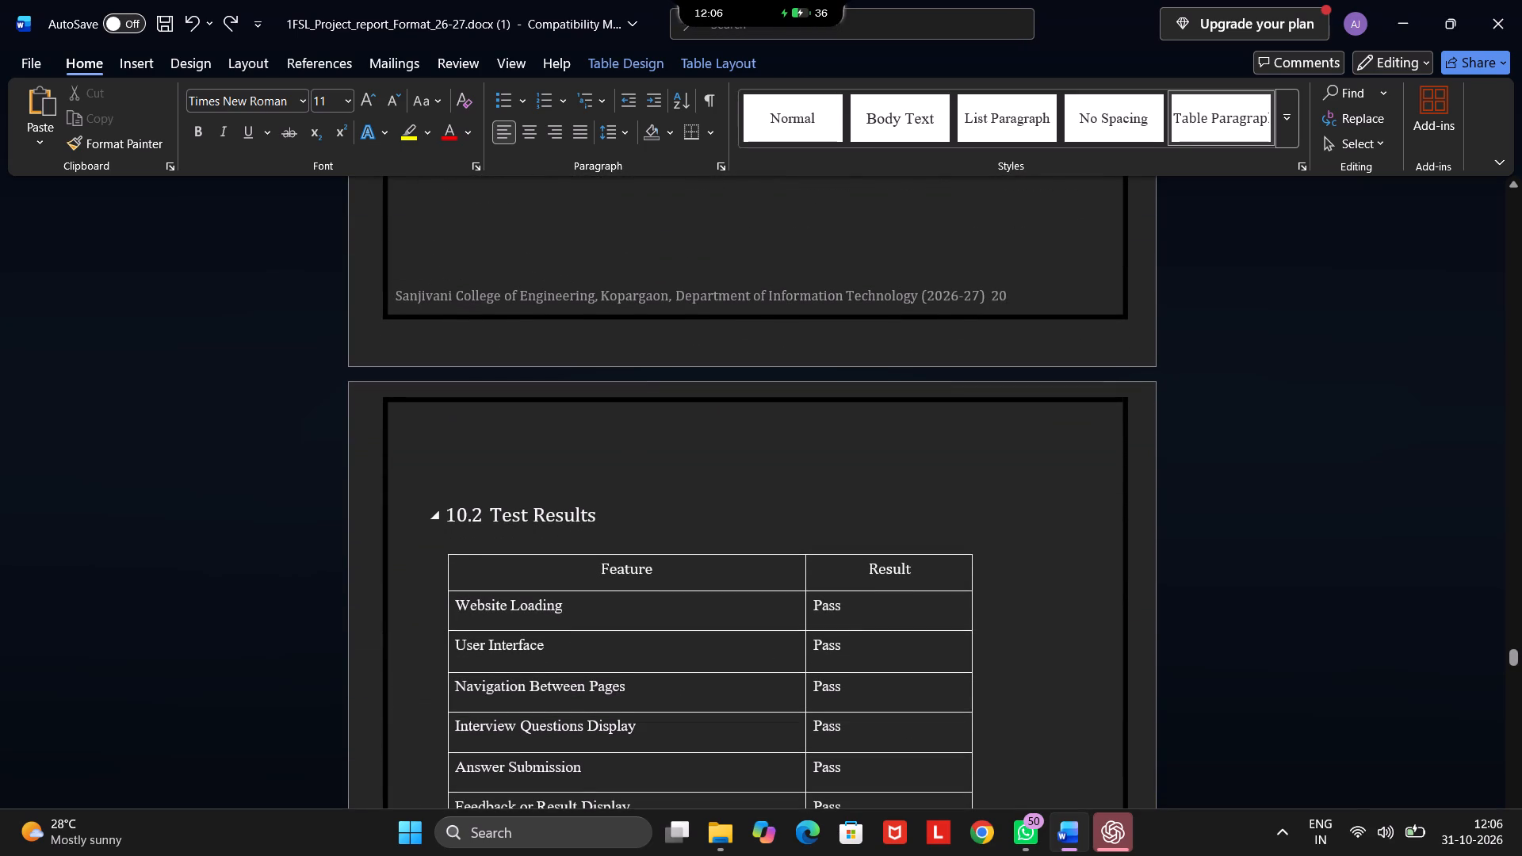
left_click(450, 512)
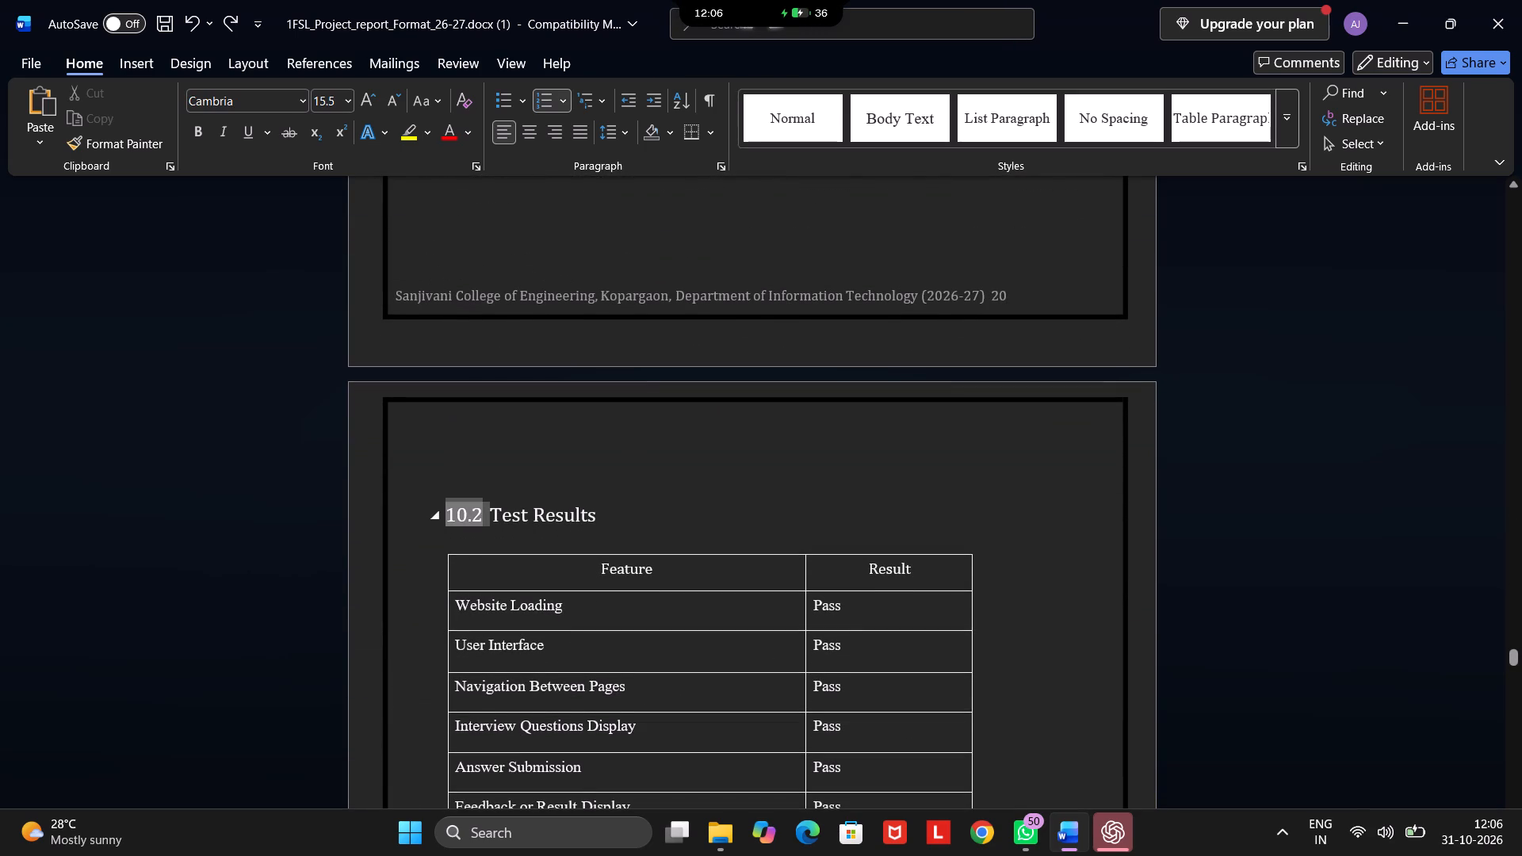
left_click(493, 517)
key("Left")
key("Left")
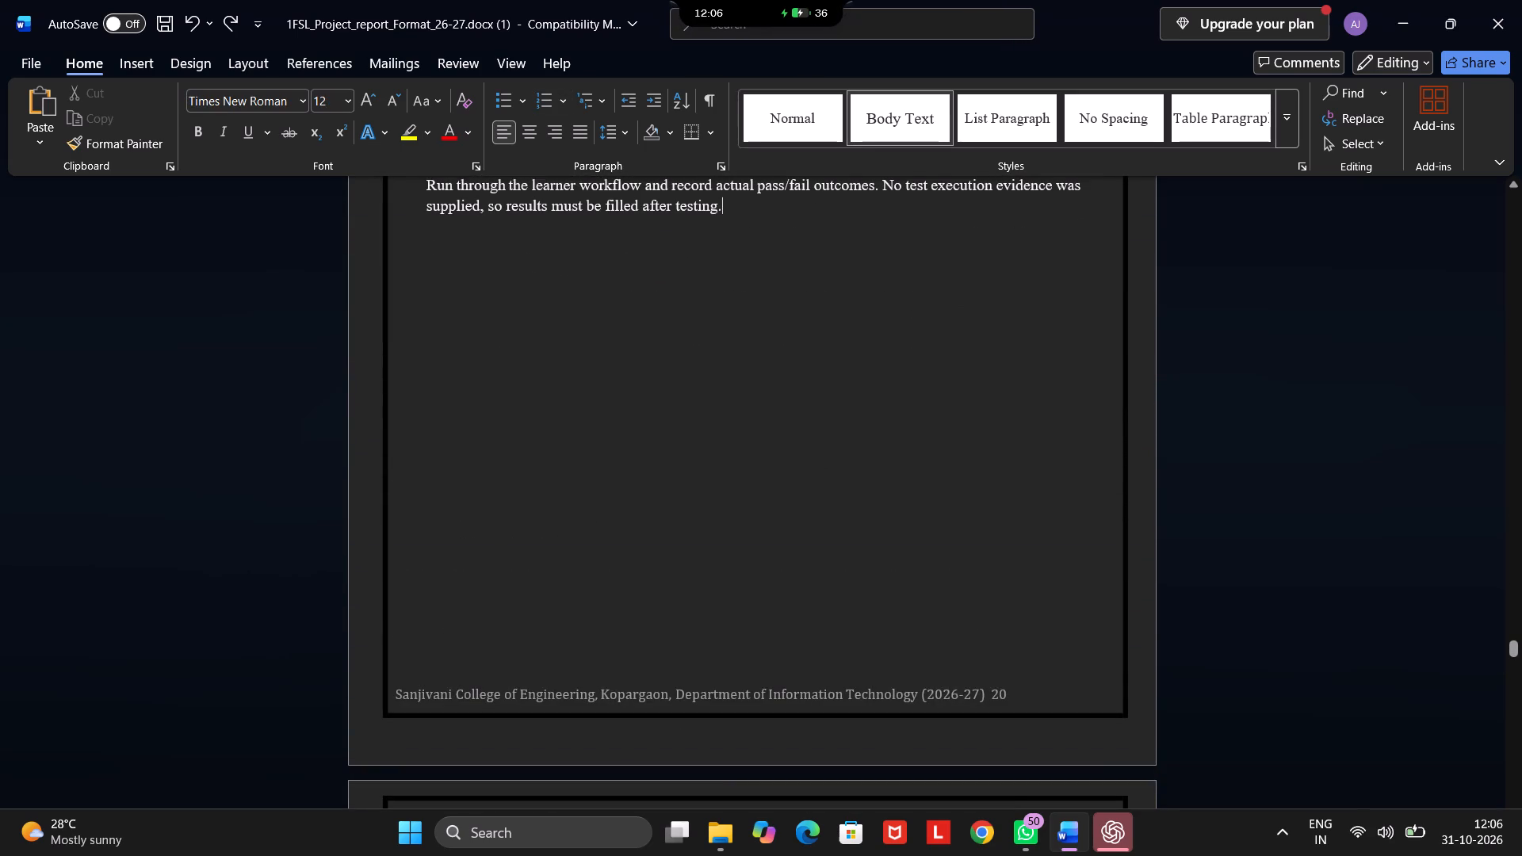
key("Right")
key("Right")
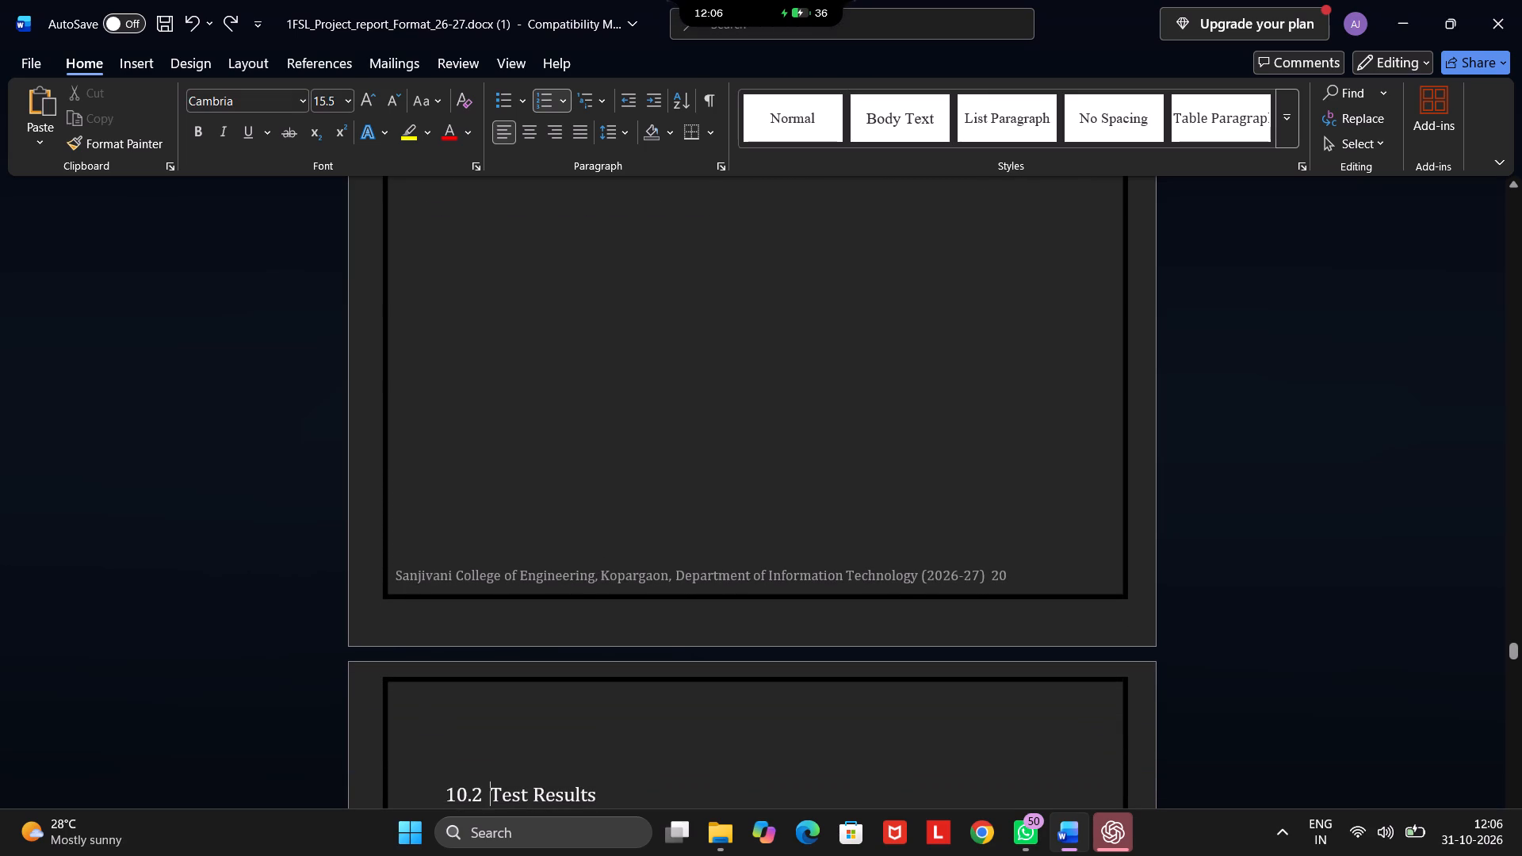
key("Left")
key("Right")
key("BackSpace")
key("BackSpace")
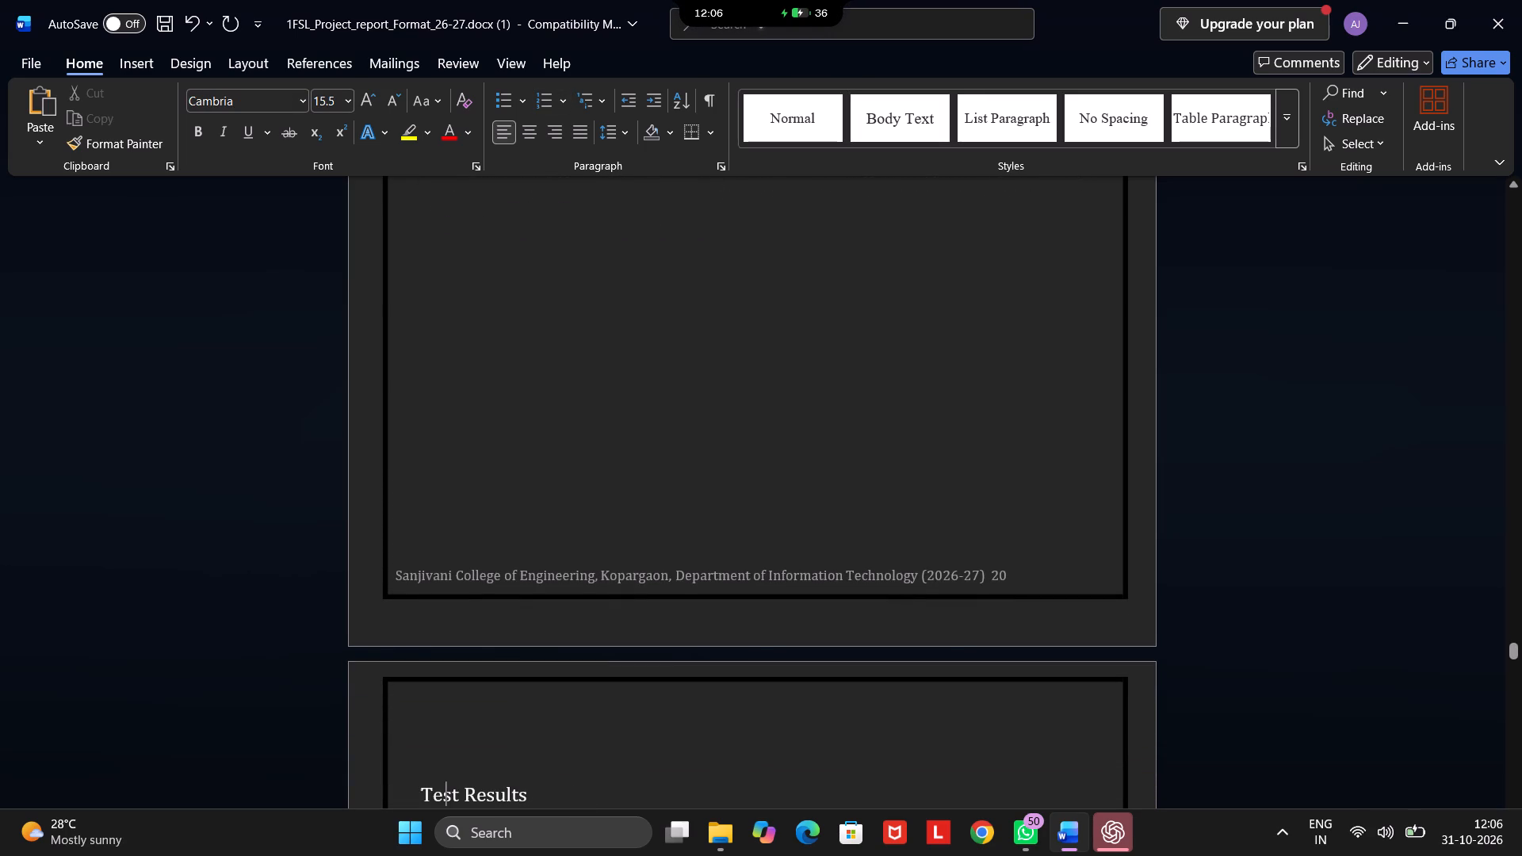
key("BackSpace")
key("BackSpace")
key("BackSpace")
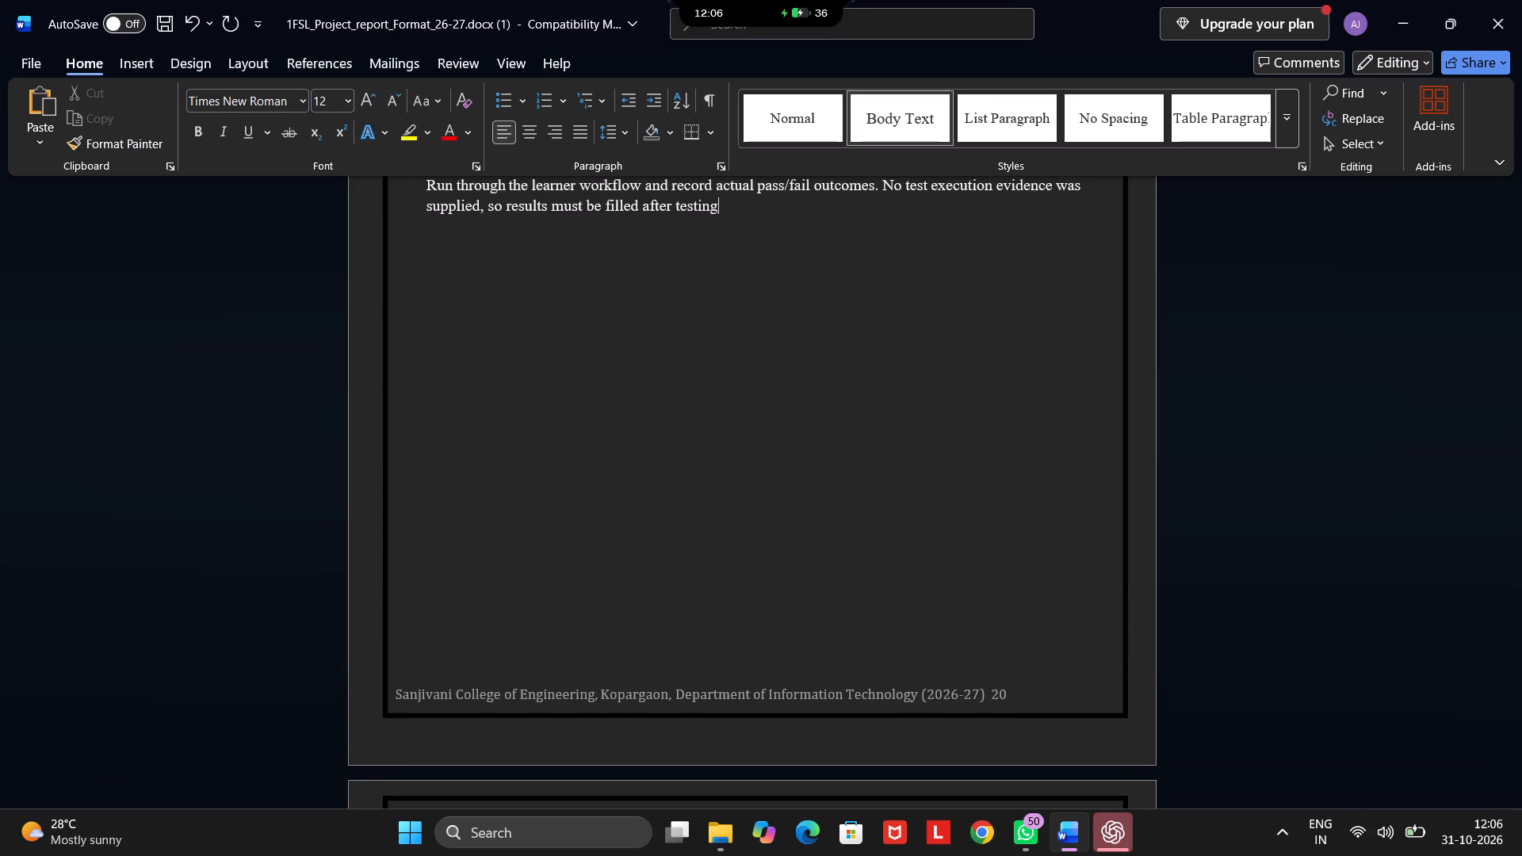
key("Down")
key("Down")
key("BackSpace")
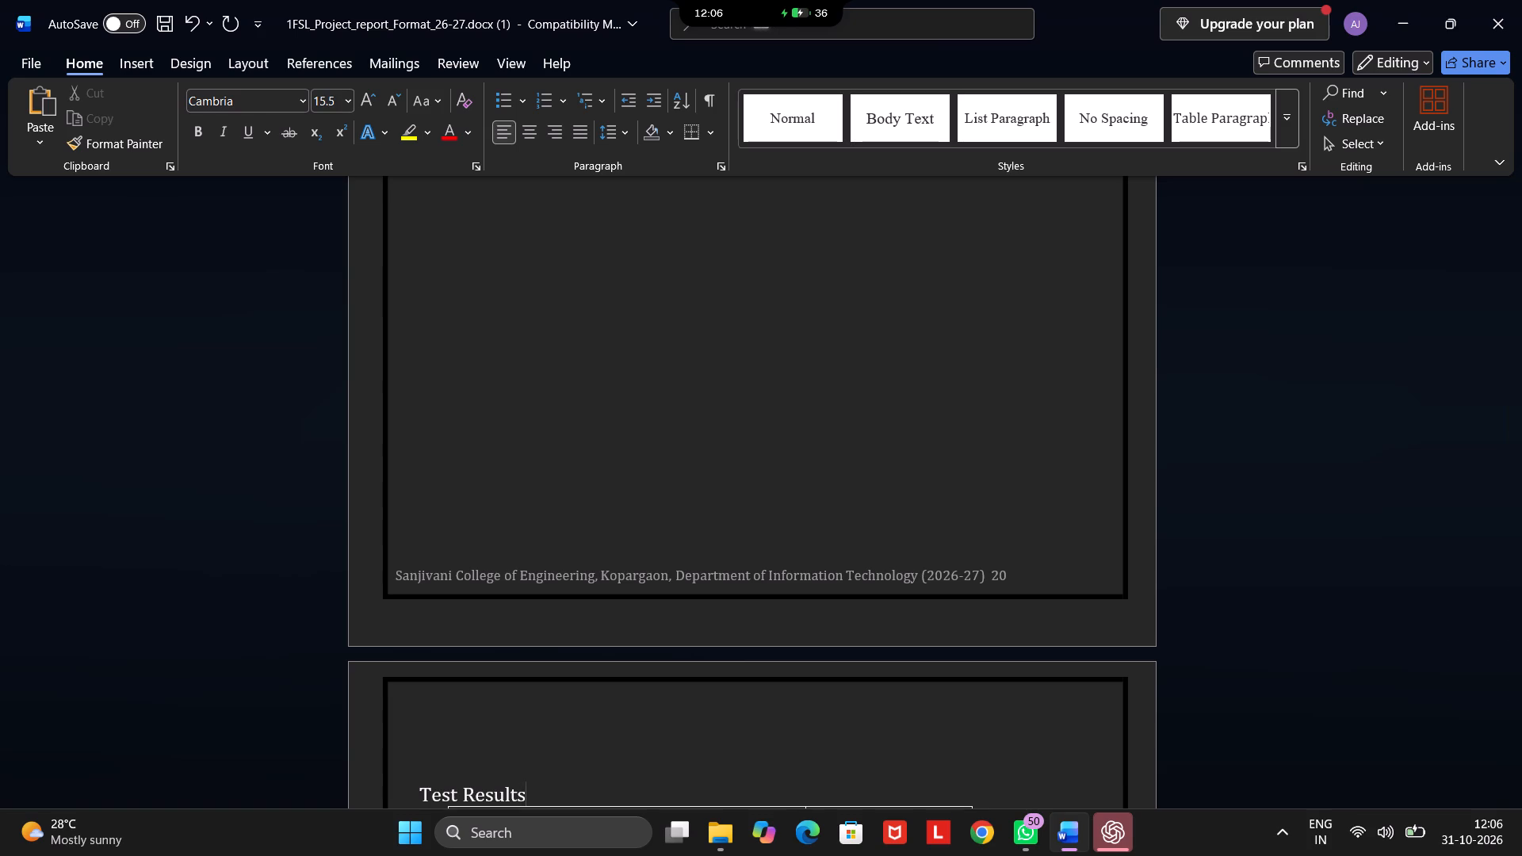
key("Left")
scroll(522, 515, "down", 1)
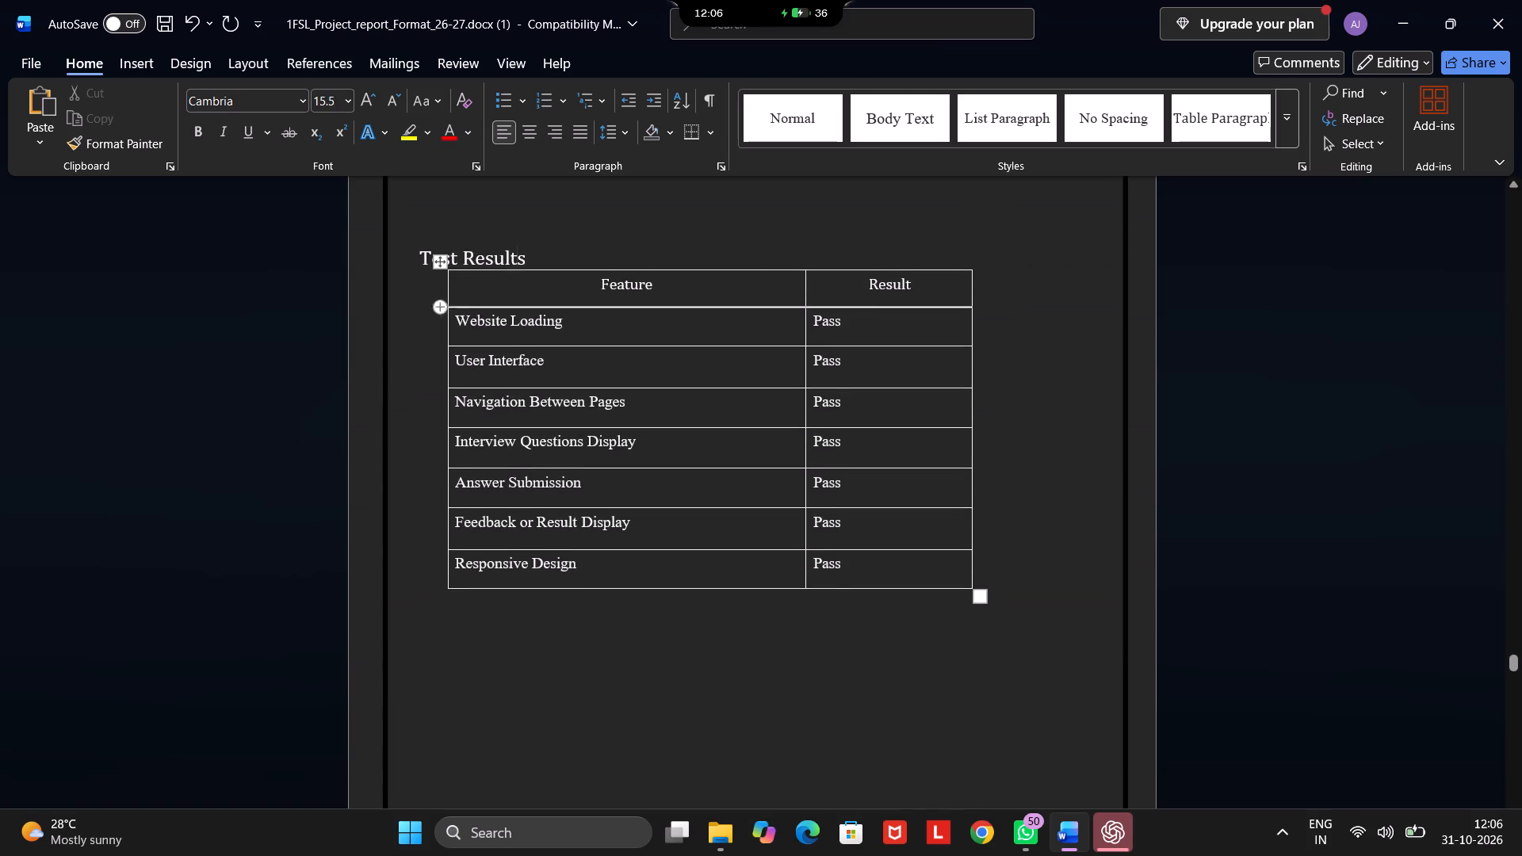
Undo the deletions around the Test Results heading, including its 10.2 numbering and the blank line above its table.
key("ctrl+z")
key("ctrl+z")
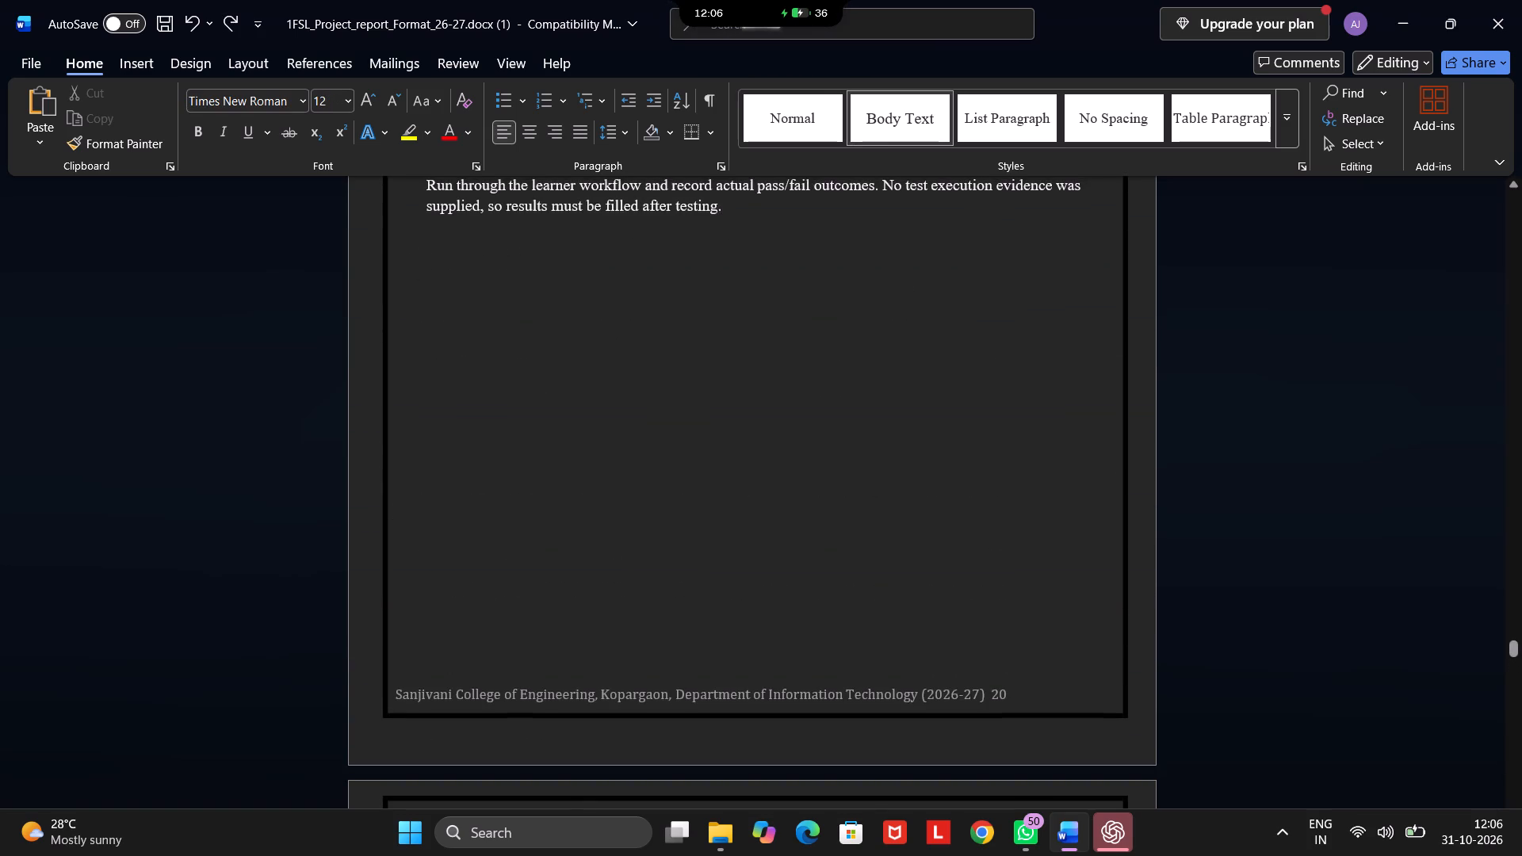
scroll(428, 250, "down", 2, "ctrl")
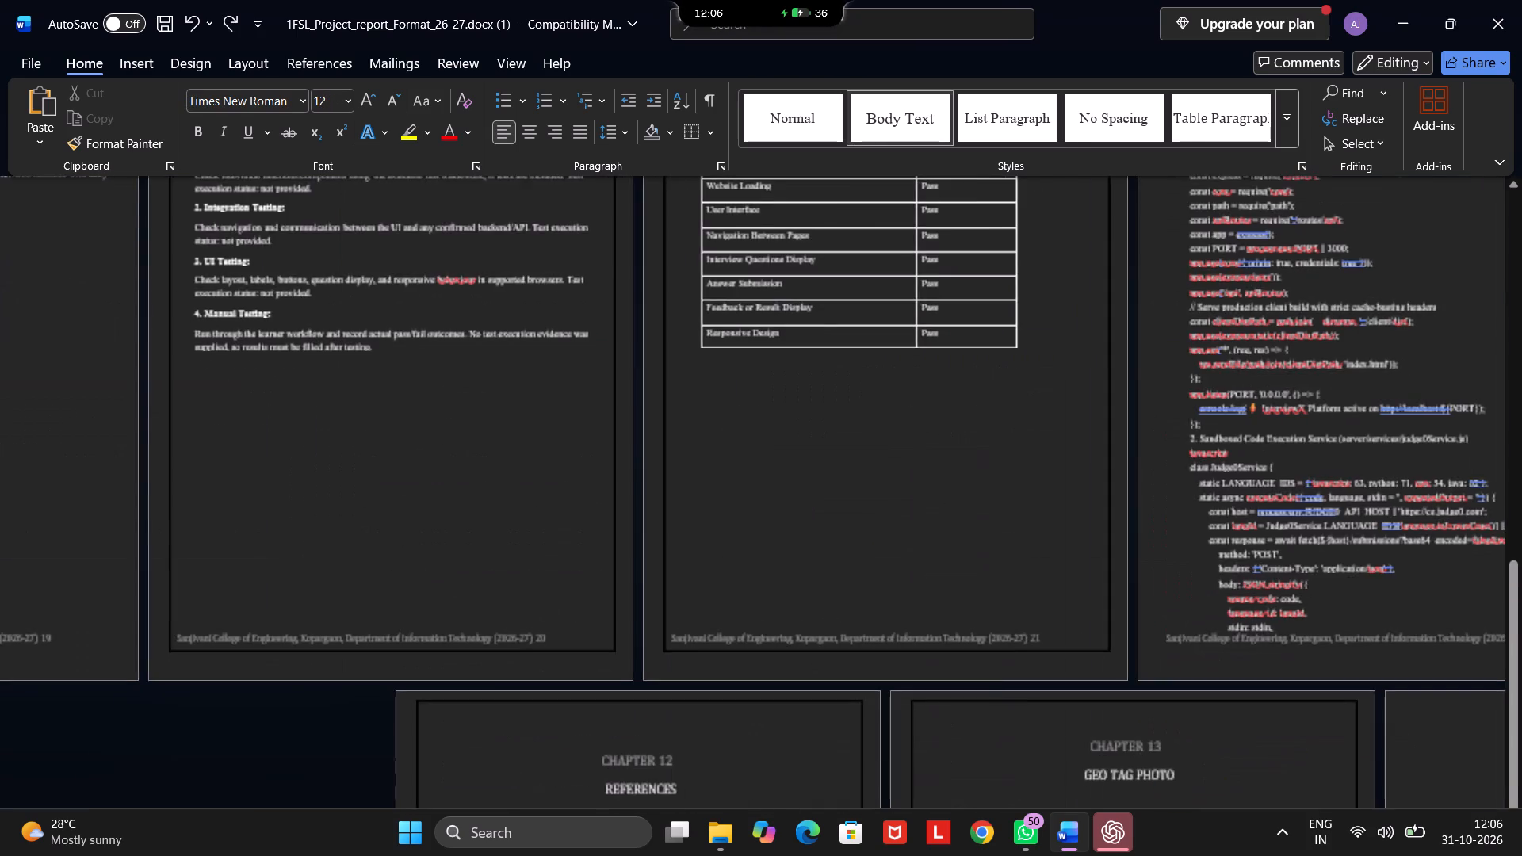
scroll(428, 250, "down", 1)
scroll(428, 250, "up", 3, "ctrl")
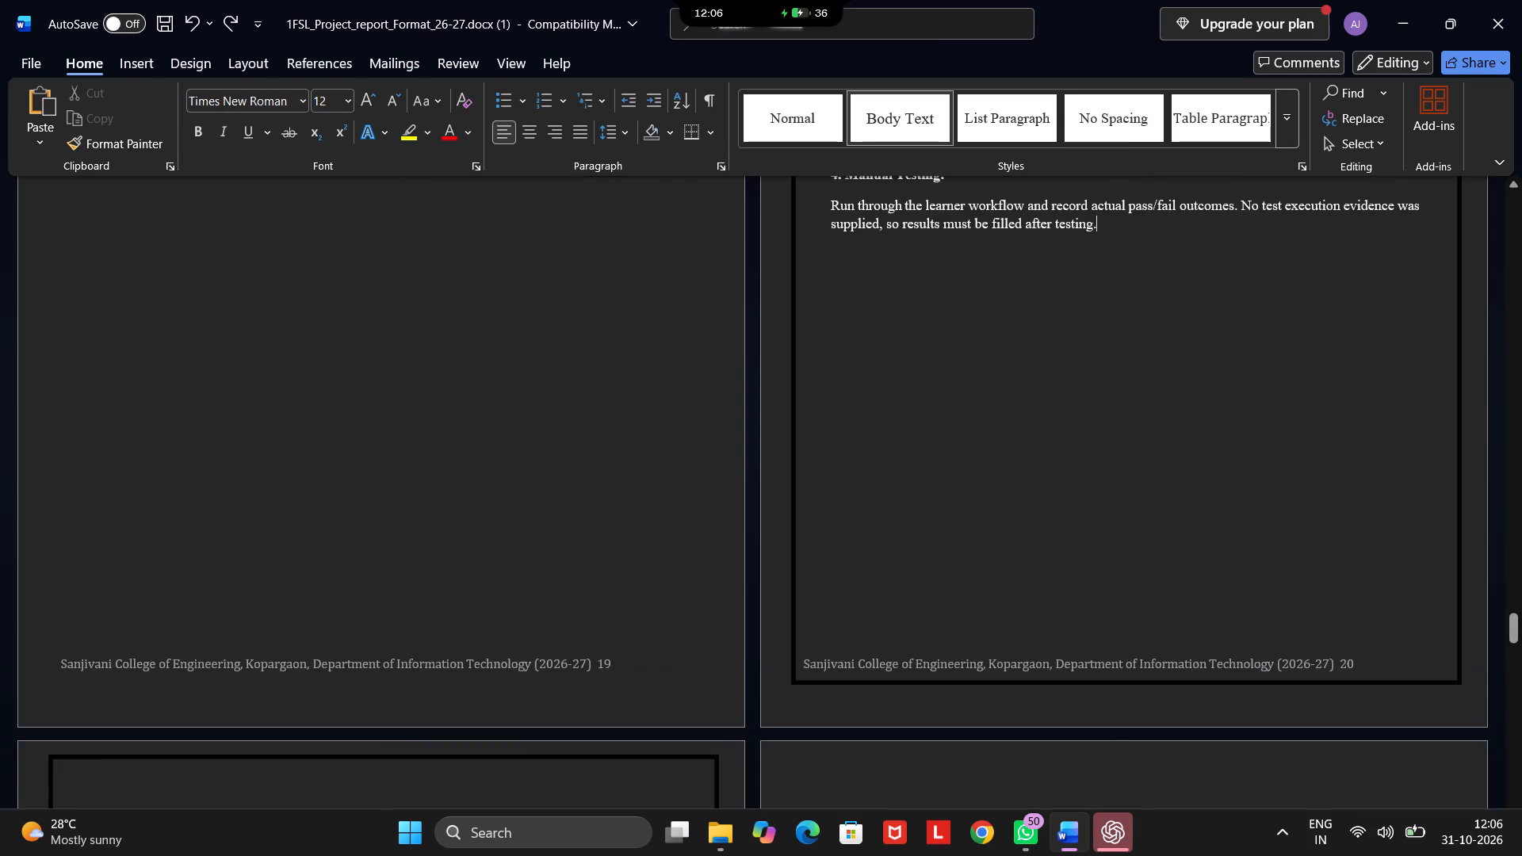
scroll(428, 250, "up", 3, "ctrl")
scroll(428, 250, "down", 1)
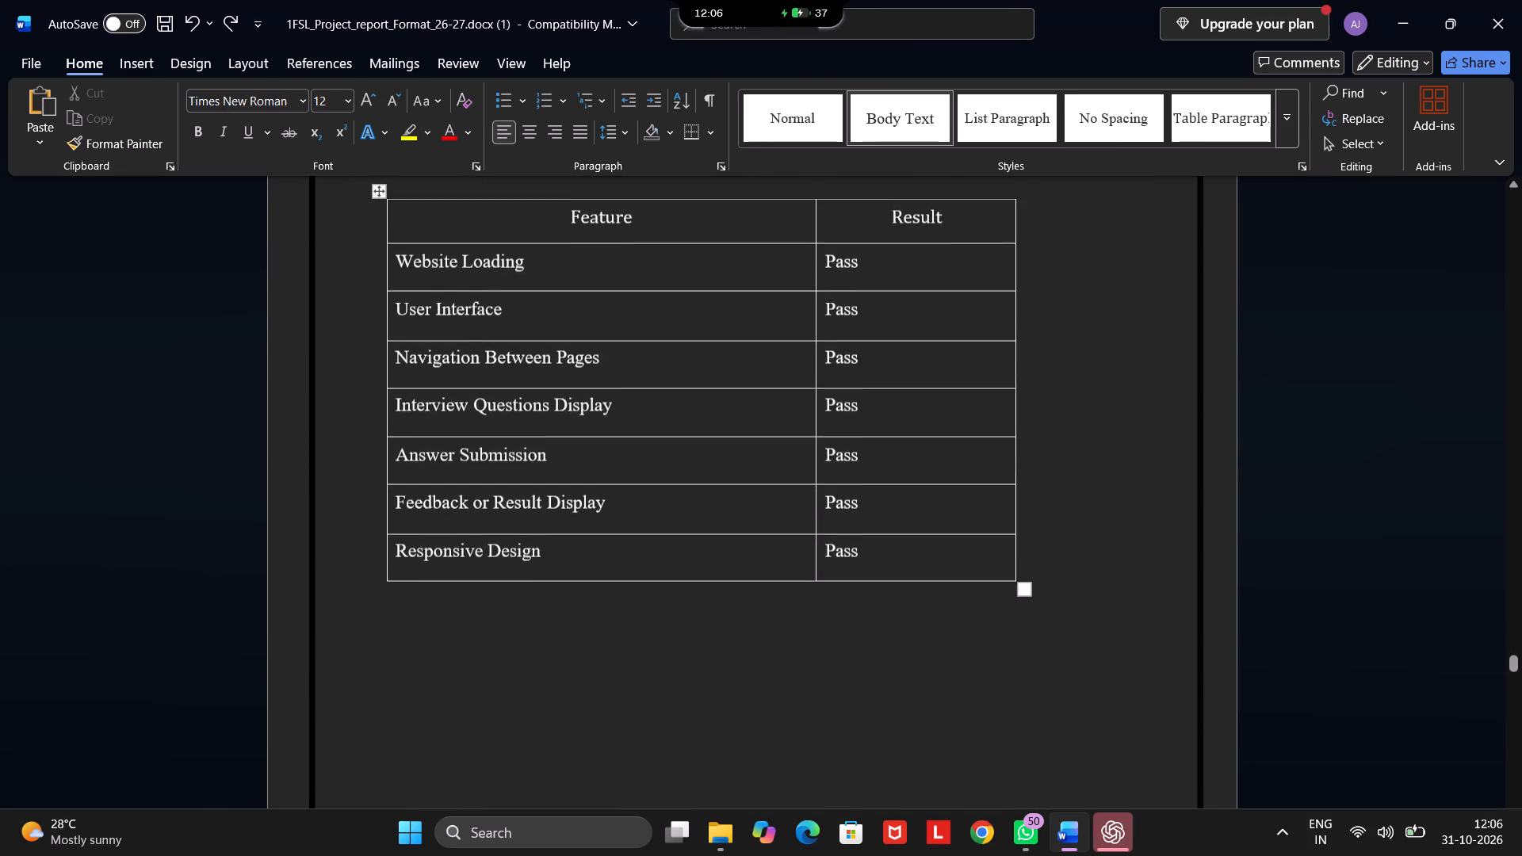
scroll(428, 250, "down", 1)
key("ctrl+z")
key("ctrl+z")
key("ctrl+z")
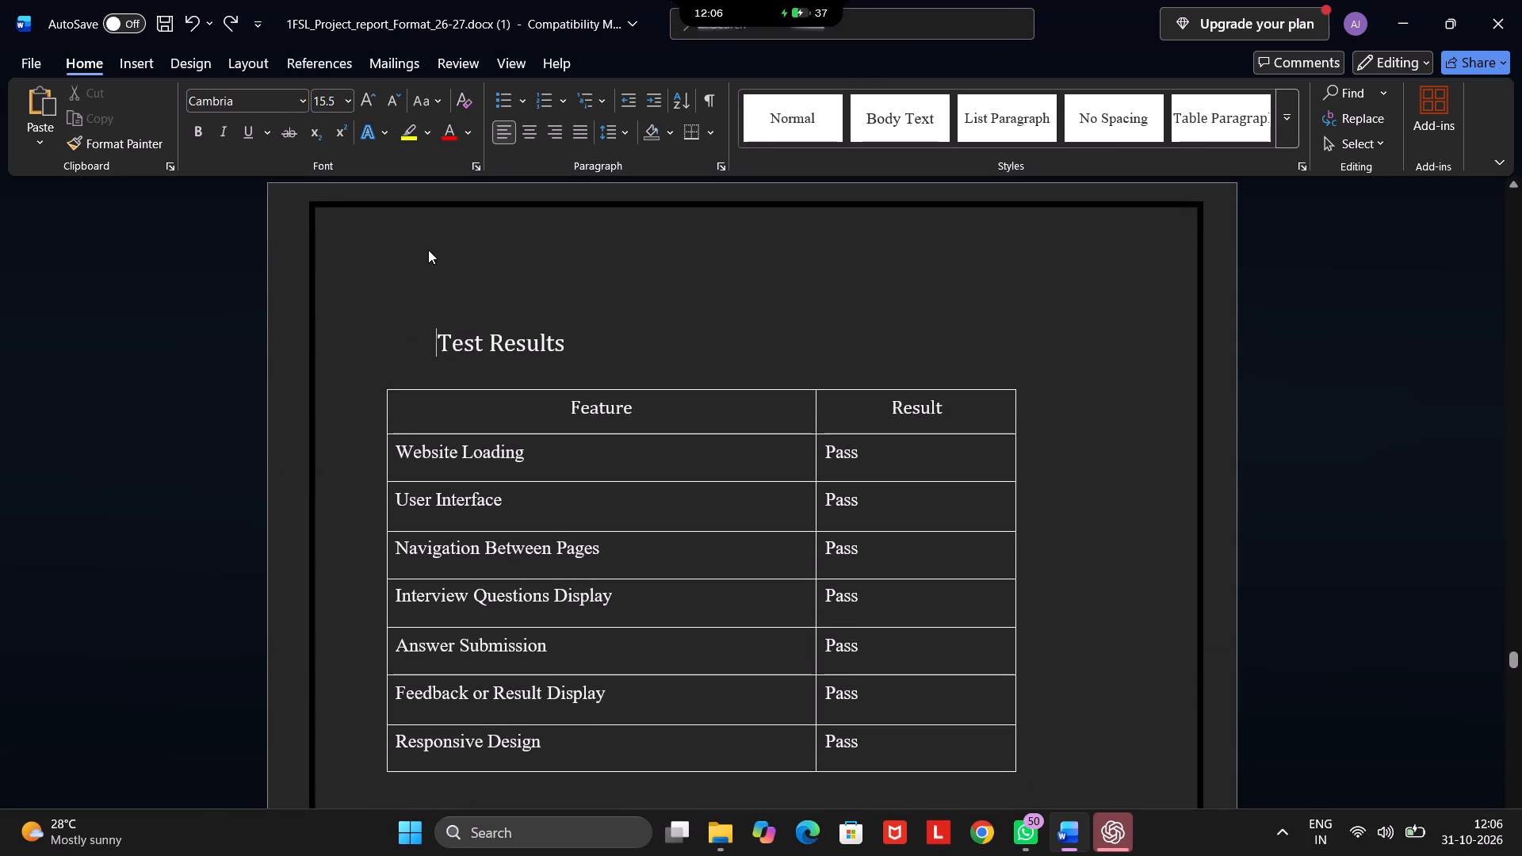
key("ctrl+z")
Select the entire Feature/Result table under the 10.2 Test Results heading, without the heading itself, and copy it.
left_click_drag(380, 311, 792, 622)
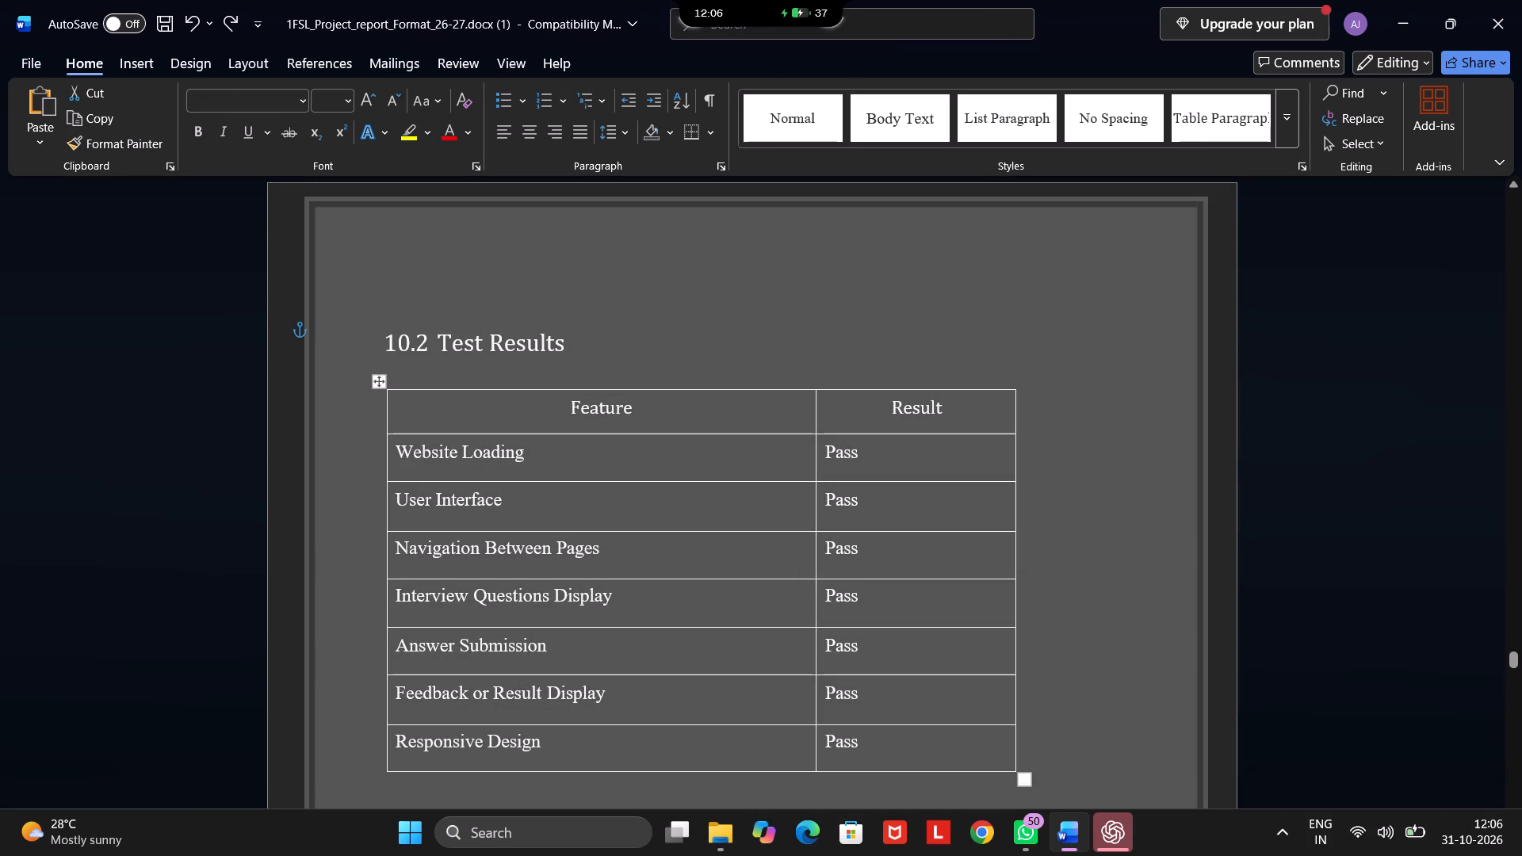
left_click(1088, 740)
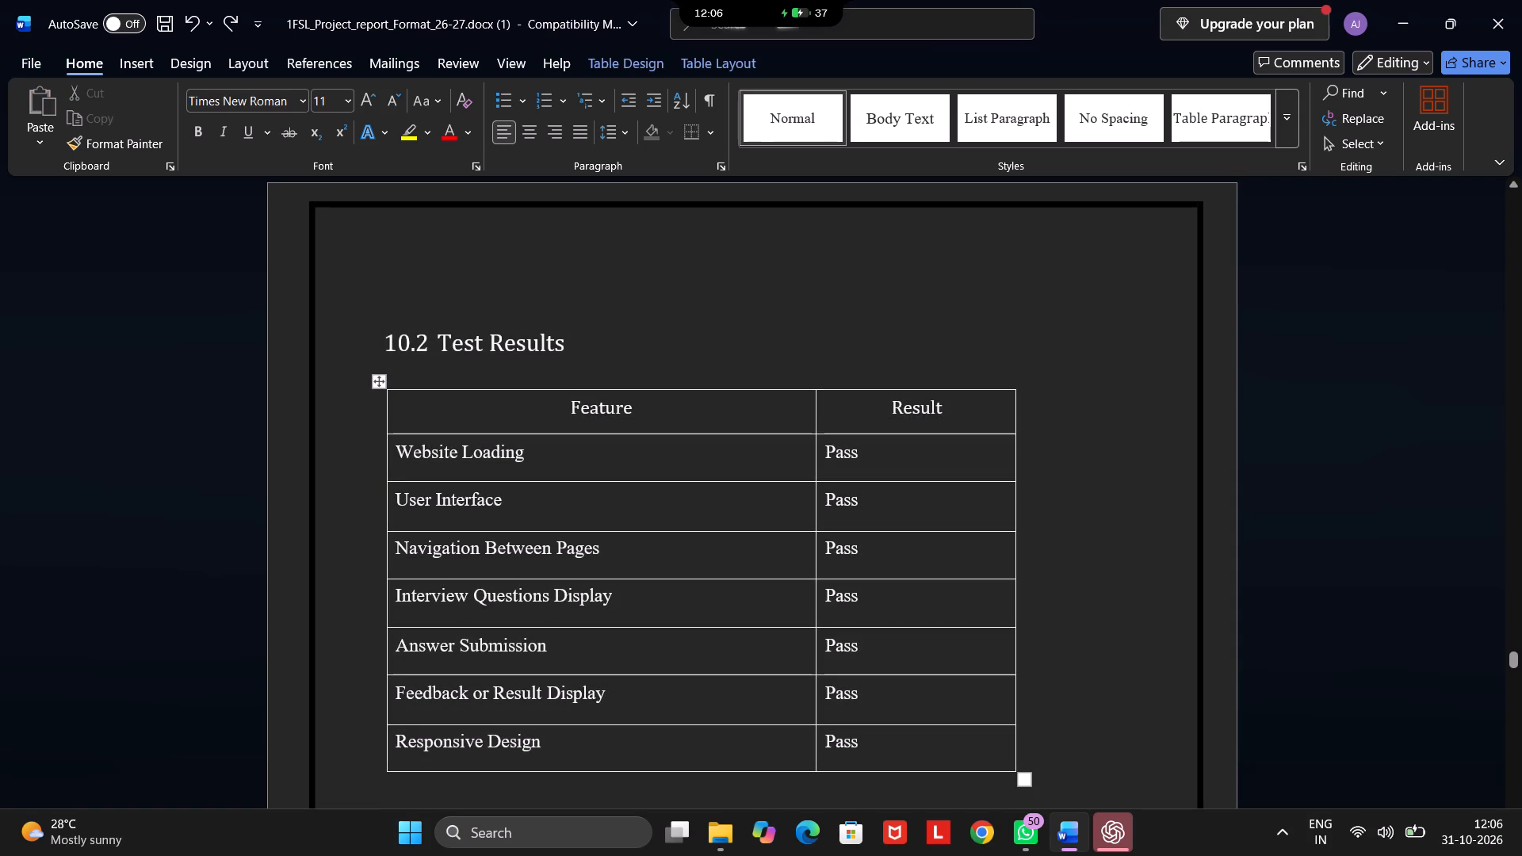
left_click_drag(1047, 752, 431, 369)
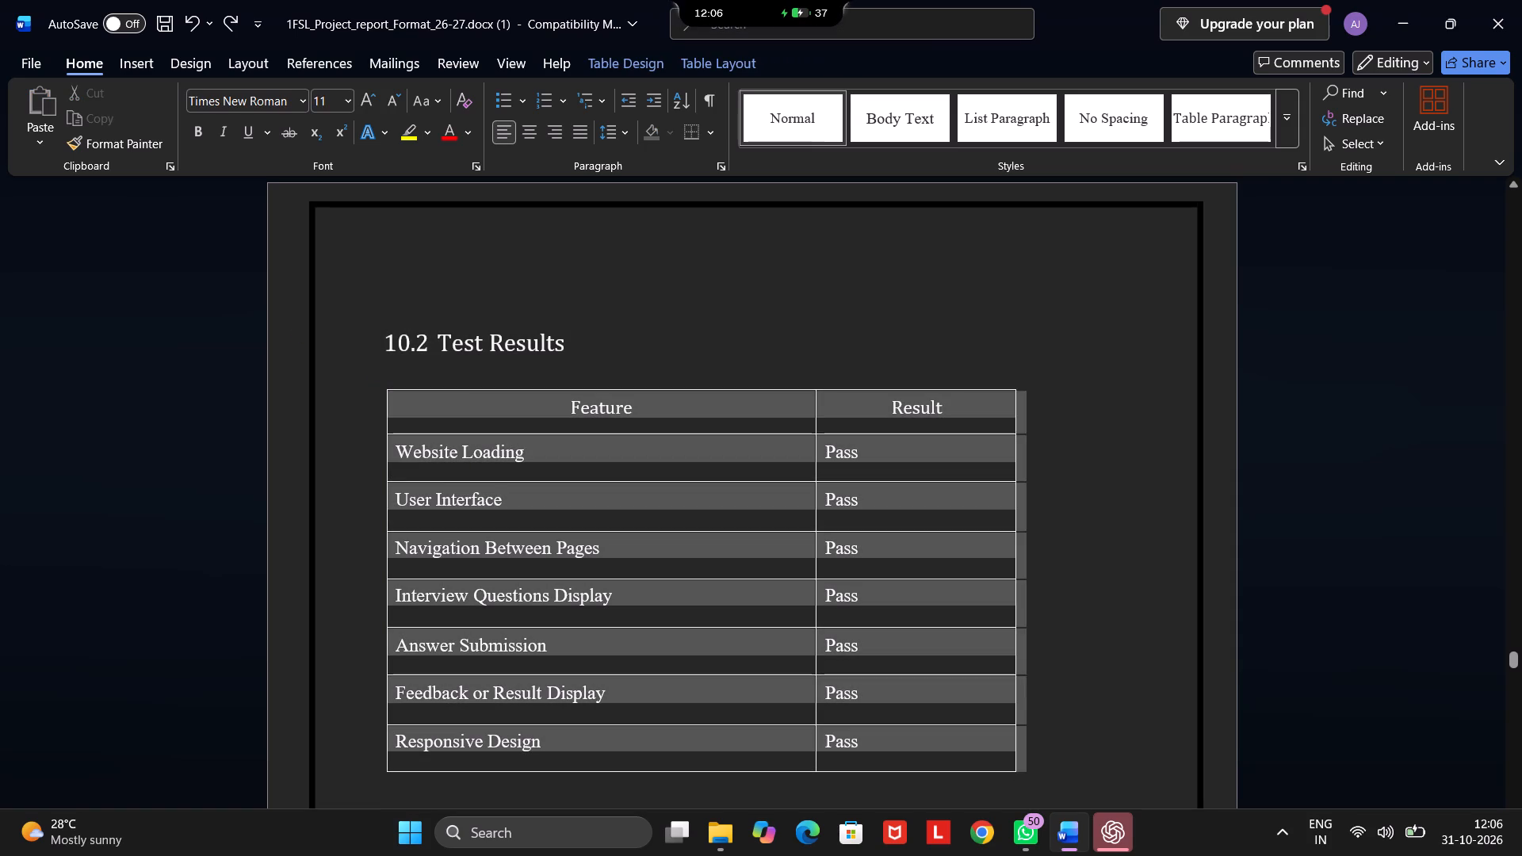
left_click_drag(431, 369, 412, 338)
left_click(1038, 663)
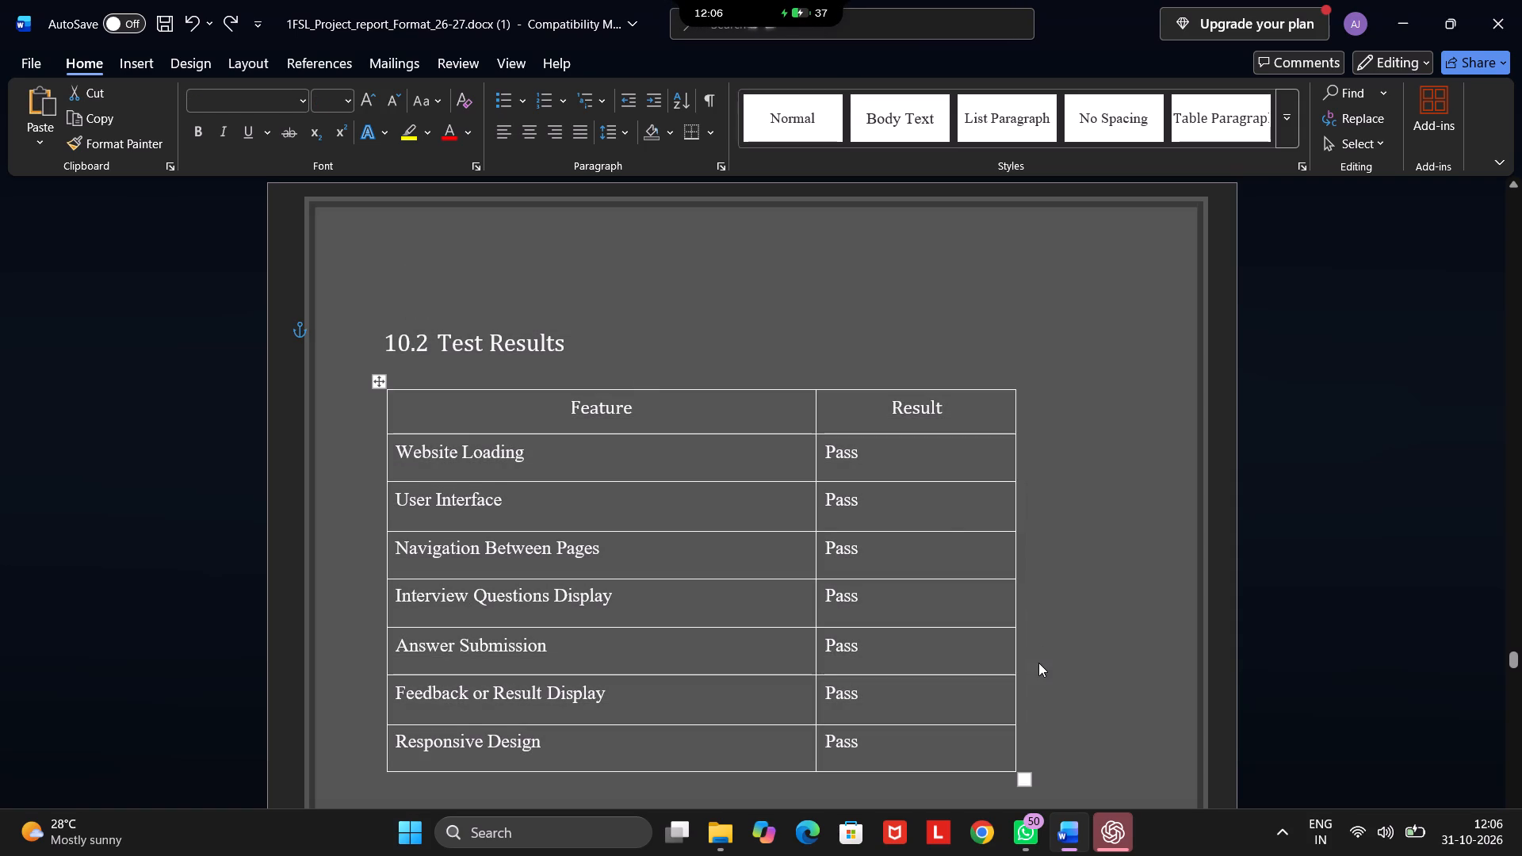
left_click(1027, 777)
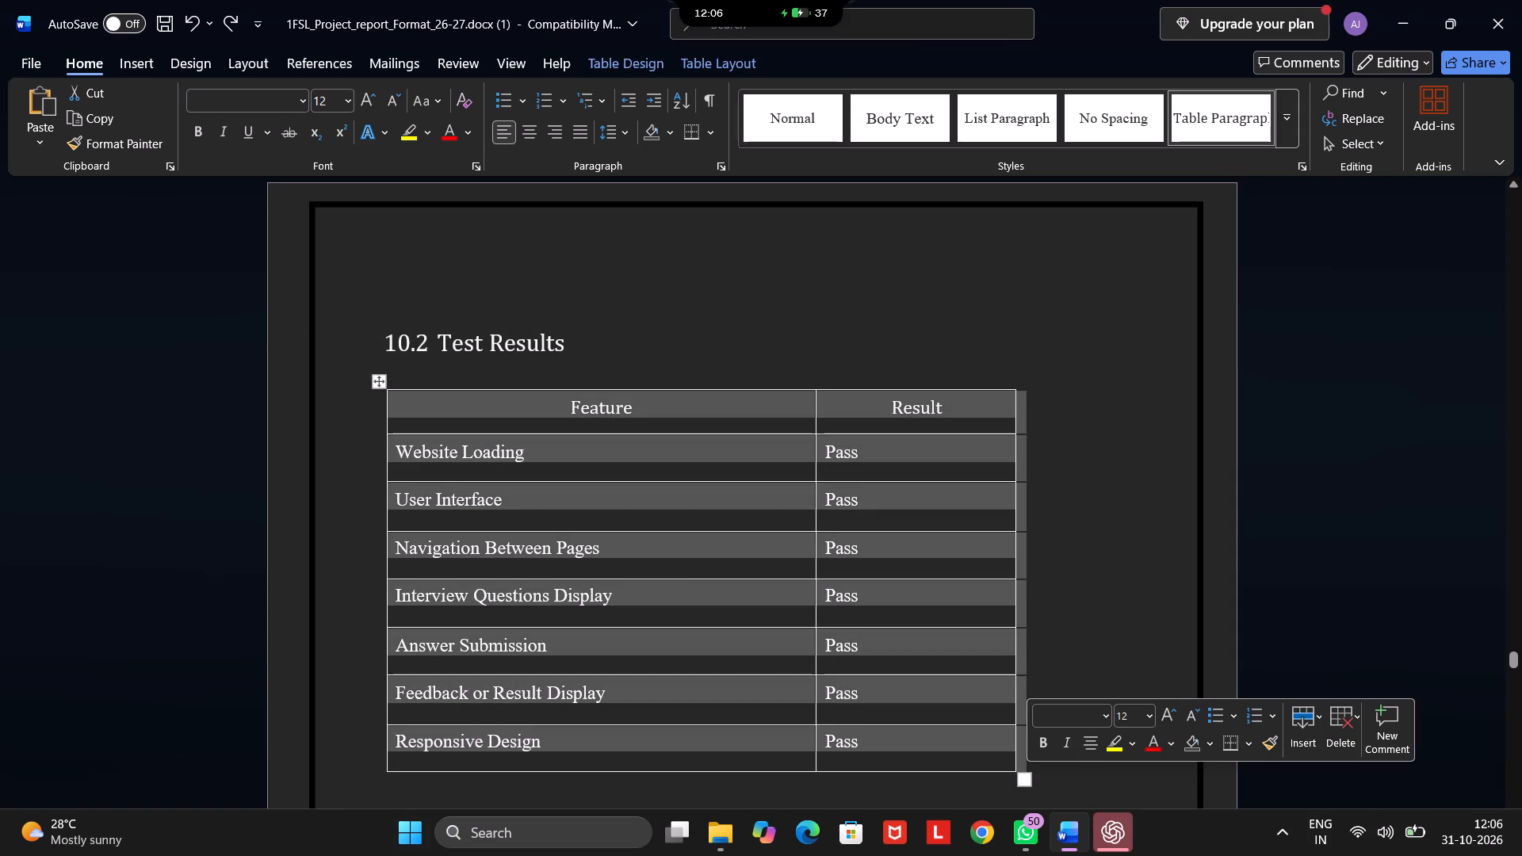
left_click(1094, 631)
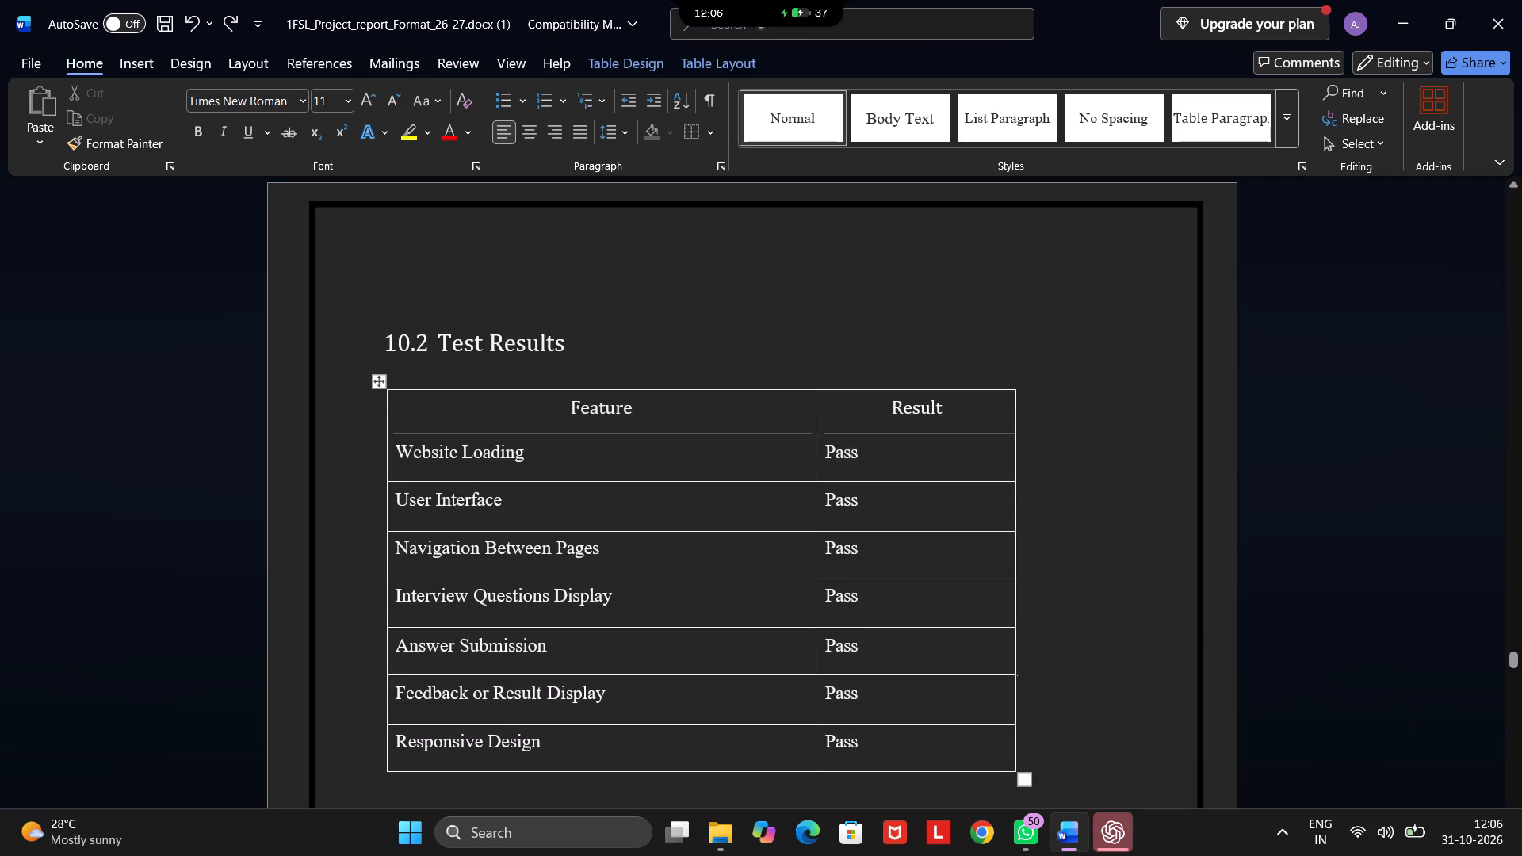
scroll(444, 320, "right", 1)
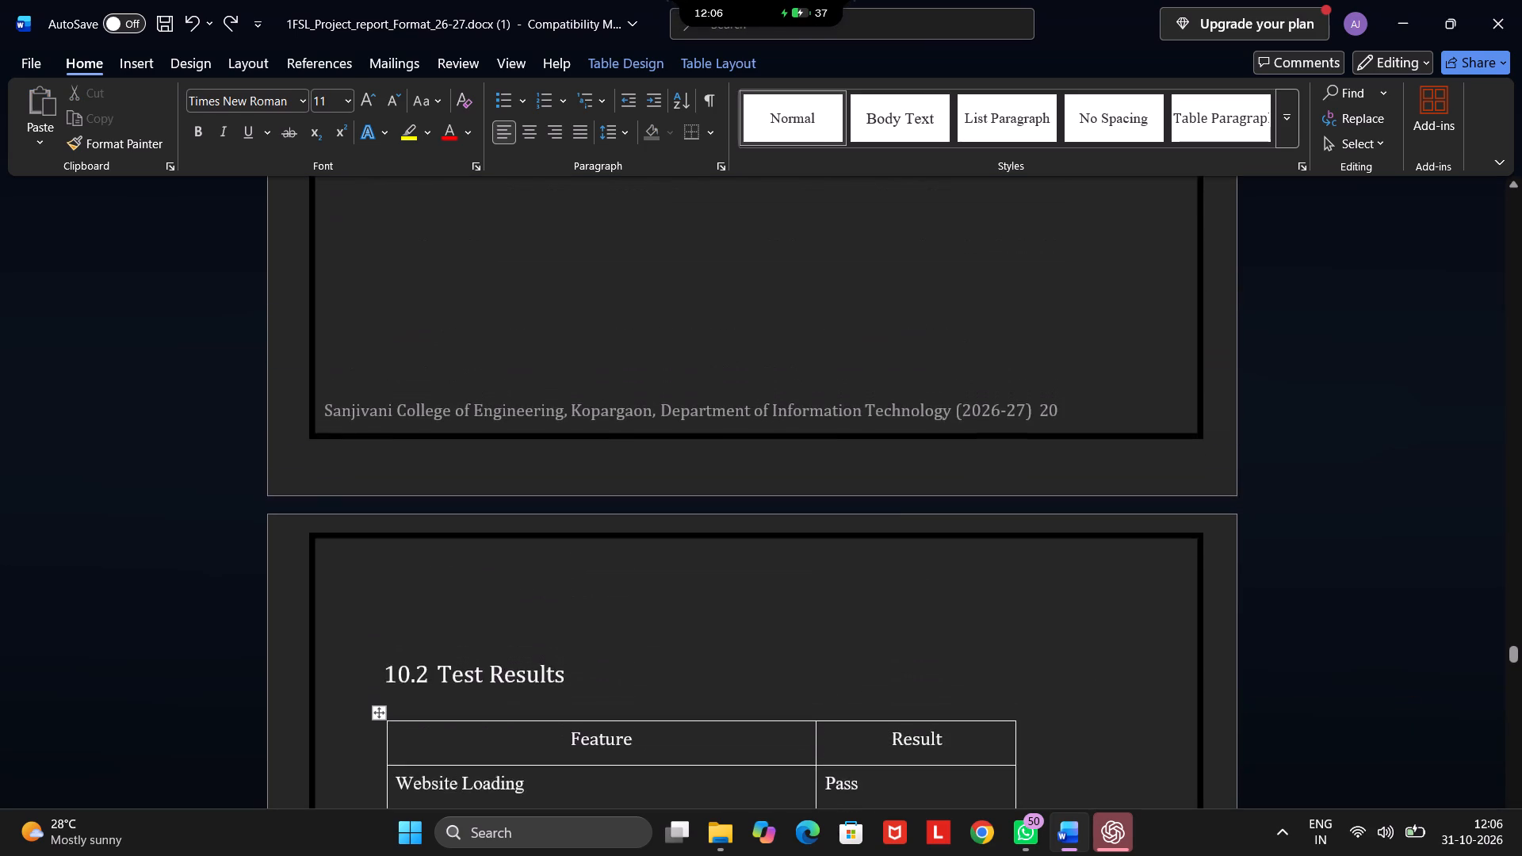
scroll(455, 314, "down", 2)
scroll(455, 314, "up", 1)
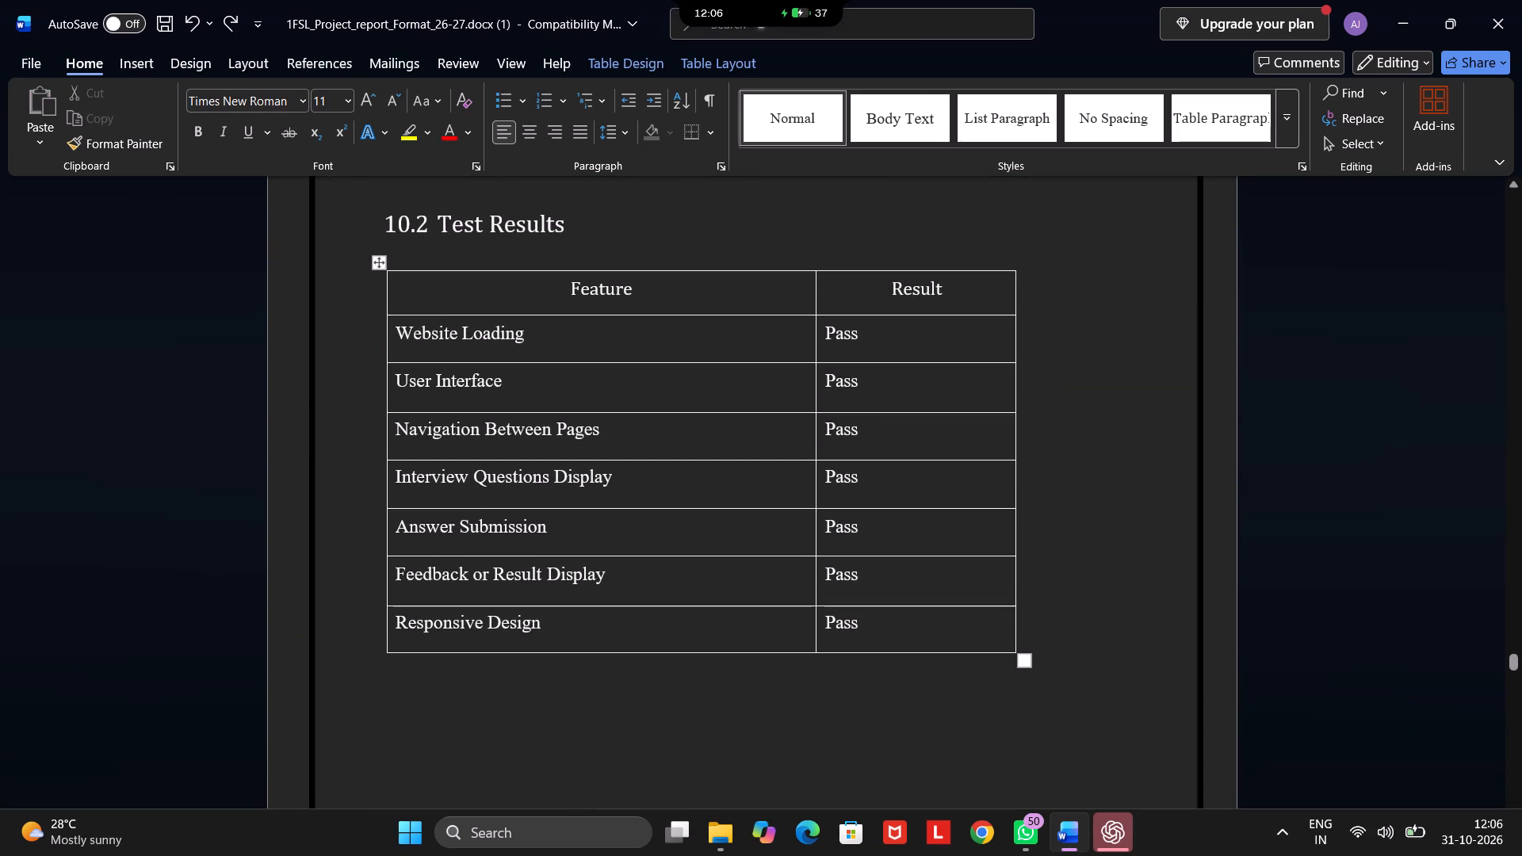
left_click_drag(1054, 663, 943, 533)
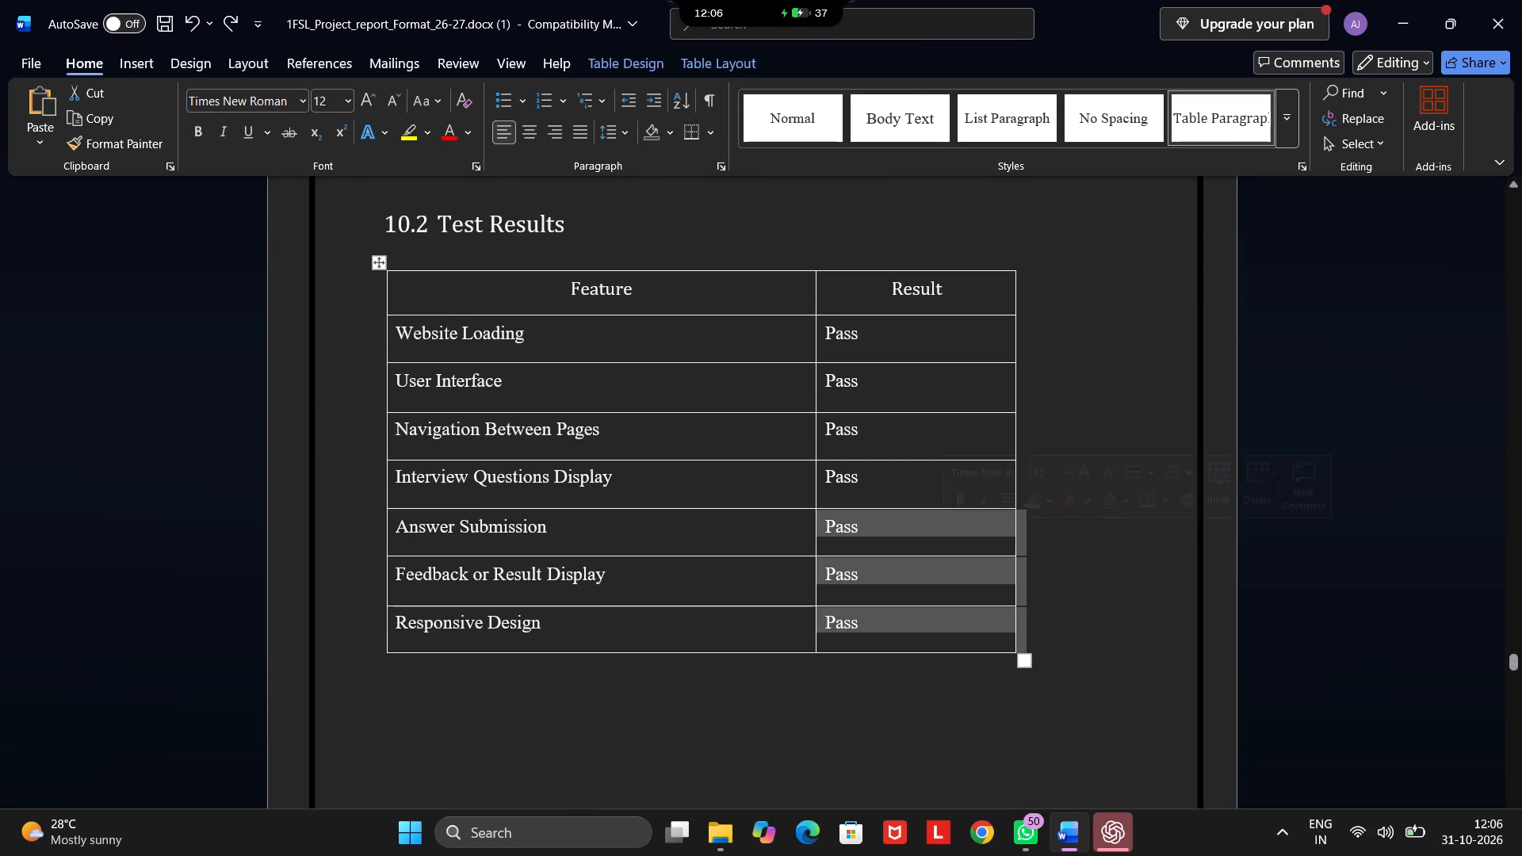
left_click(1073, 644)
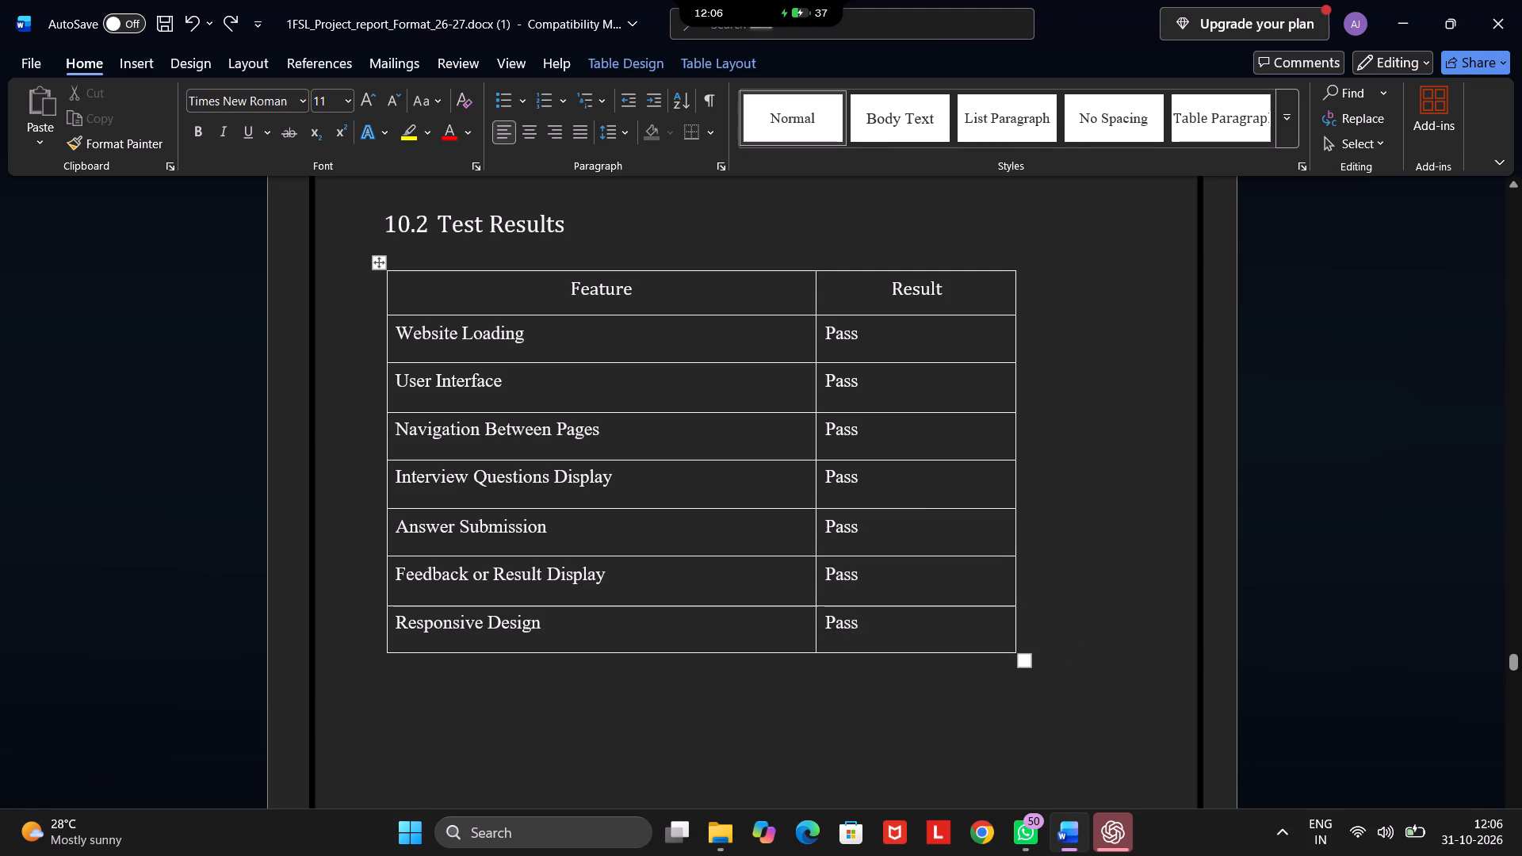
left_click_drag(1092, 674, 807, 350)
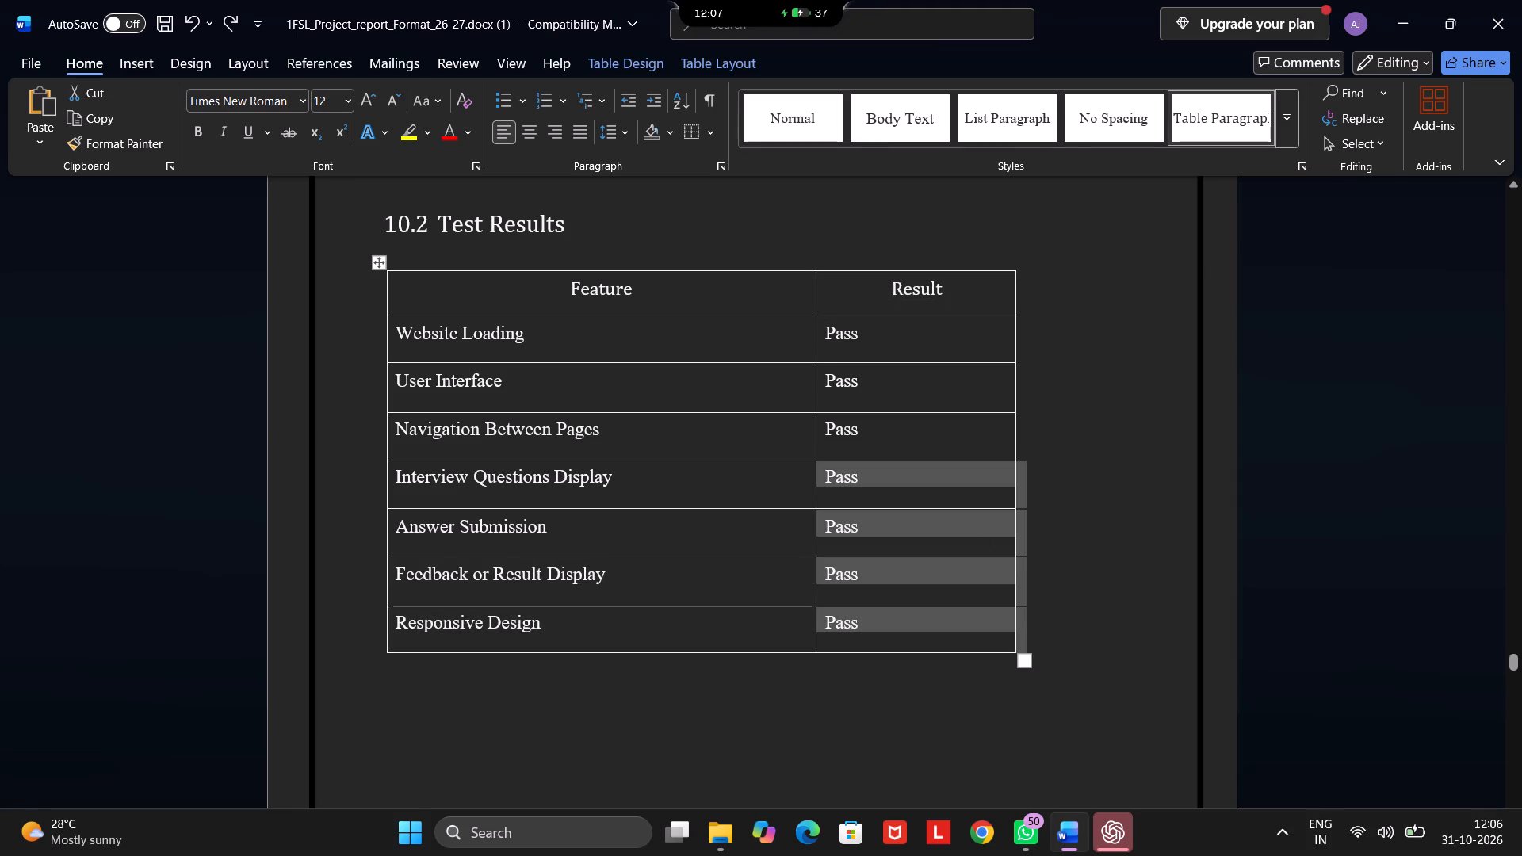
left_click(1061, 632)
double_click(1061, 632)
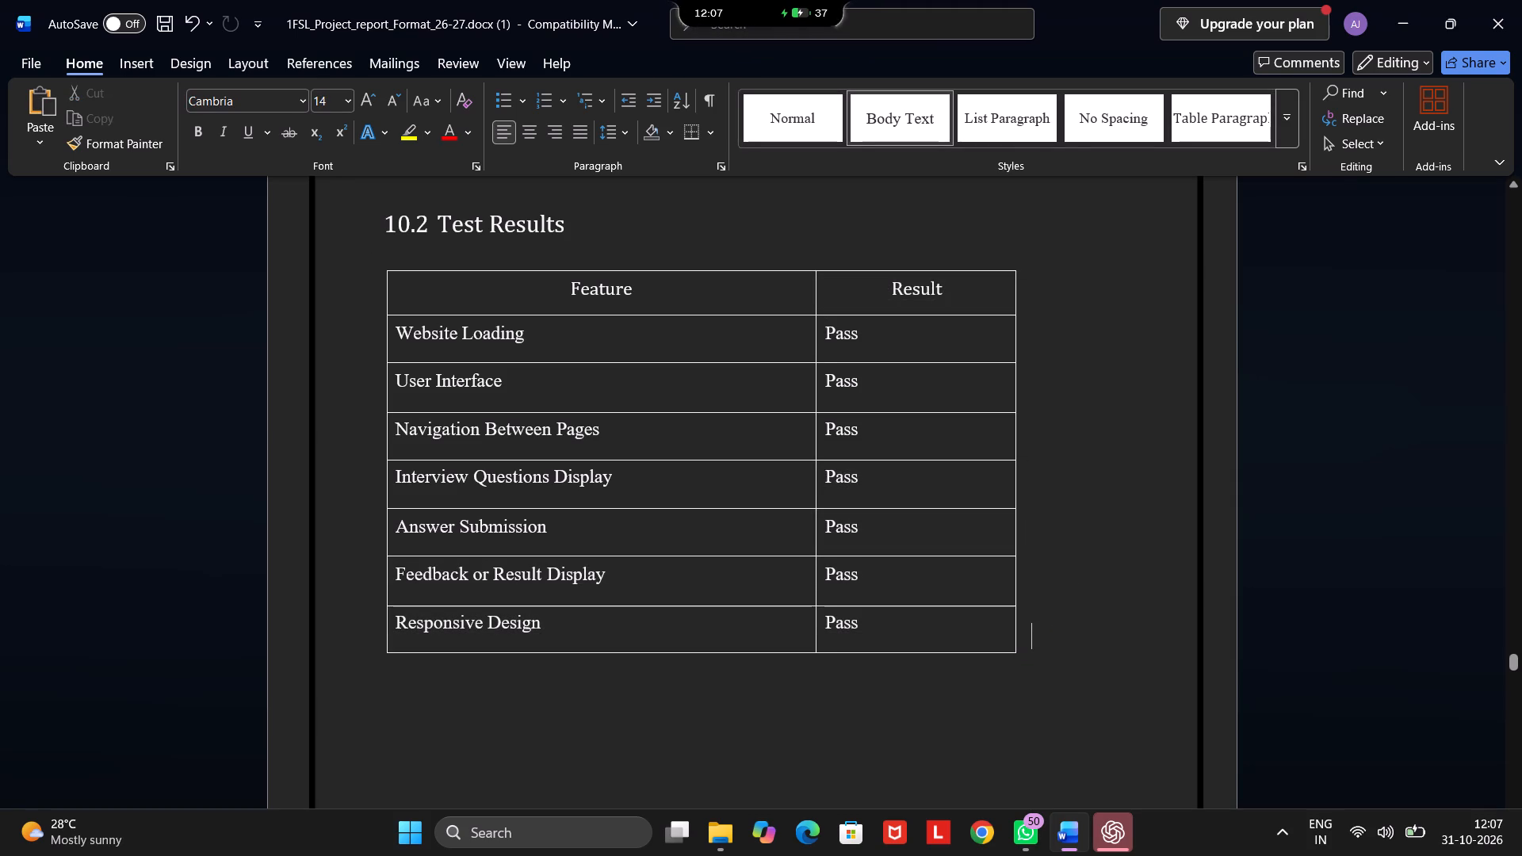
left_click_drag(1103, 648, 782, 402)
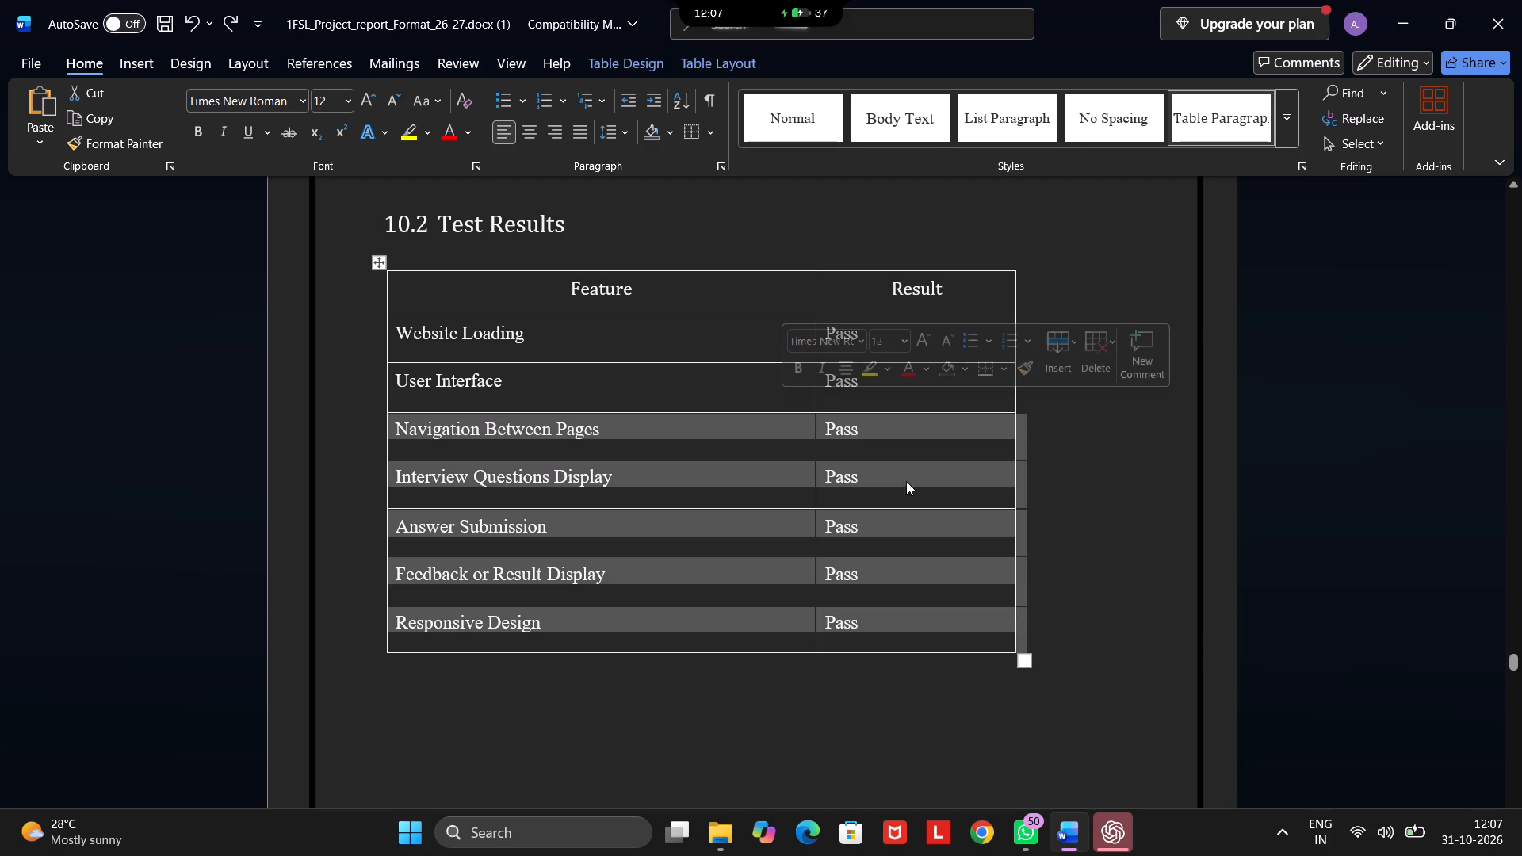
left_click(1059, 618)
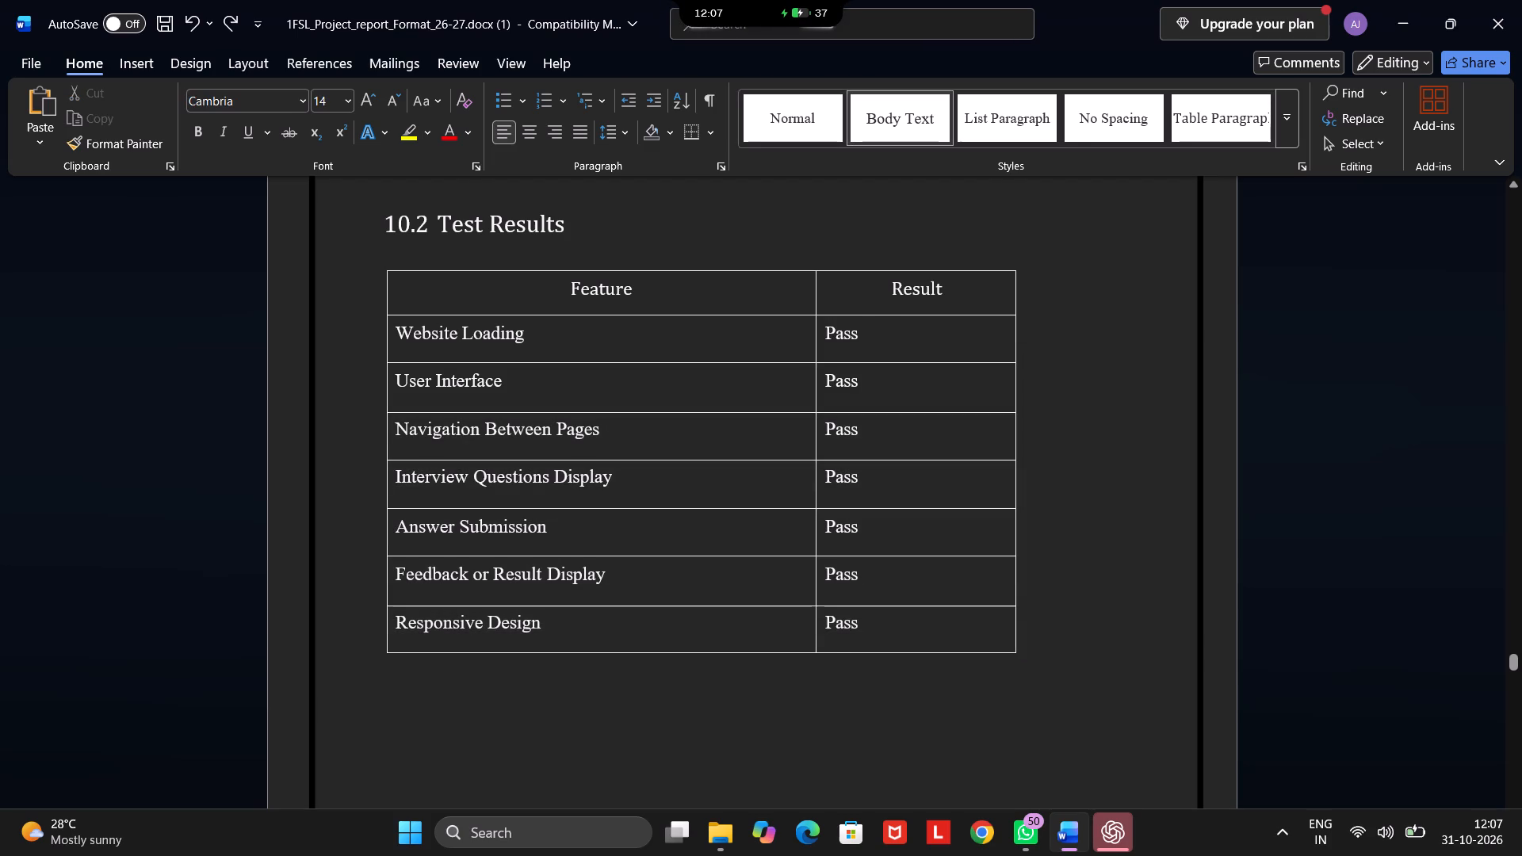
left_click(1059, 618)
left_click_drag(1059, 618, 428, 224)
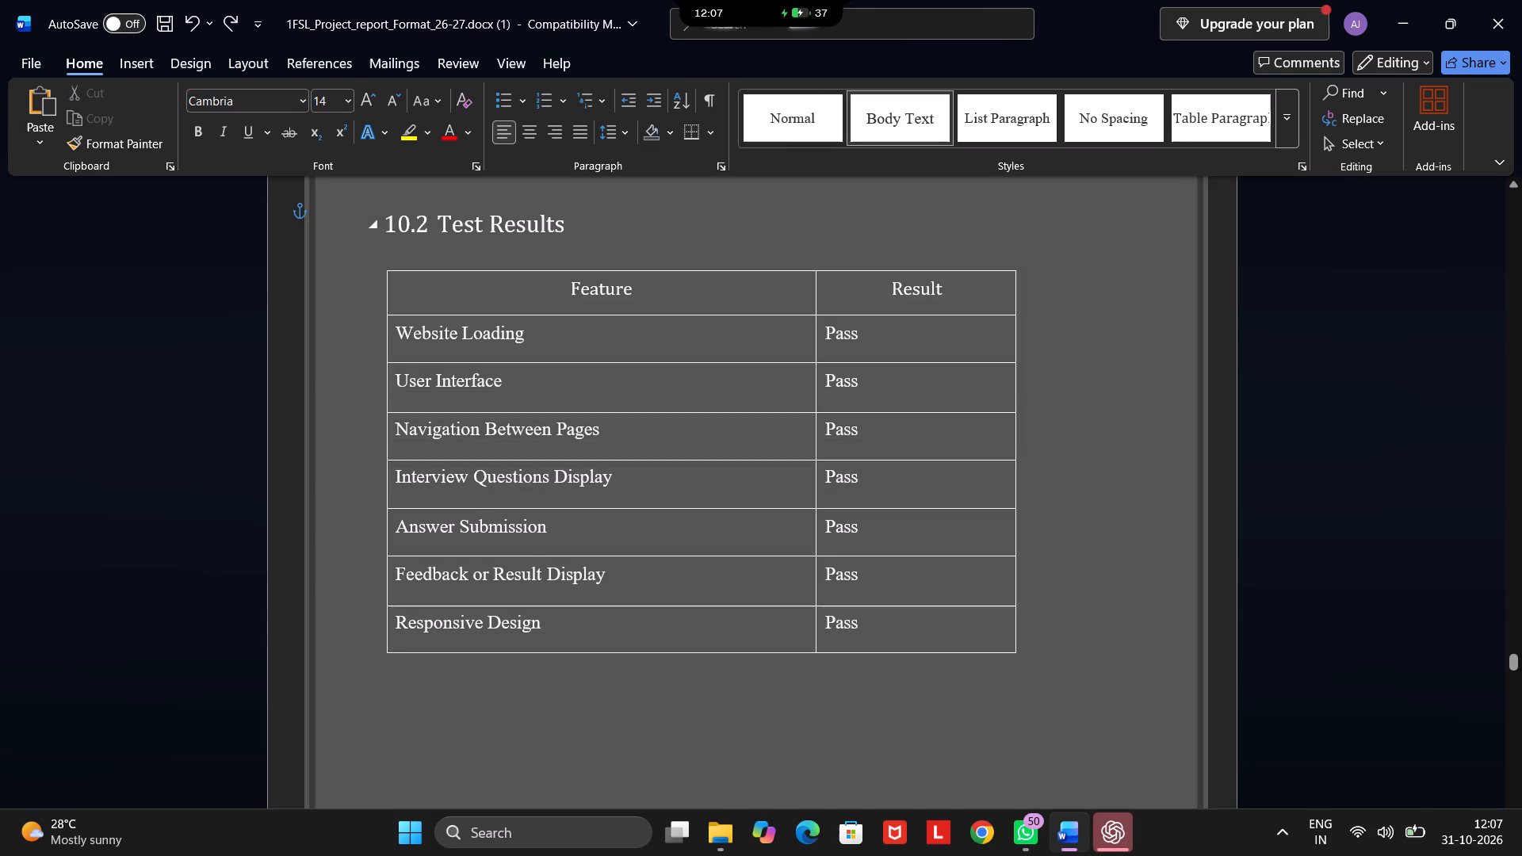
left_click_drag(428, 224, 490, 239)
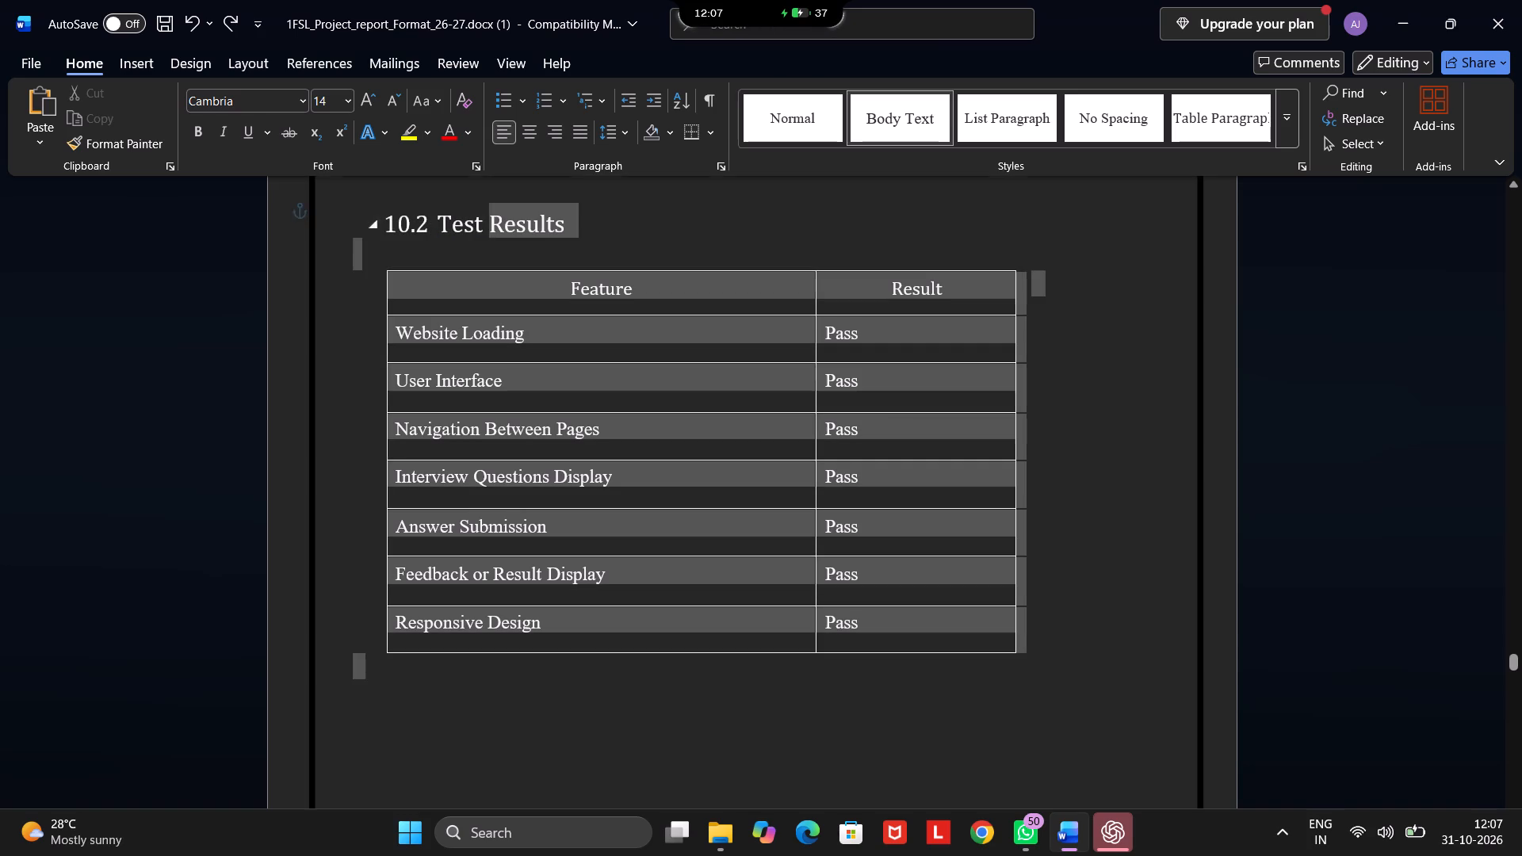
left_click_drag(490, 239, 453, 258)
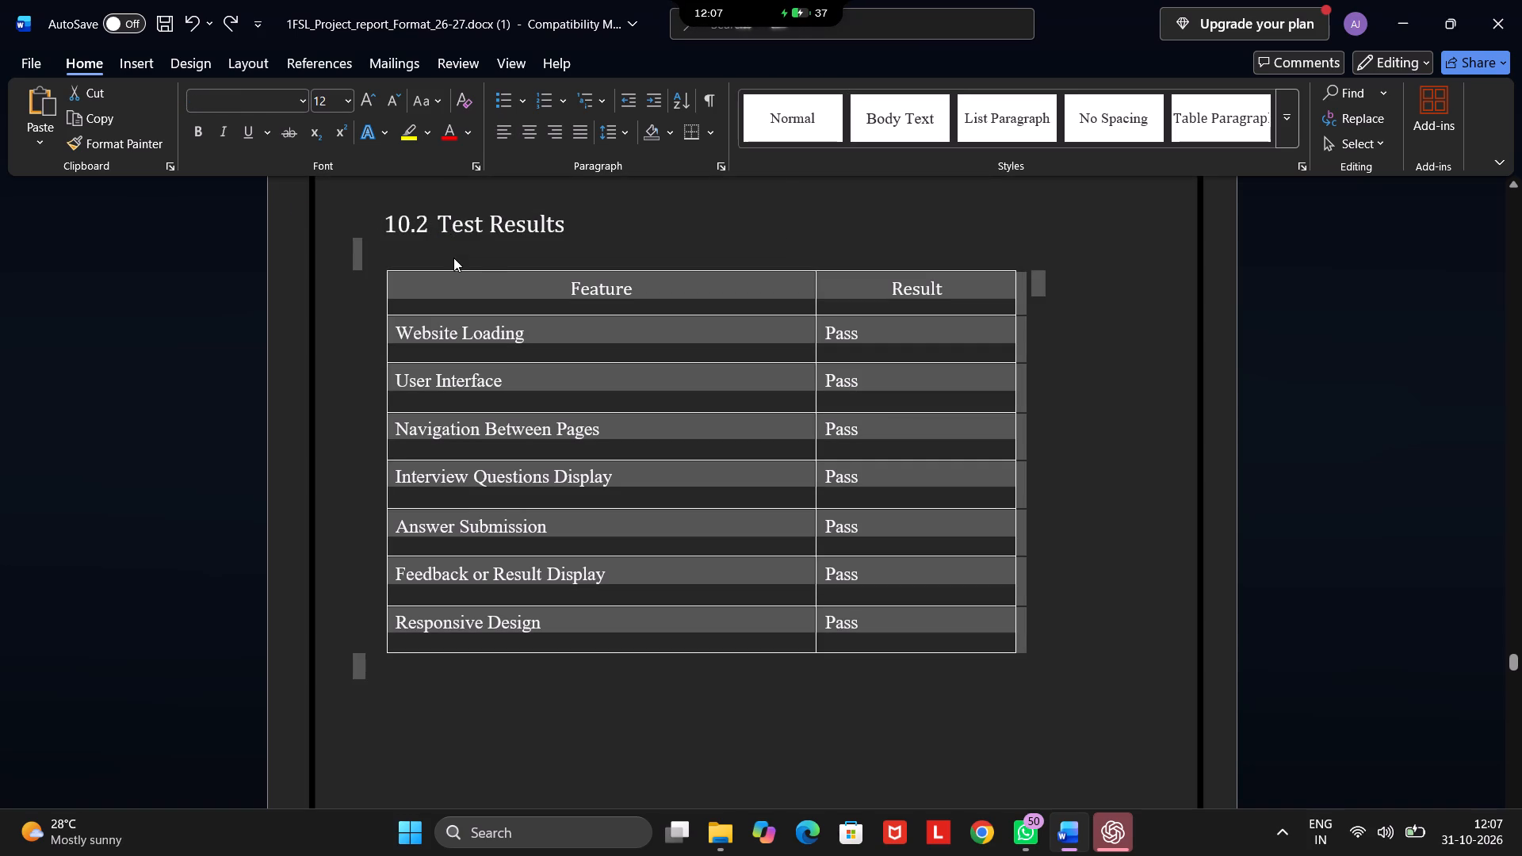
key("ctrl+c")
key("ctrl+c")
Insert five line breaks after the Manual Testing paragraph on page 20 and paste the copied Feature/Result table there.
scroll(453, 258, "up", 1)
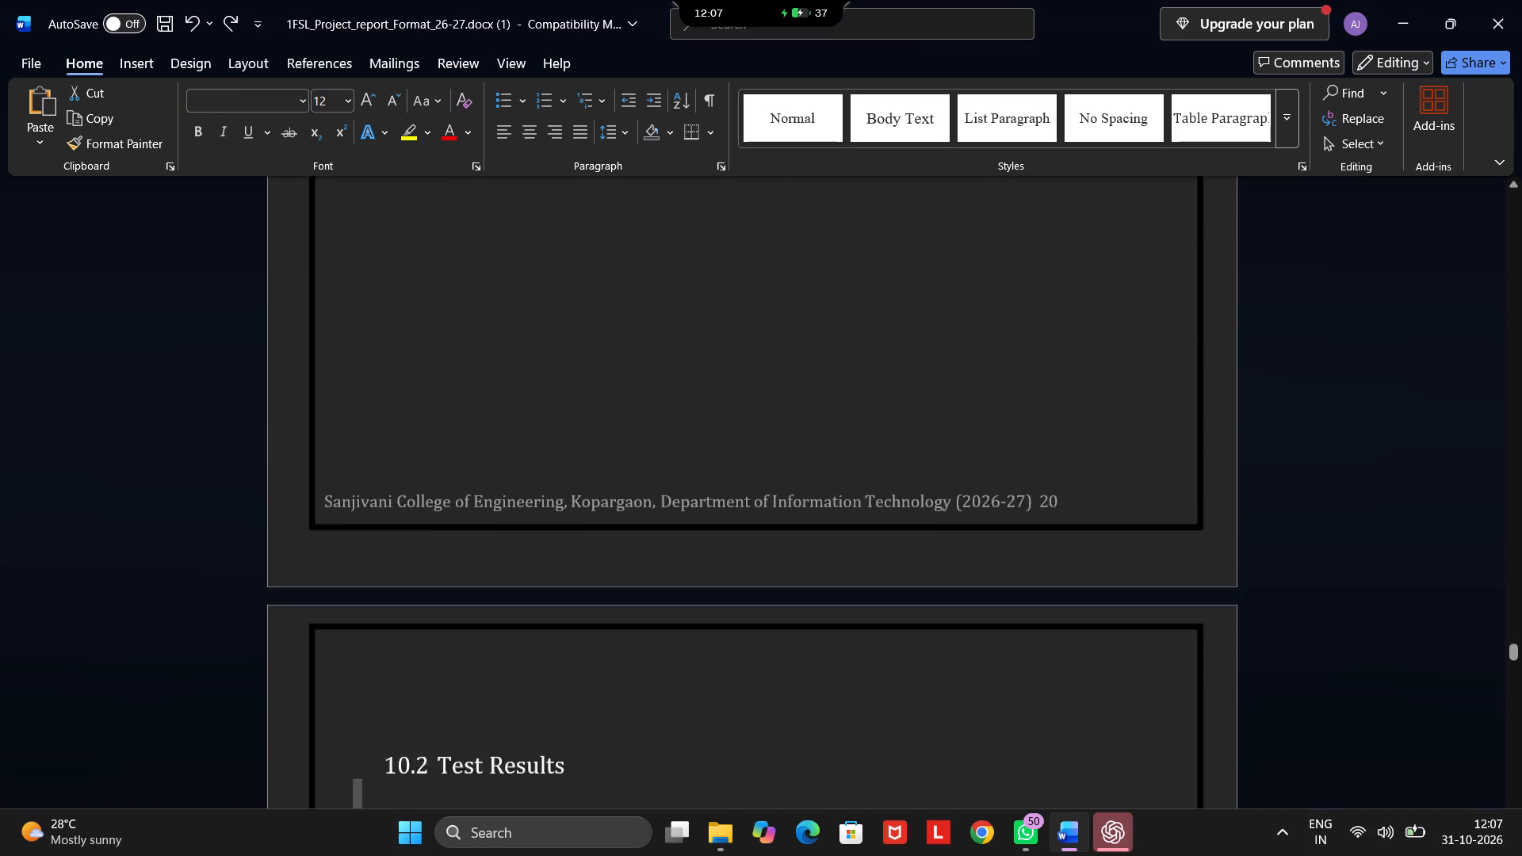
scroll(453, 258, "up", 1)
left_click(738, 417)
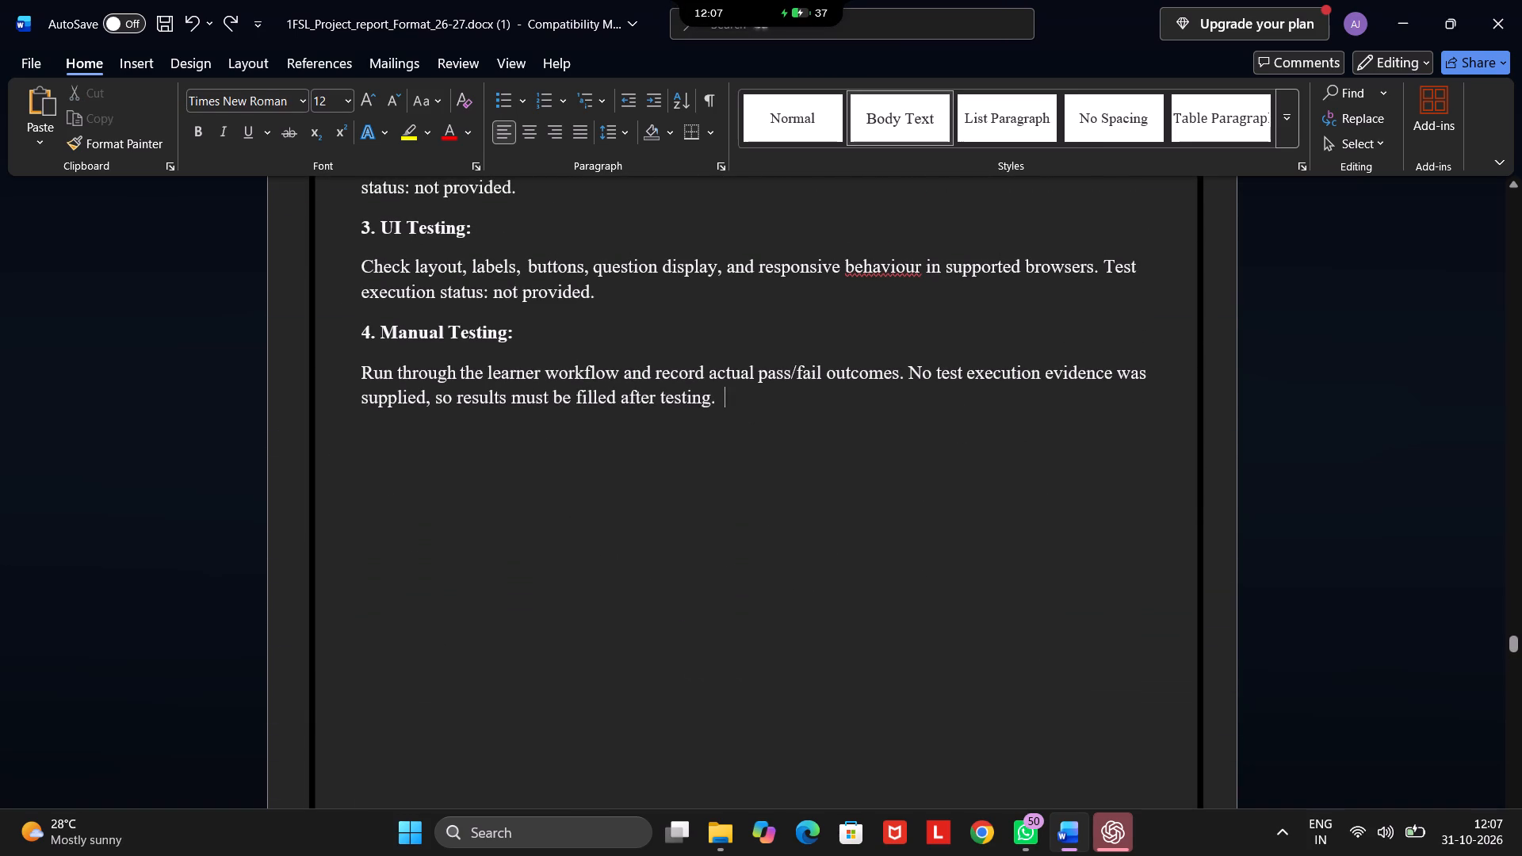
key("Return")
key("Return")
key("Return")
key("Return")
key("Return")
key("ctrl+v")
scroll(711, 606, "down", 1)
scroll(711, 606, "up", 1)
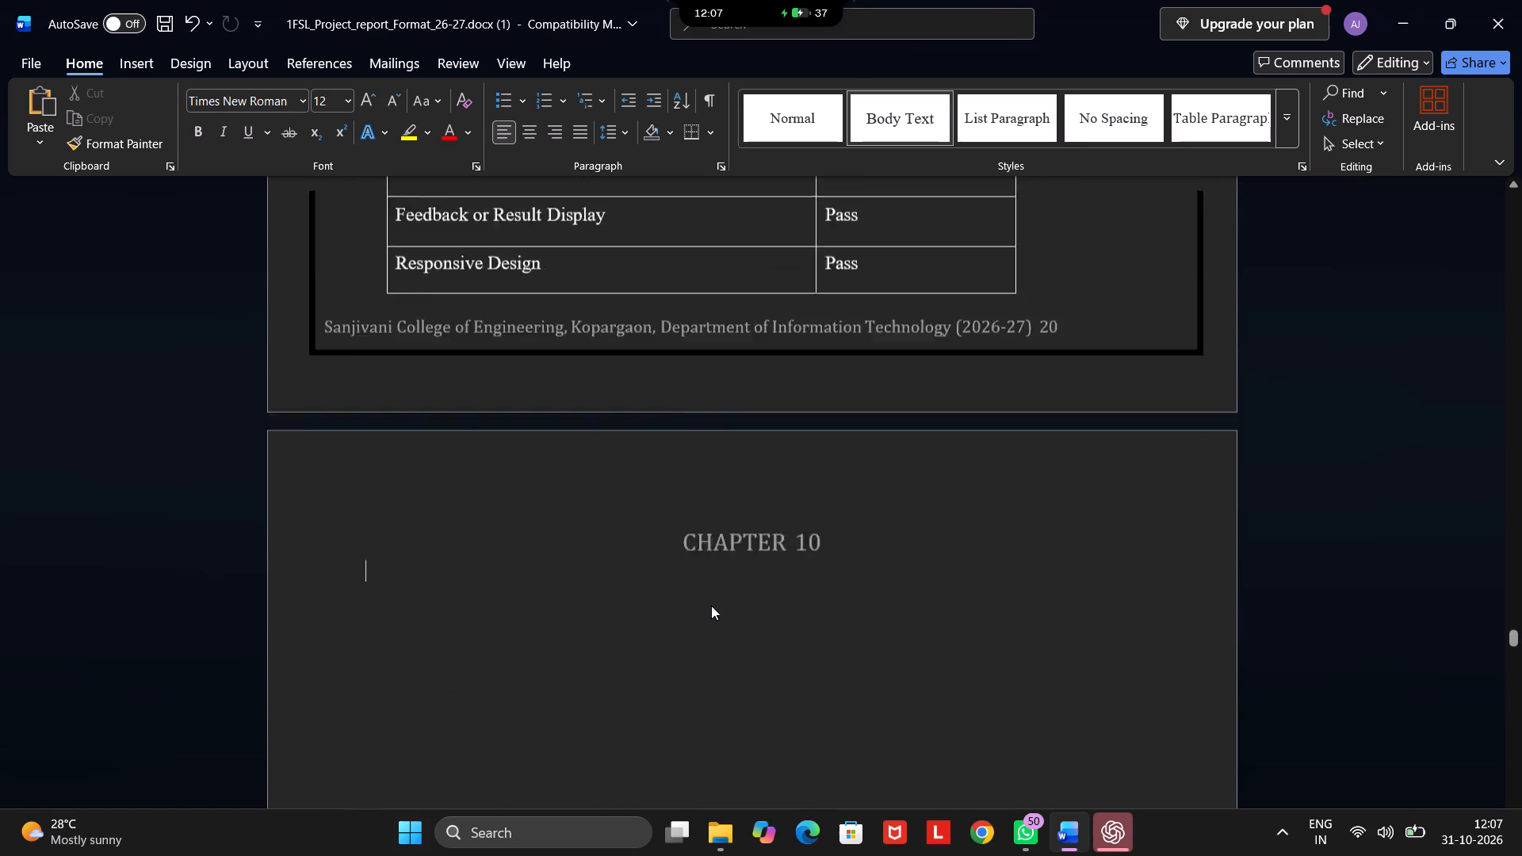
scroll(711, 606, "up", 1)
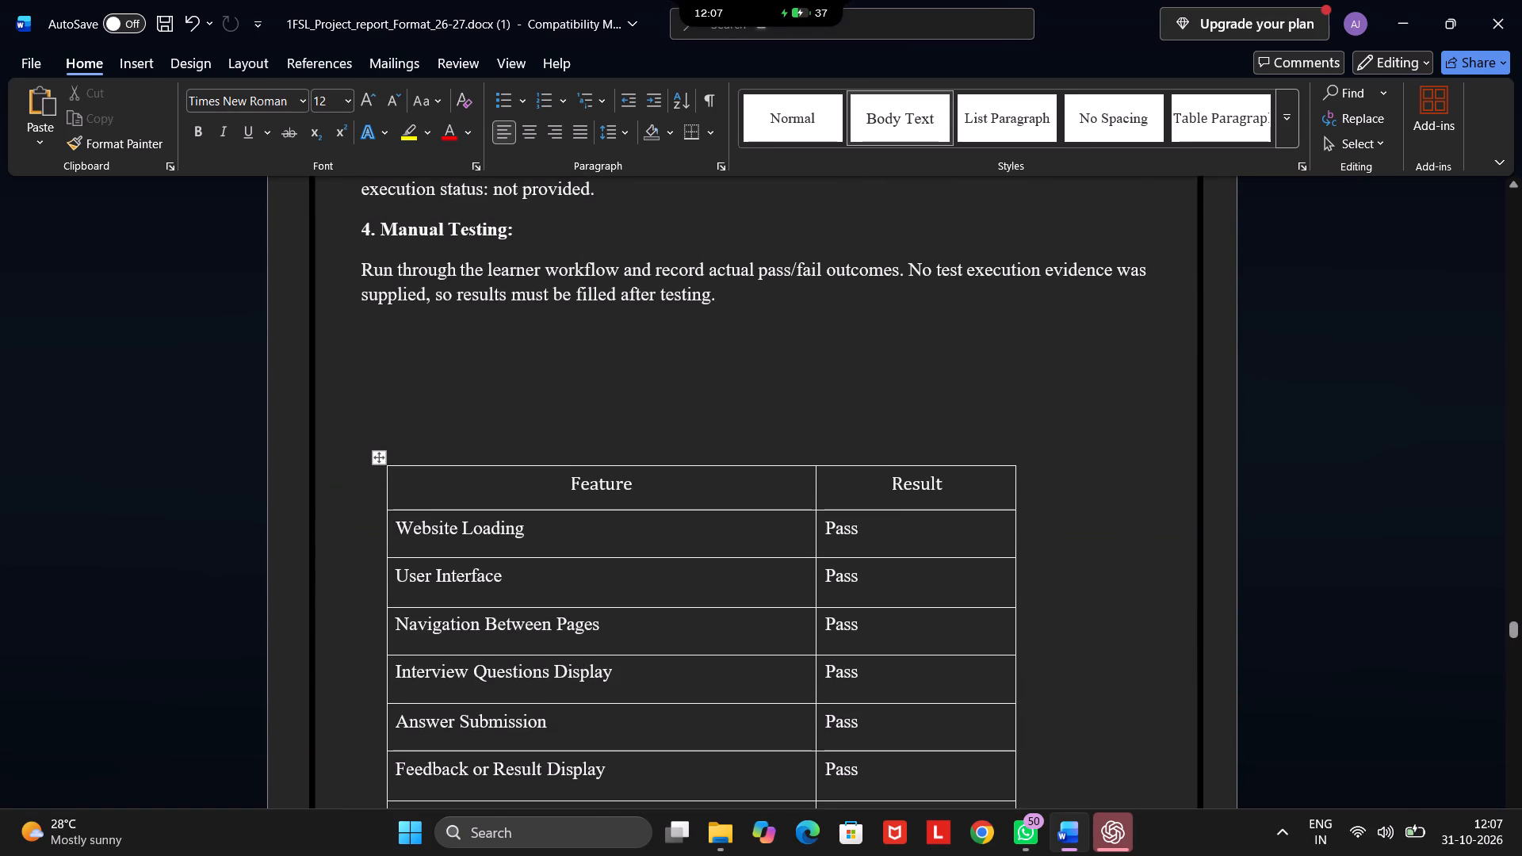
Reduce the blank lines above the pasted table, leaving an indented empty line directly over it.
left_click(526, 457)
key("BackSpace")
key("BackSpace")
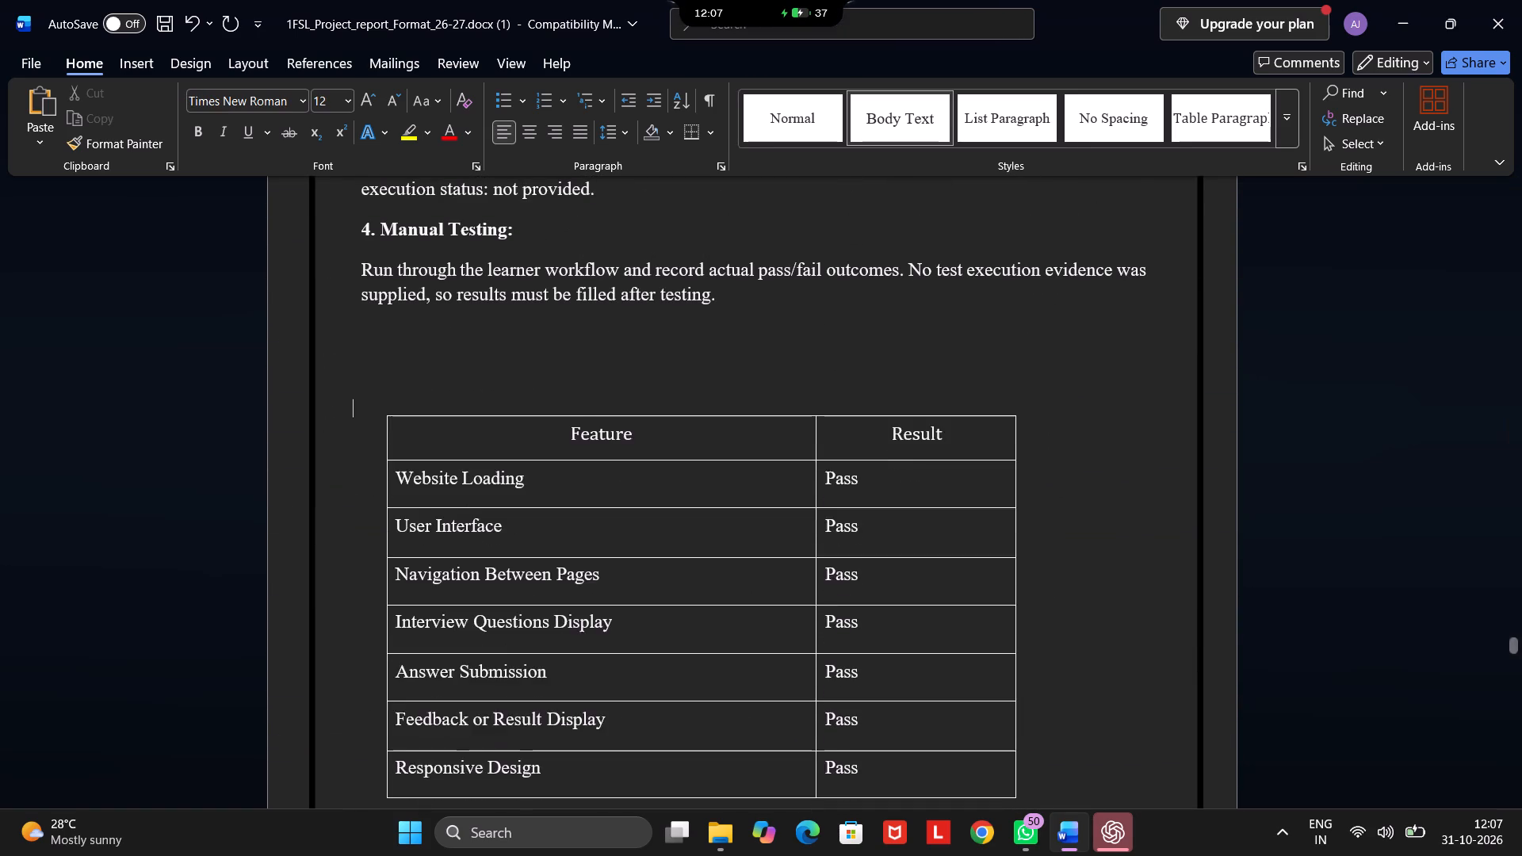
key("BackSpace")
key("BackSpace")
key("Return")
key("Tab")
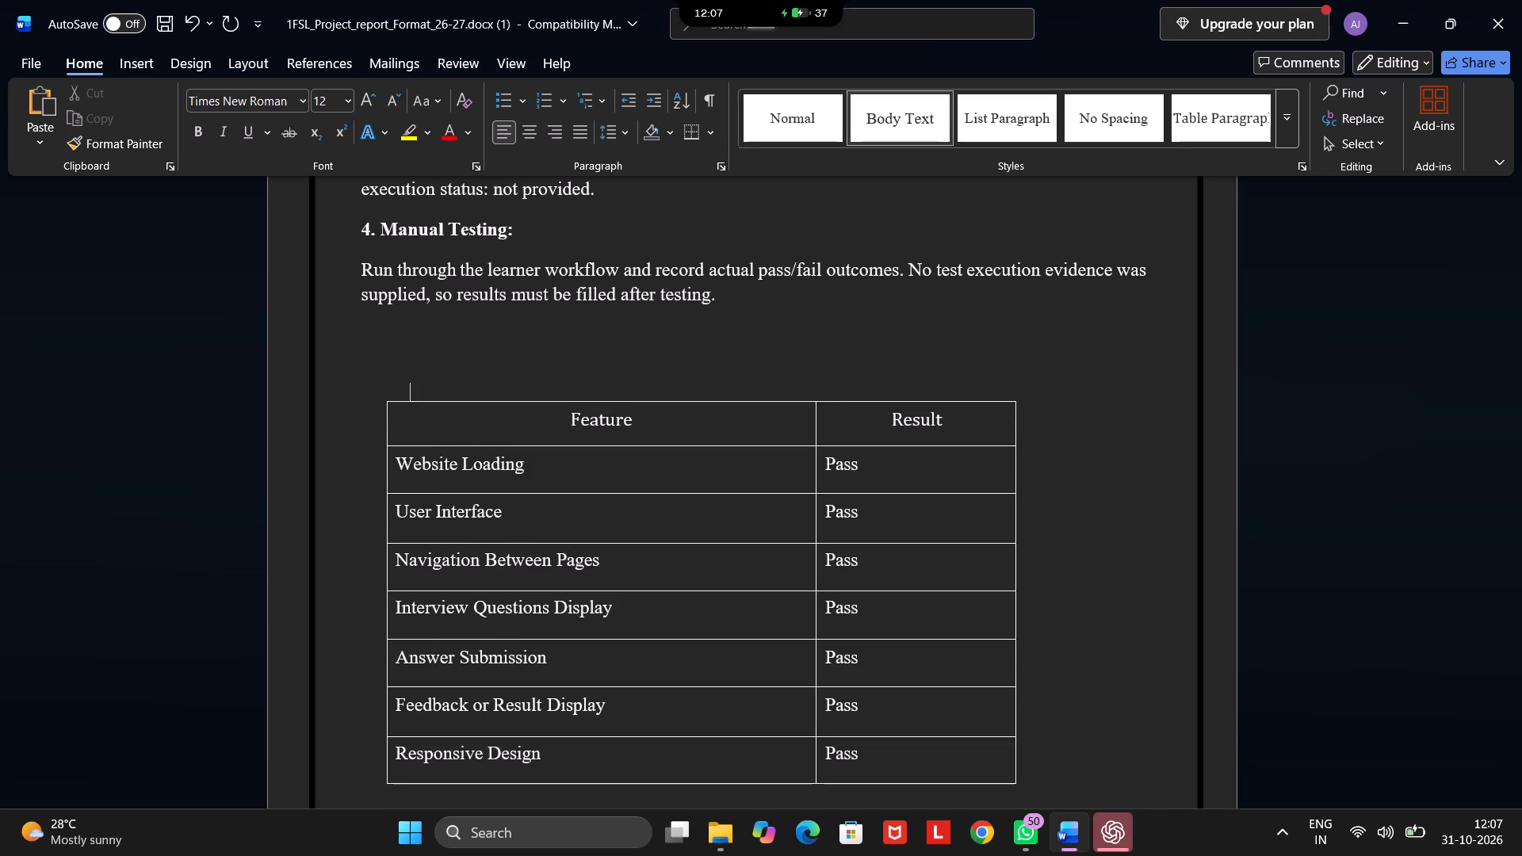
Enter the section number "10.2:" on the empty line between the Manual Testing paragraph and the pasted table.
key("Up")
key("Up")
key("Down")
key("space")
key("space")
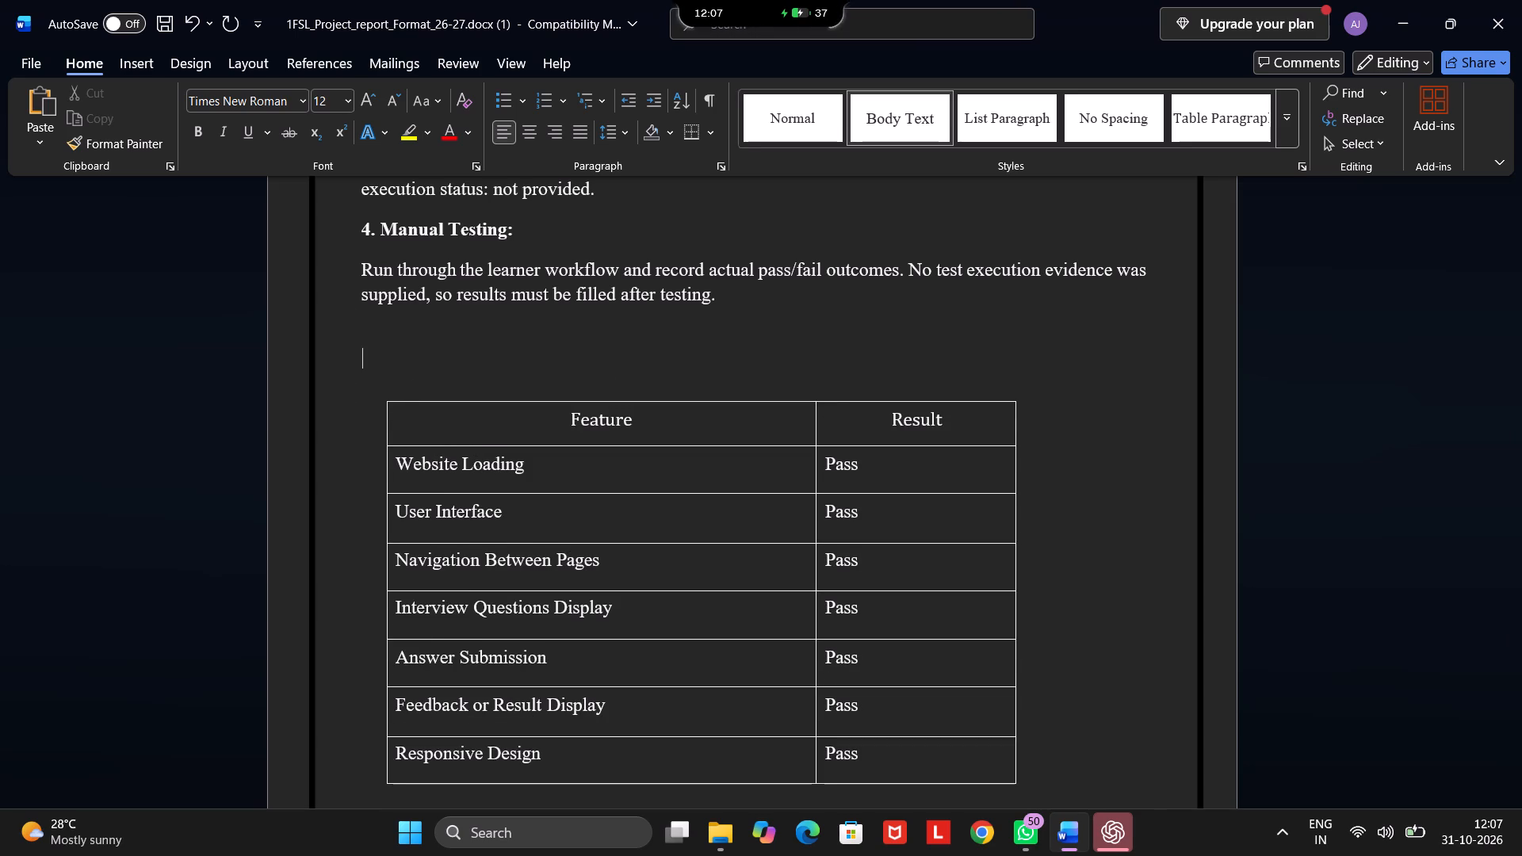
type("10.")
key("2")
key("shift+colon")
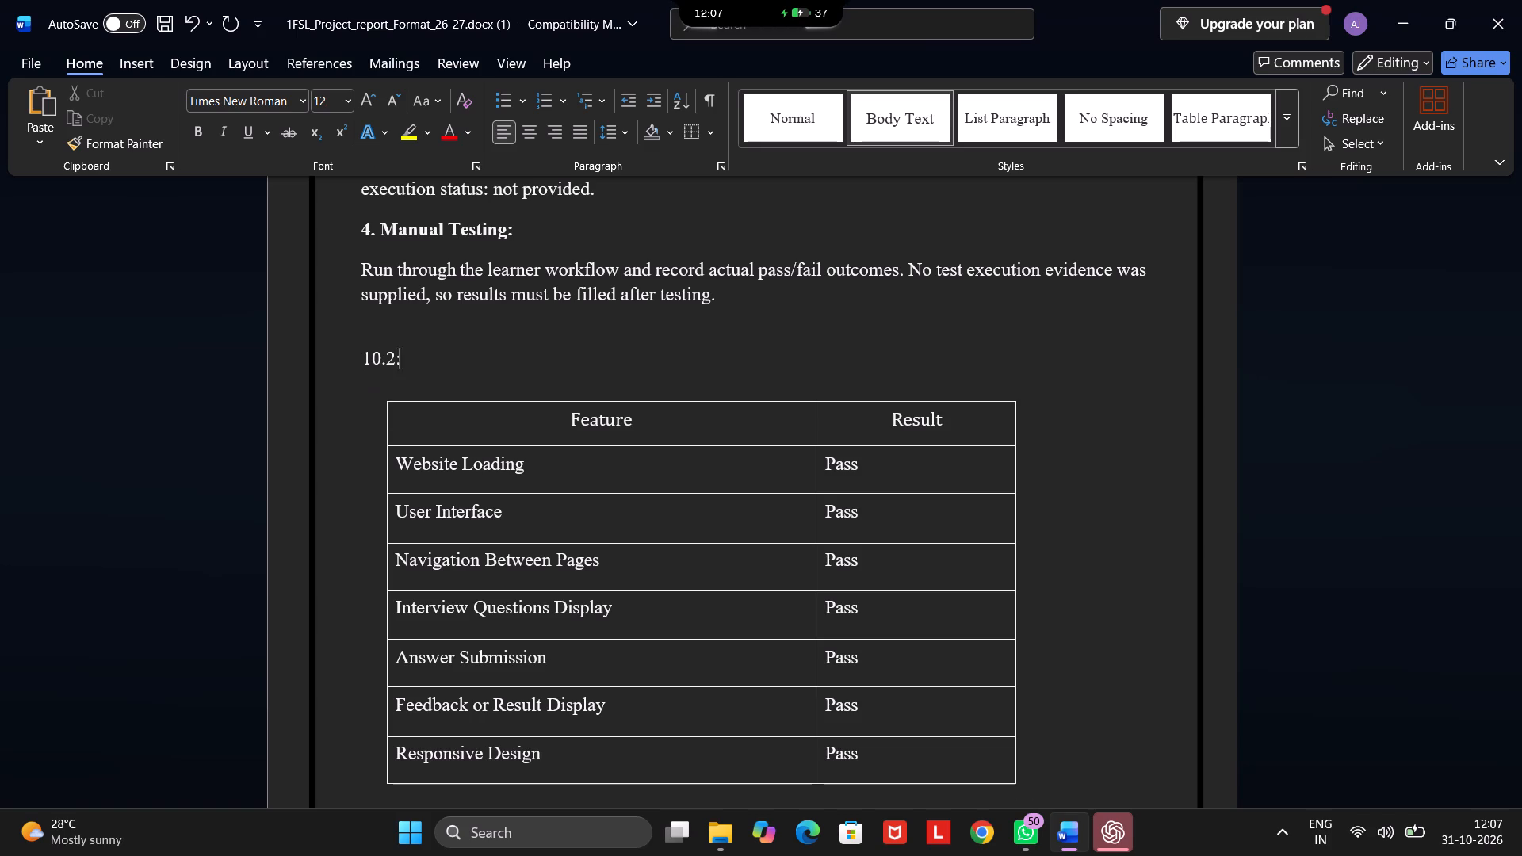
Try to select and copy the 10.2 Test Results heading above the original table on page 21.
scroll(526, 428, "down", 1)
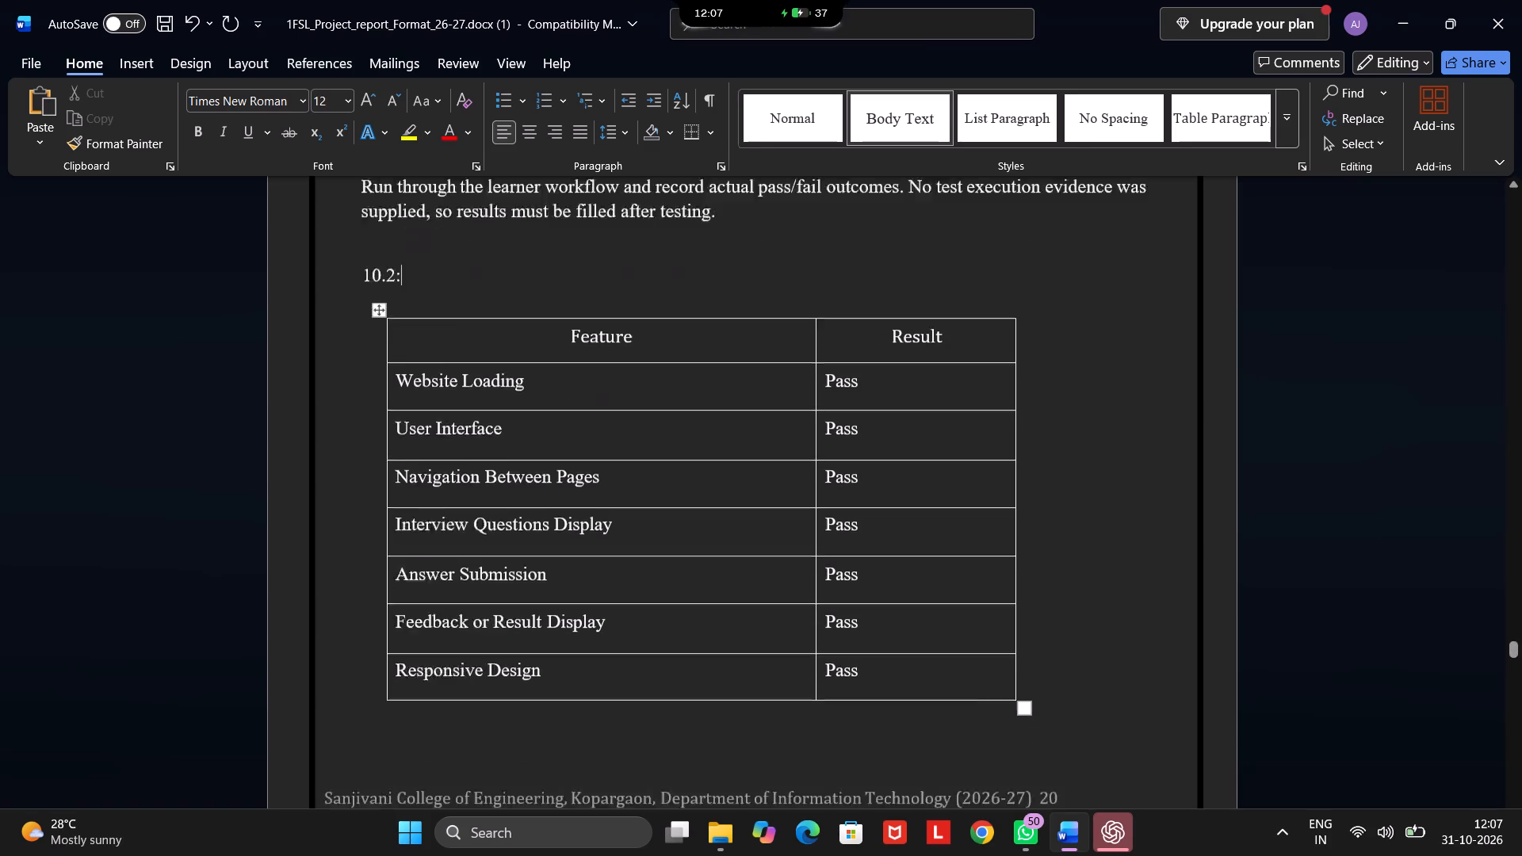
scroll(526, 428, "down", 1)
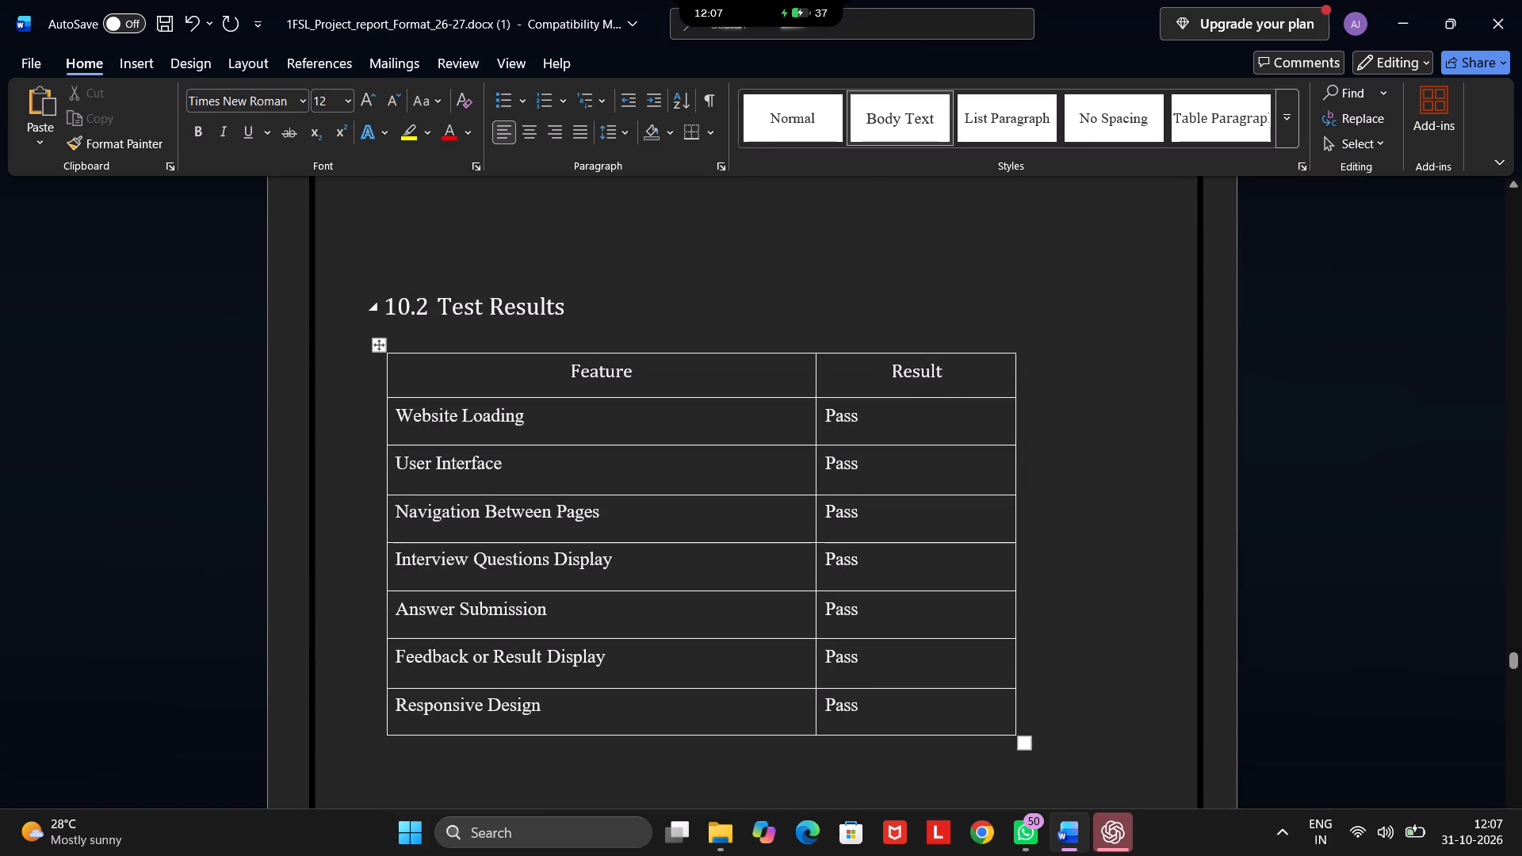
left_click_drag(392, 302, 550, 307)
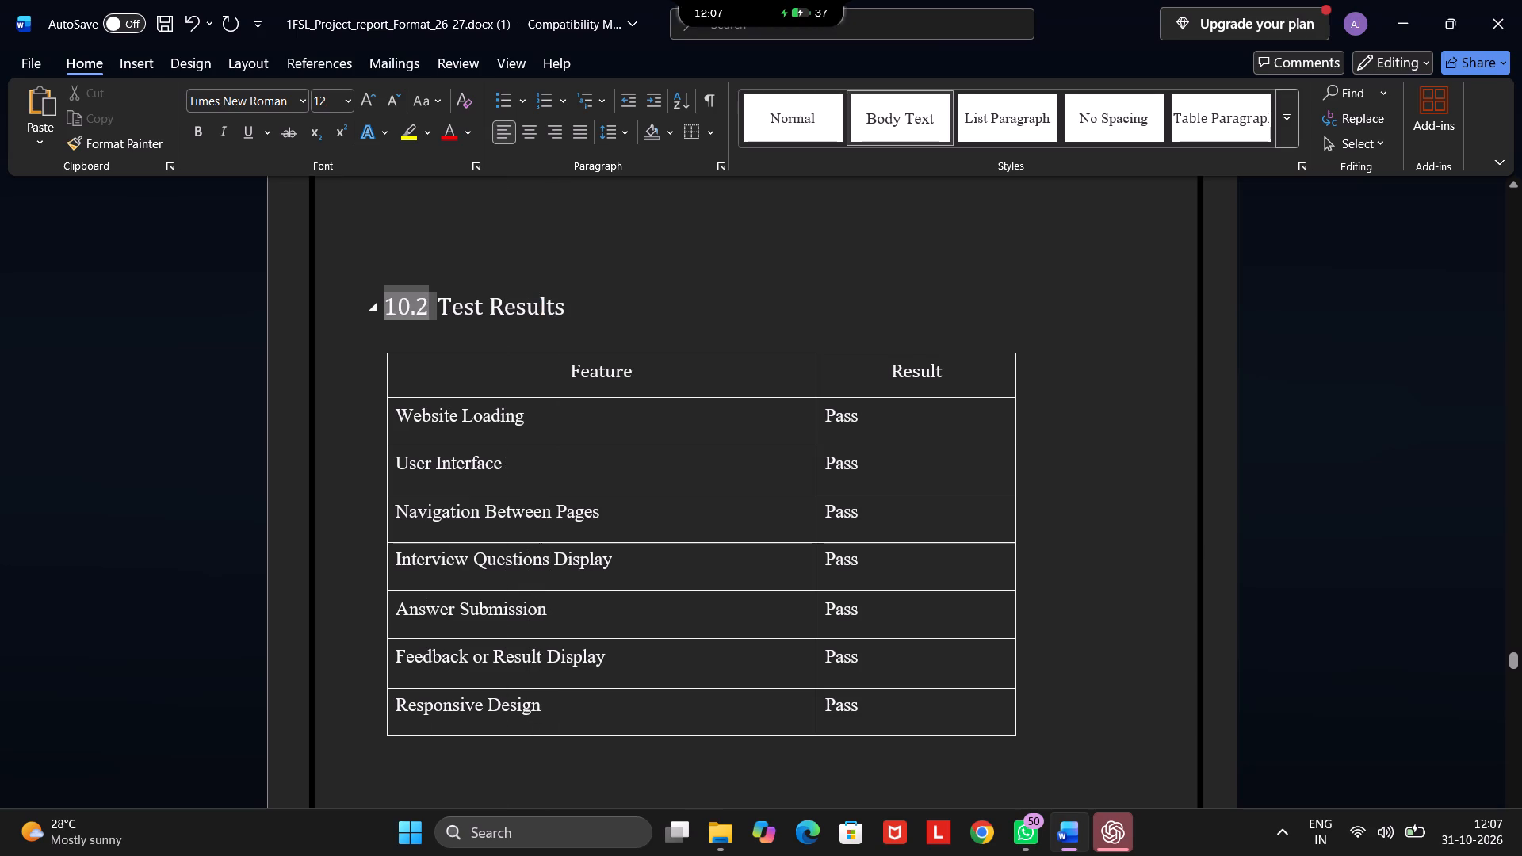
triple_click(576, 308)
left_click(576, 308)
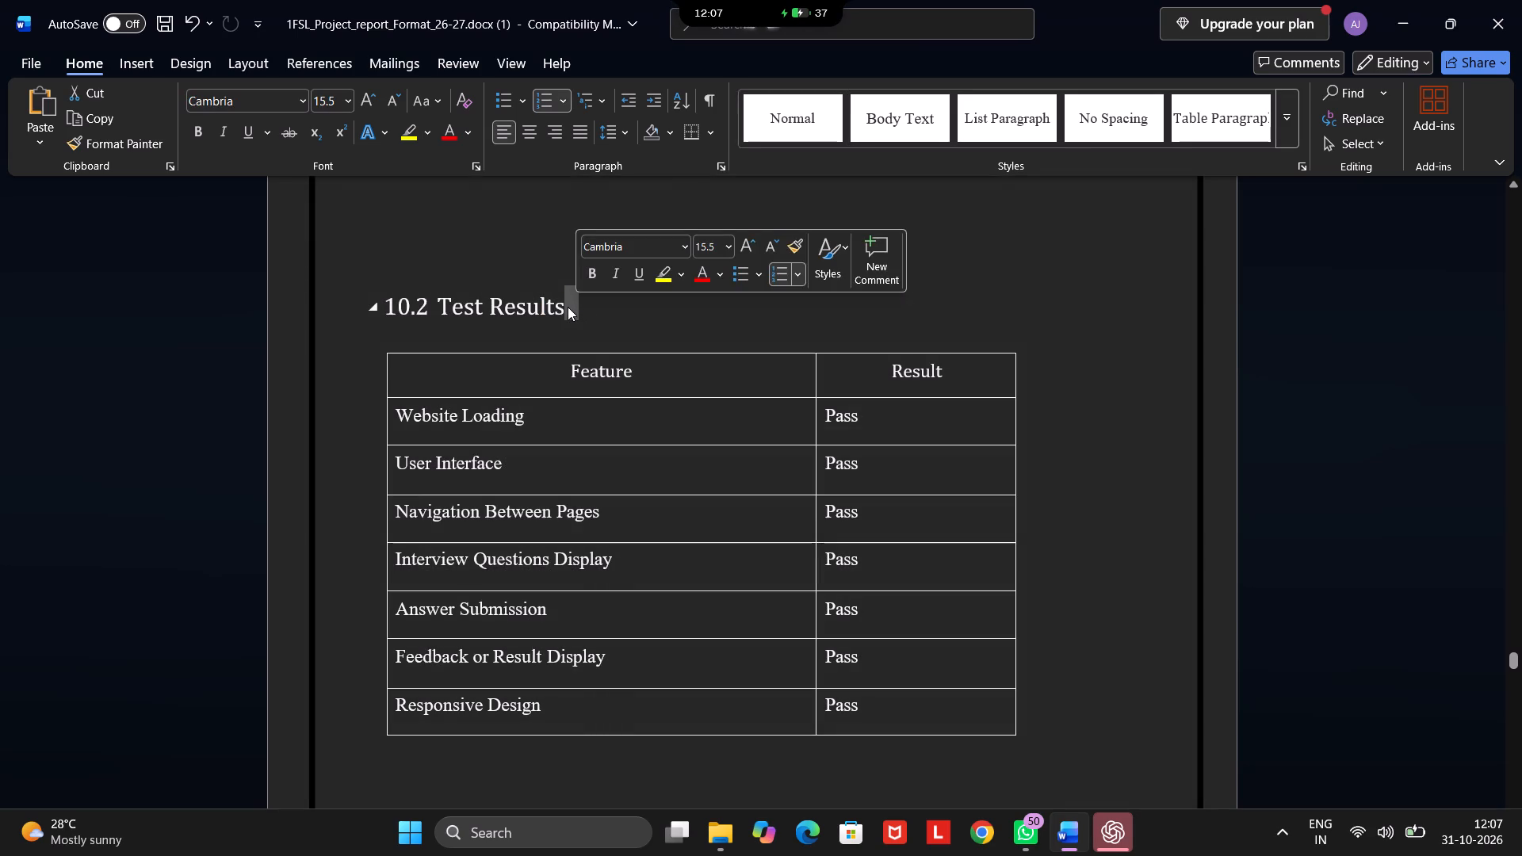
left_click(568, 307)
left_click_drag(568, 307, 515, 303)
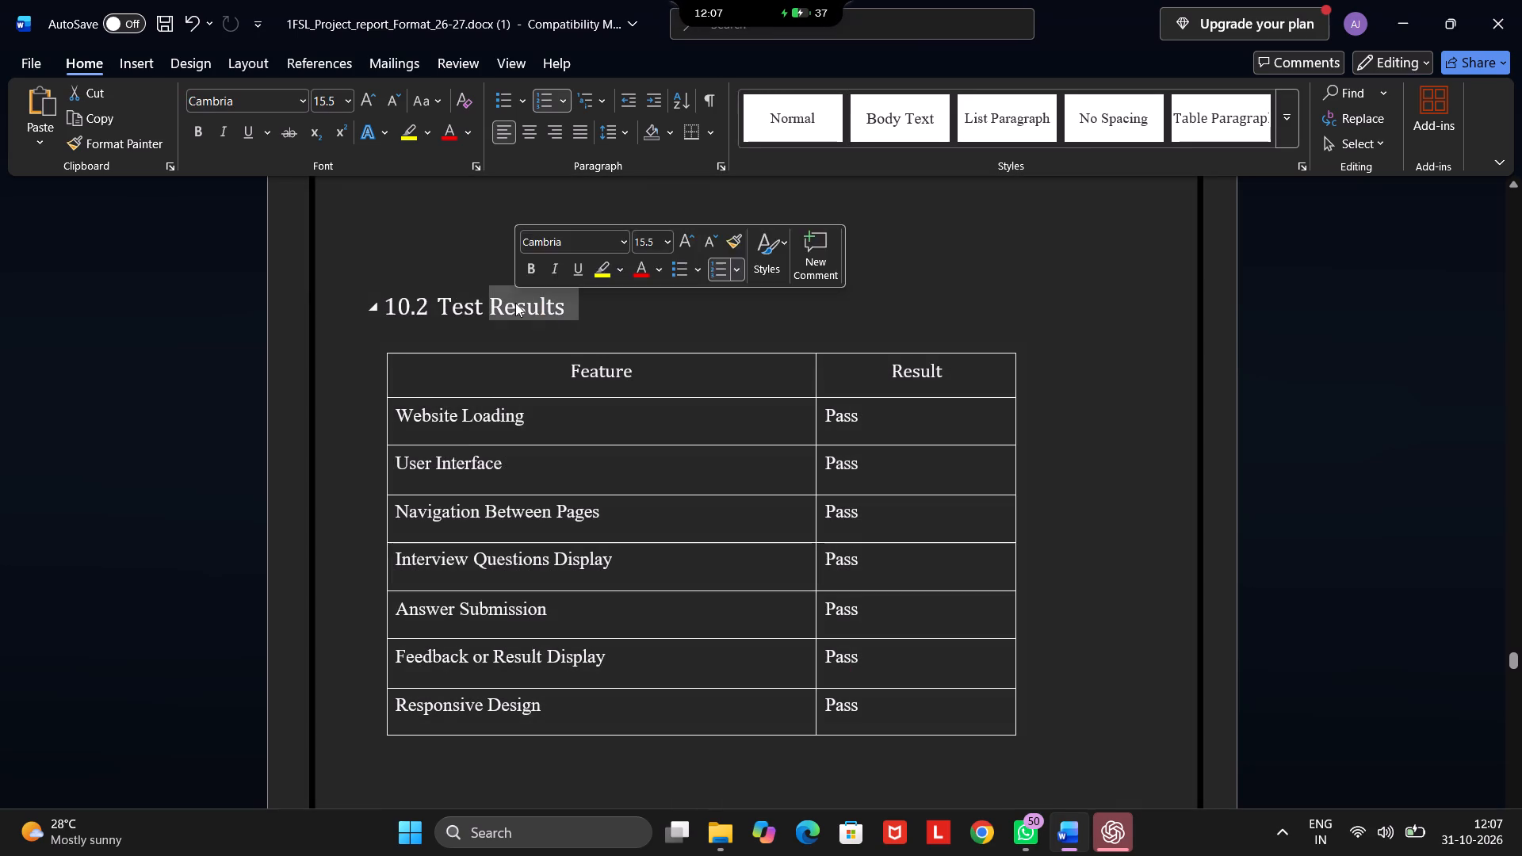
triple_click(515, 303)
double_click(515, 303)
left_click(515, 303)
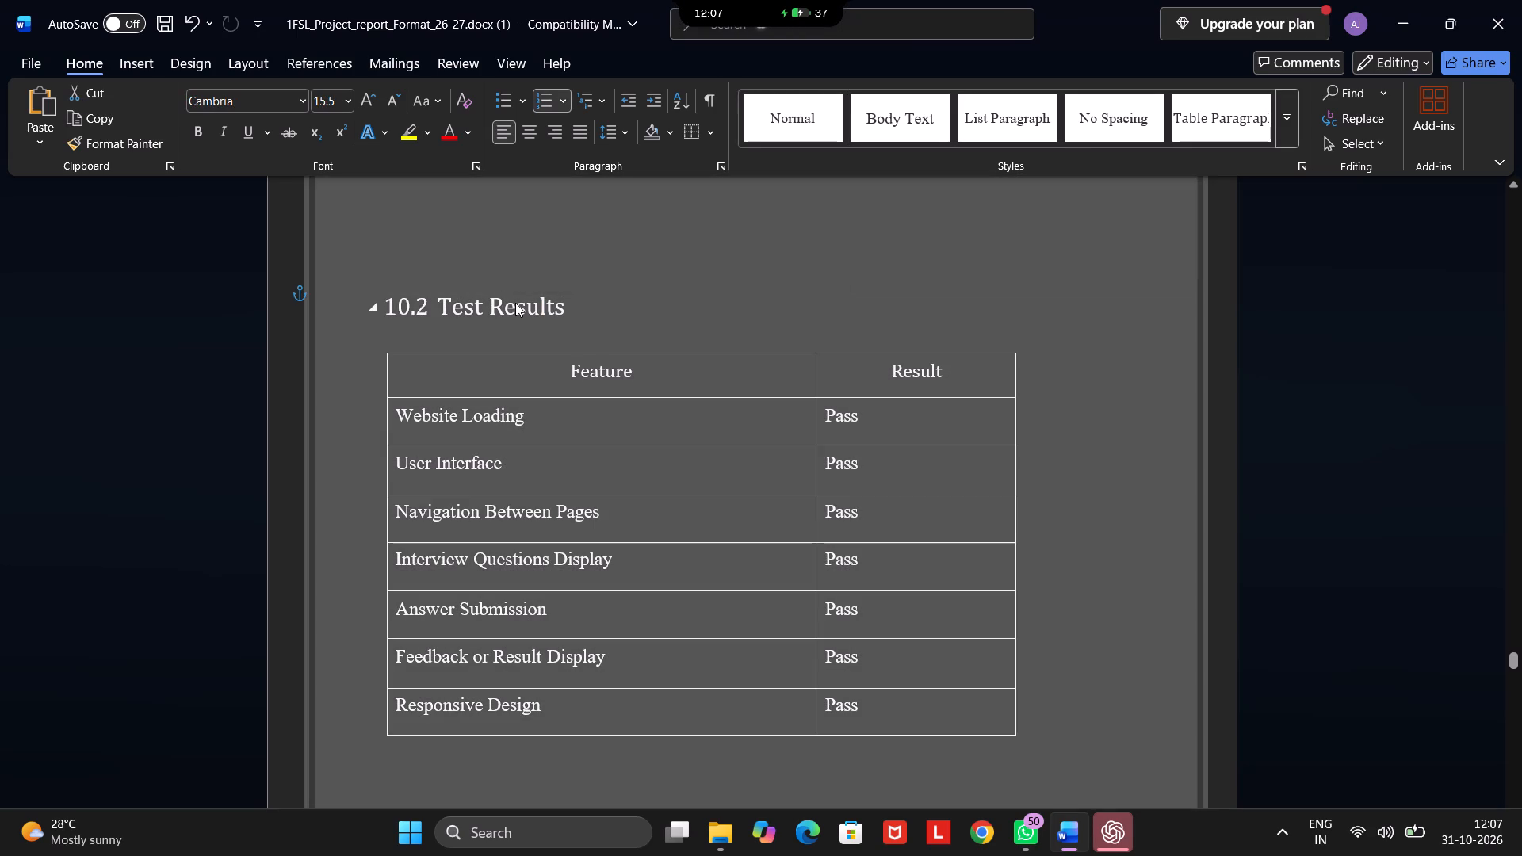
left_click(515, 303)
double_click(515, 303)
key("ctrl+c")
Complete the heading above the pasted table on page 20 as "10.2: Test Result".
scroll(515, 303, "up", 1)
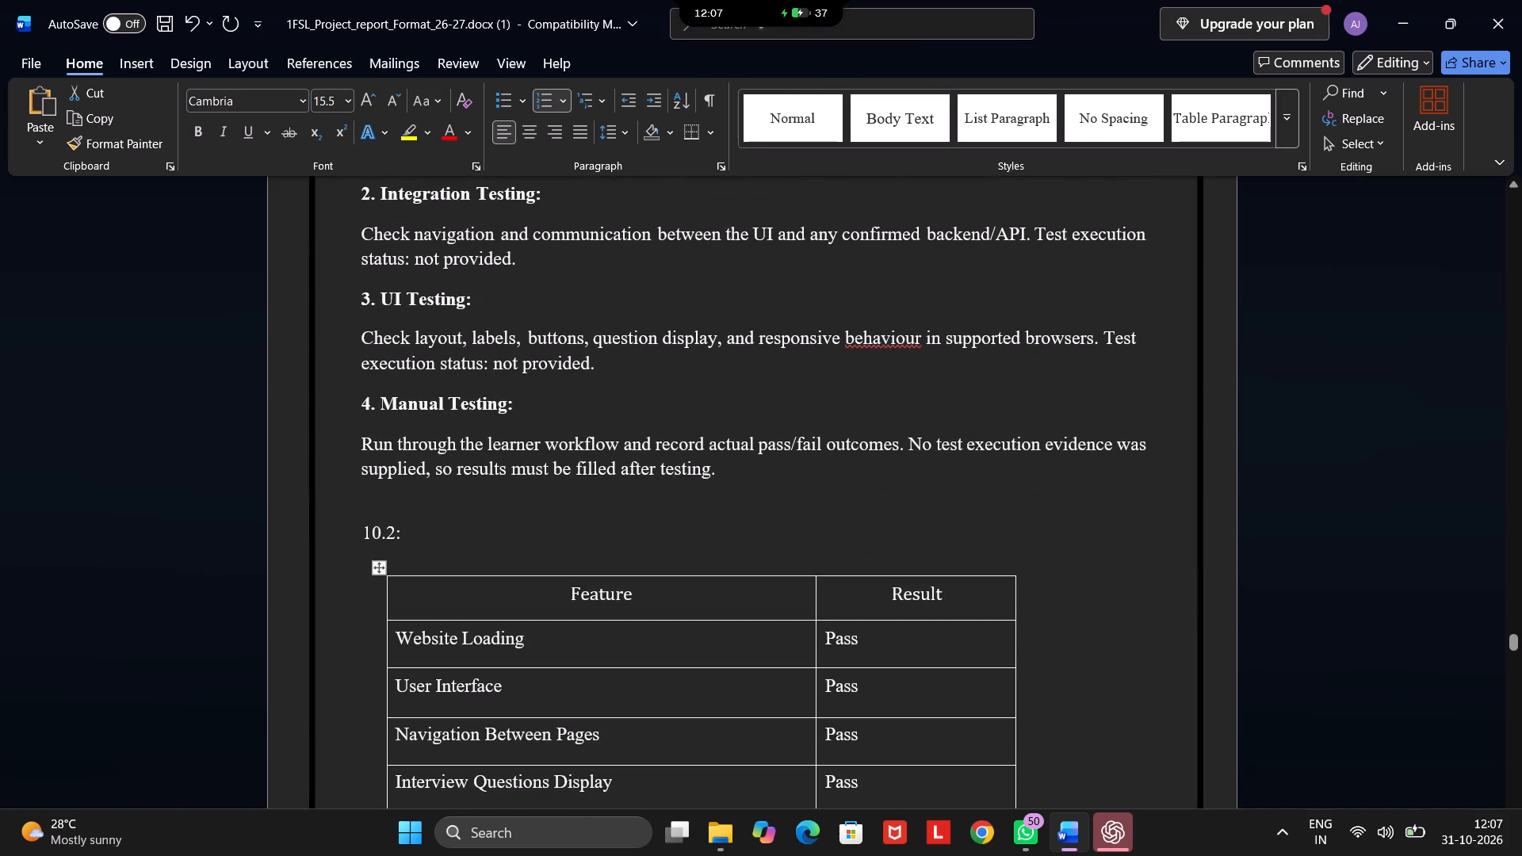
left_click(422, 529)
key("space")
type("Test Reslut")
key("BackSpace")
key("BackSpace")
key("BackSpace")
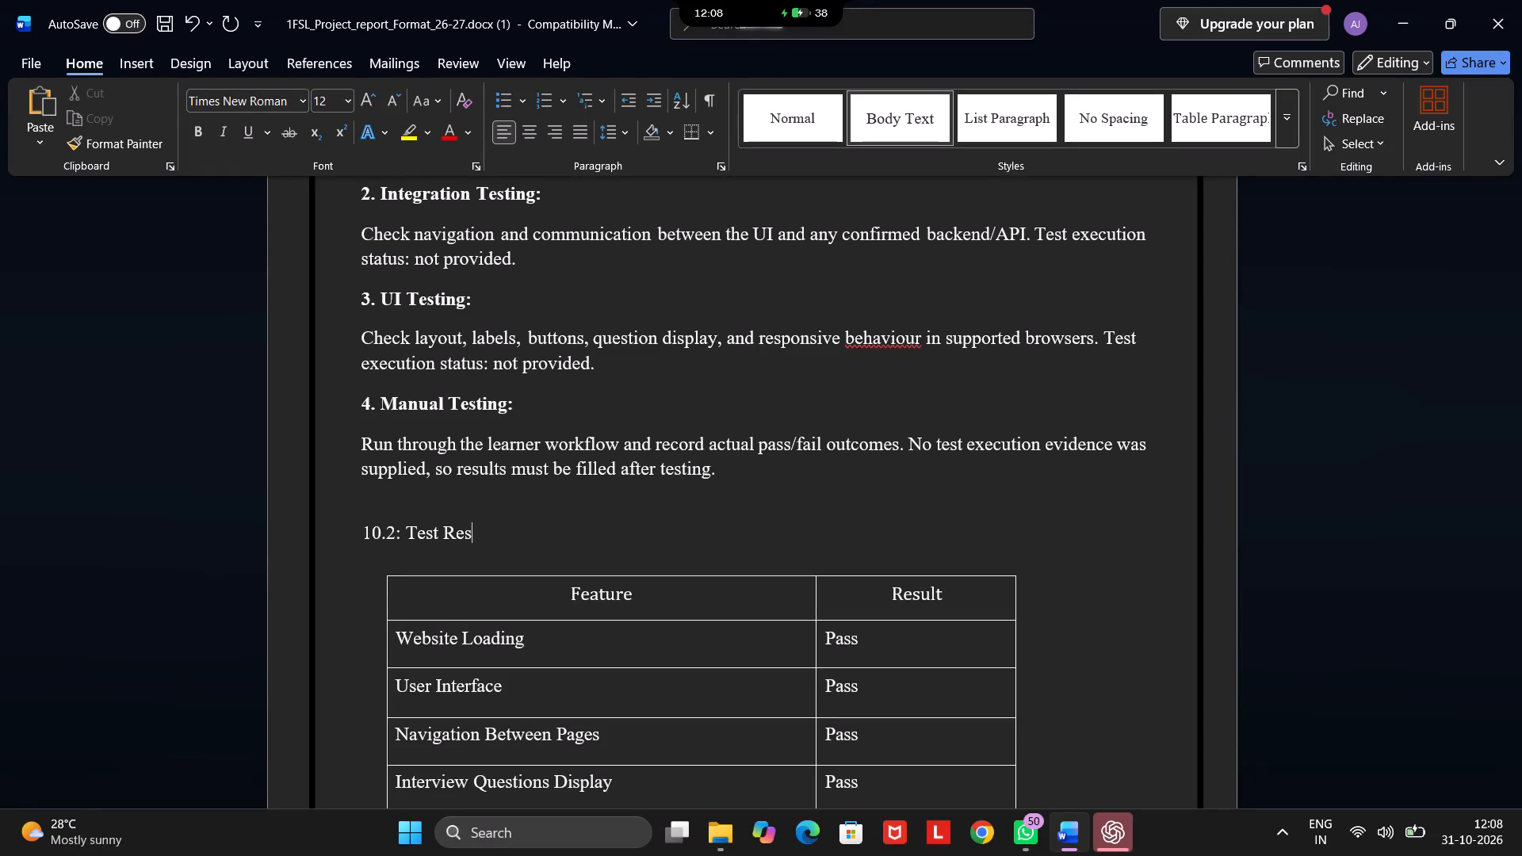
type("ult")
Delete the original 10.2 Test Results heading and its Feature/Result table from page 21.
scroll(475, 535, "down", 1)
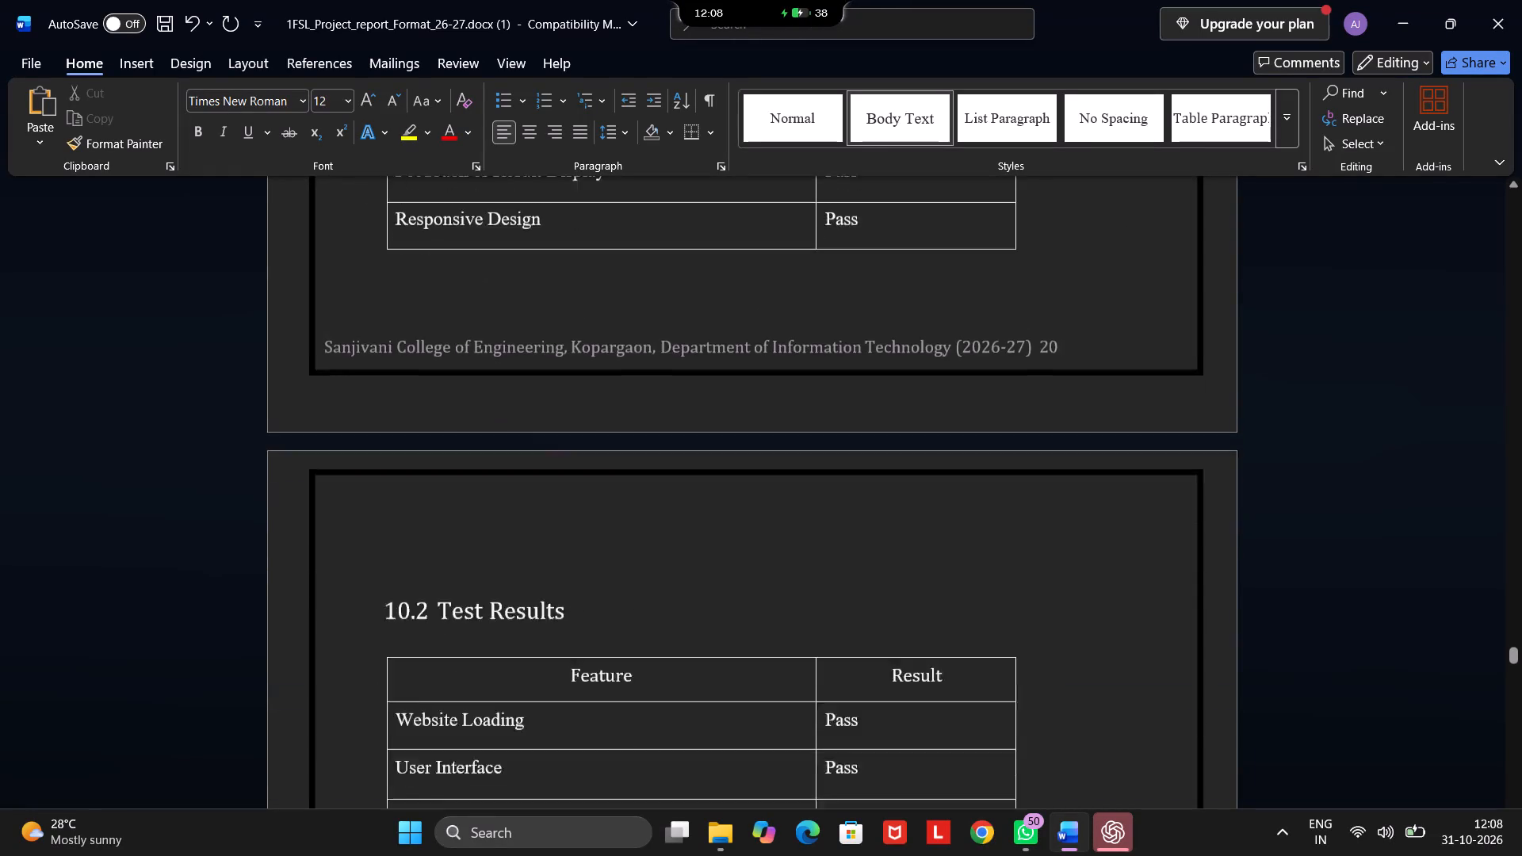
scroll(475, 535, "down", 1)
left_click(590, 536)
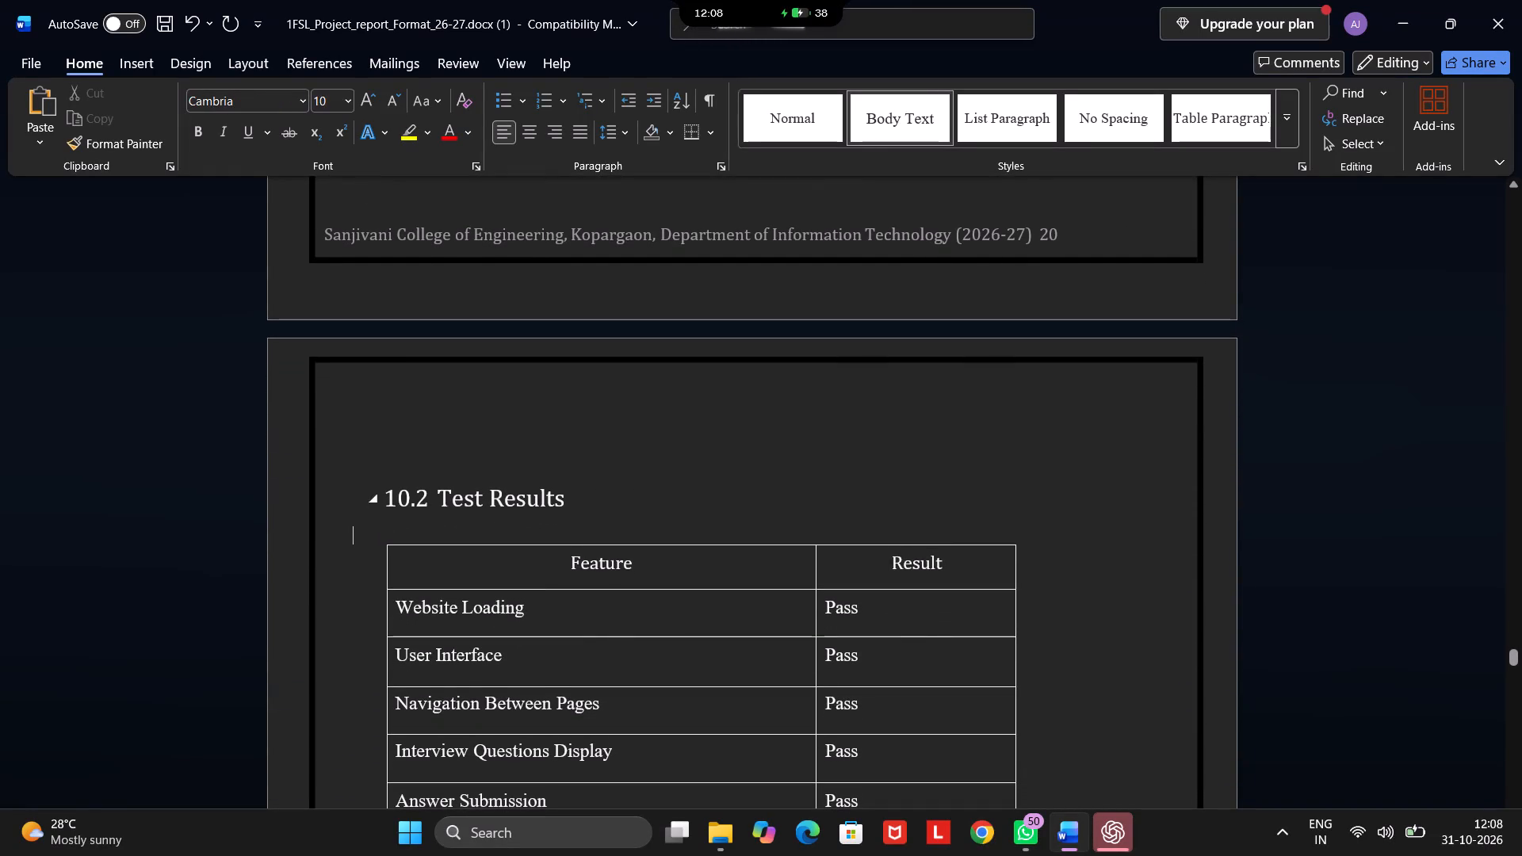
left_click(637, 501)
left_click_drag(637, 501, 886, 717)
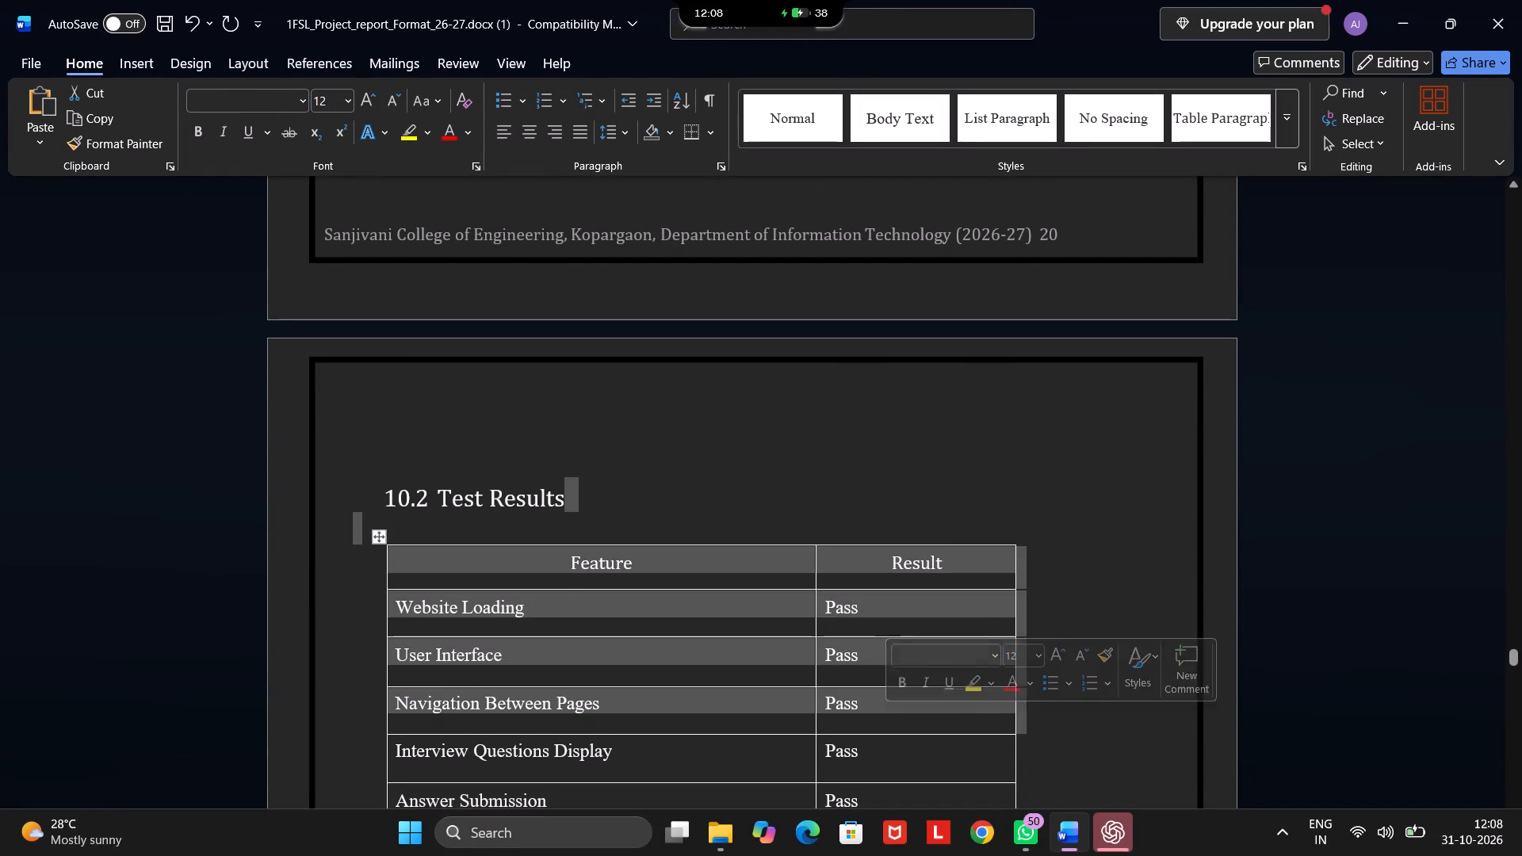
left_click(1105, 764)
scroll(1105, 764, "down", 1)
left_click_drag(1070, 650, 751, 457)
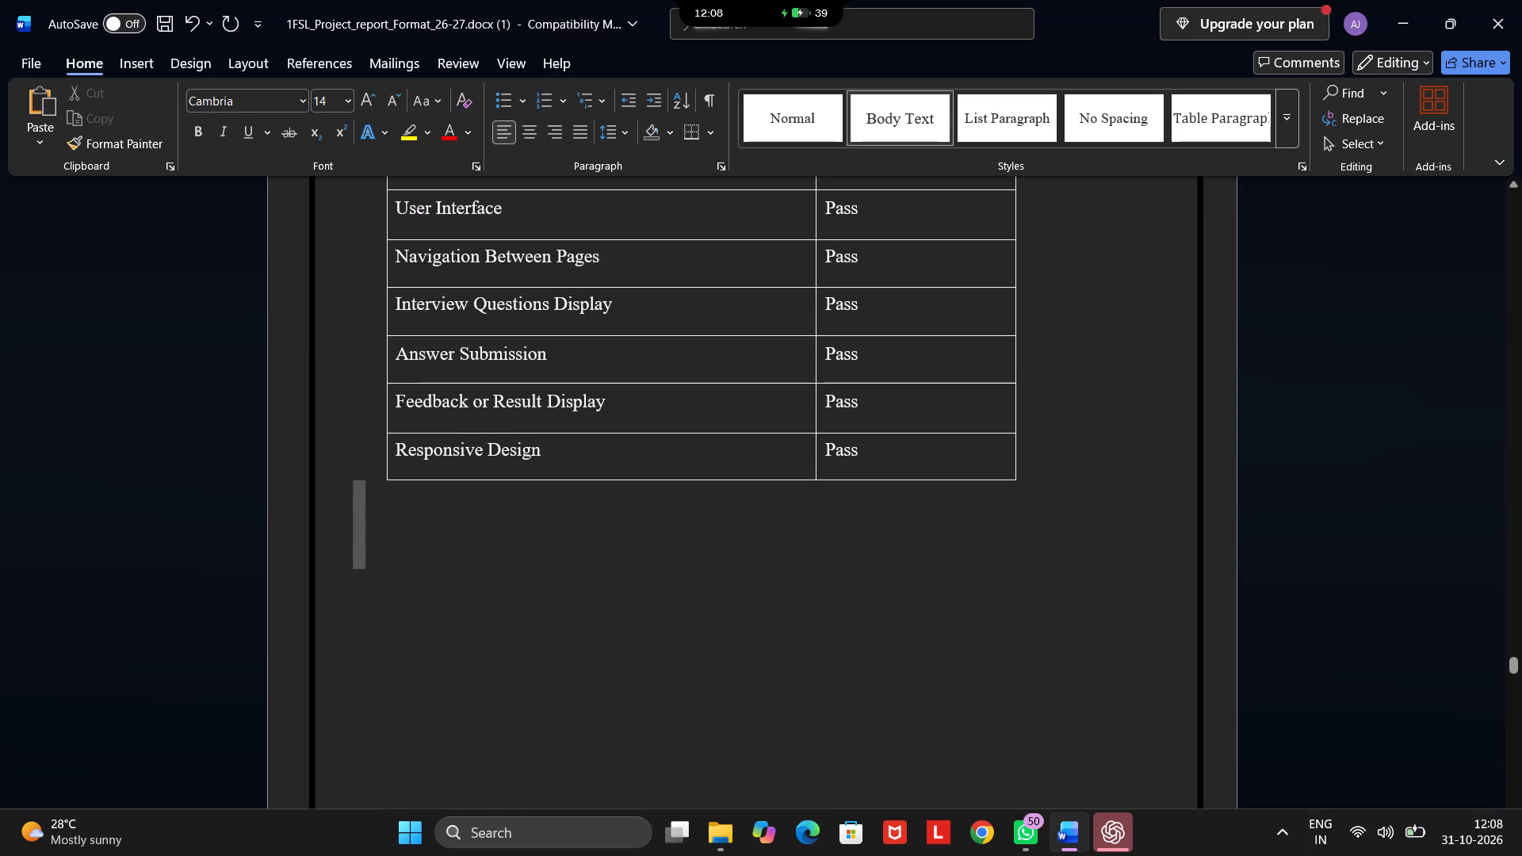
left_click_drag(751, 457, 428, 234)
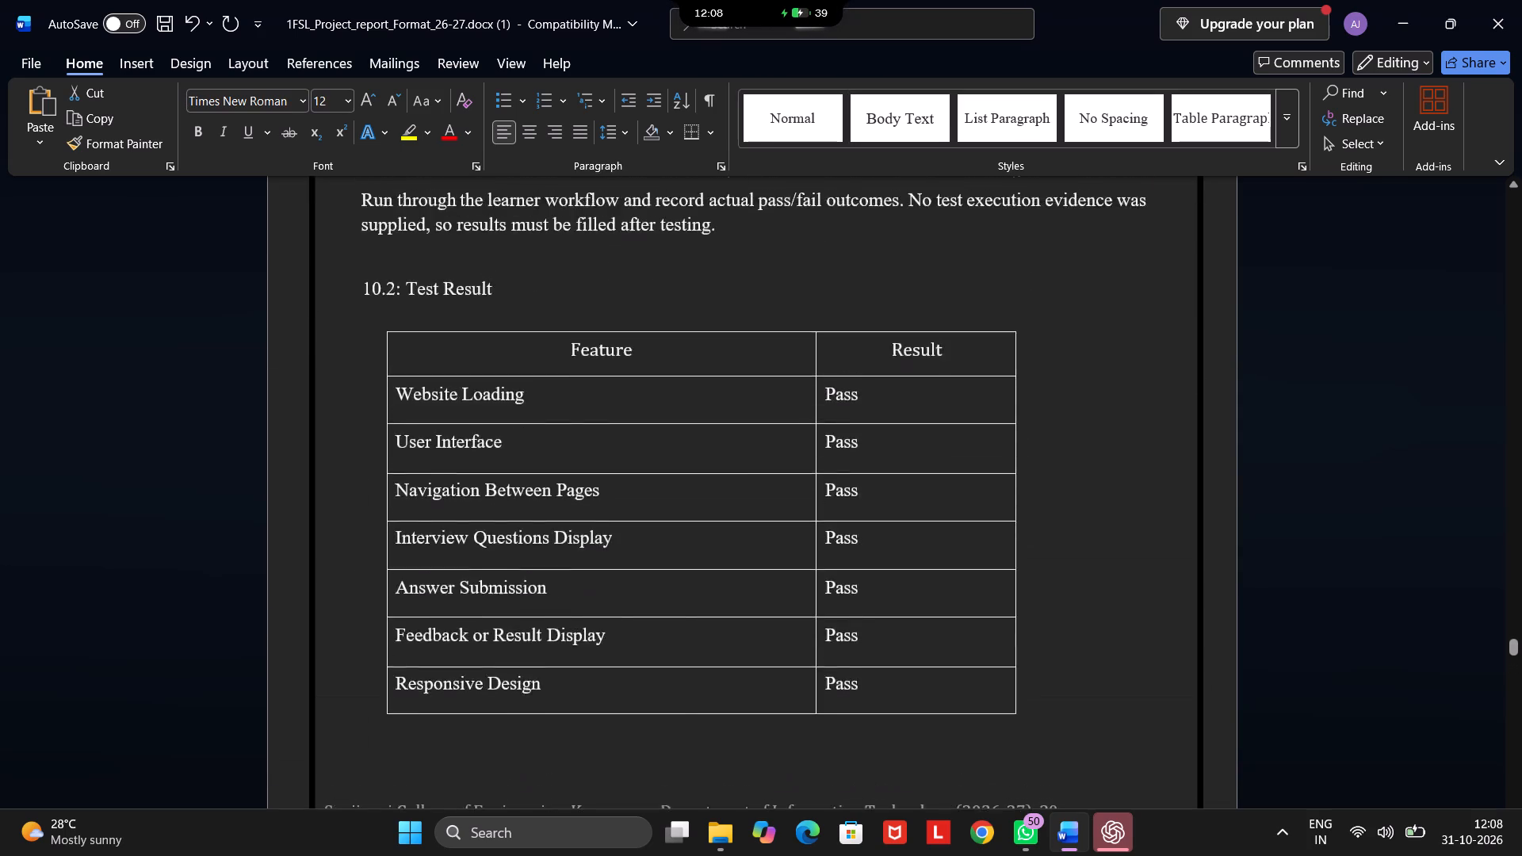
left_click(377, 575)
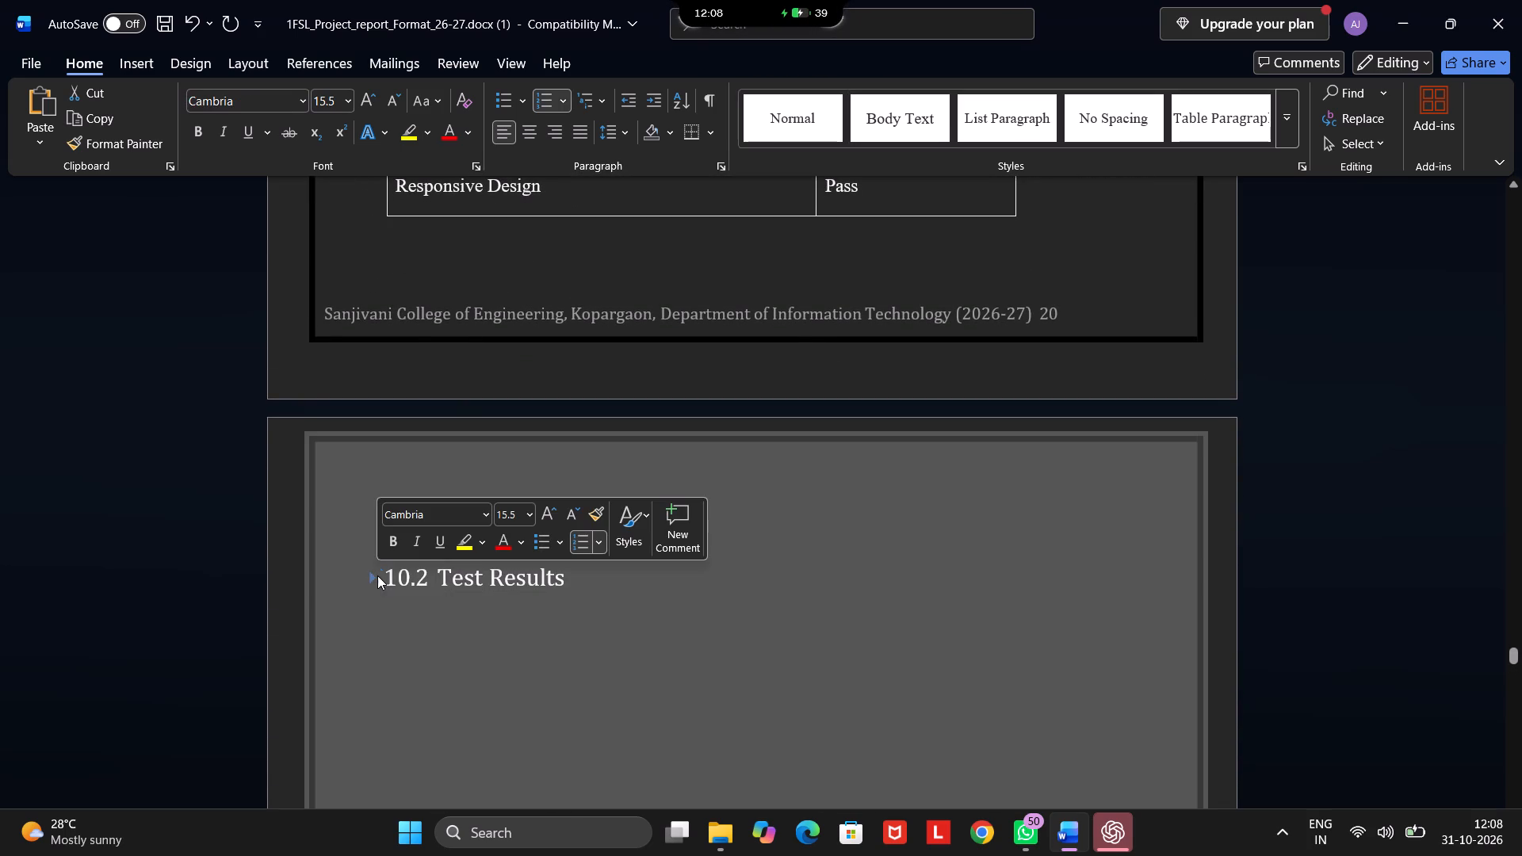
key("Delete")
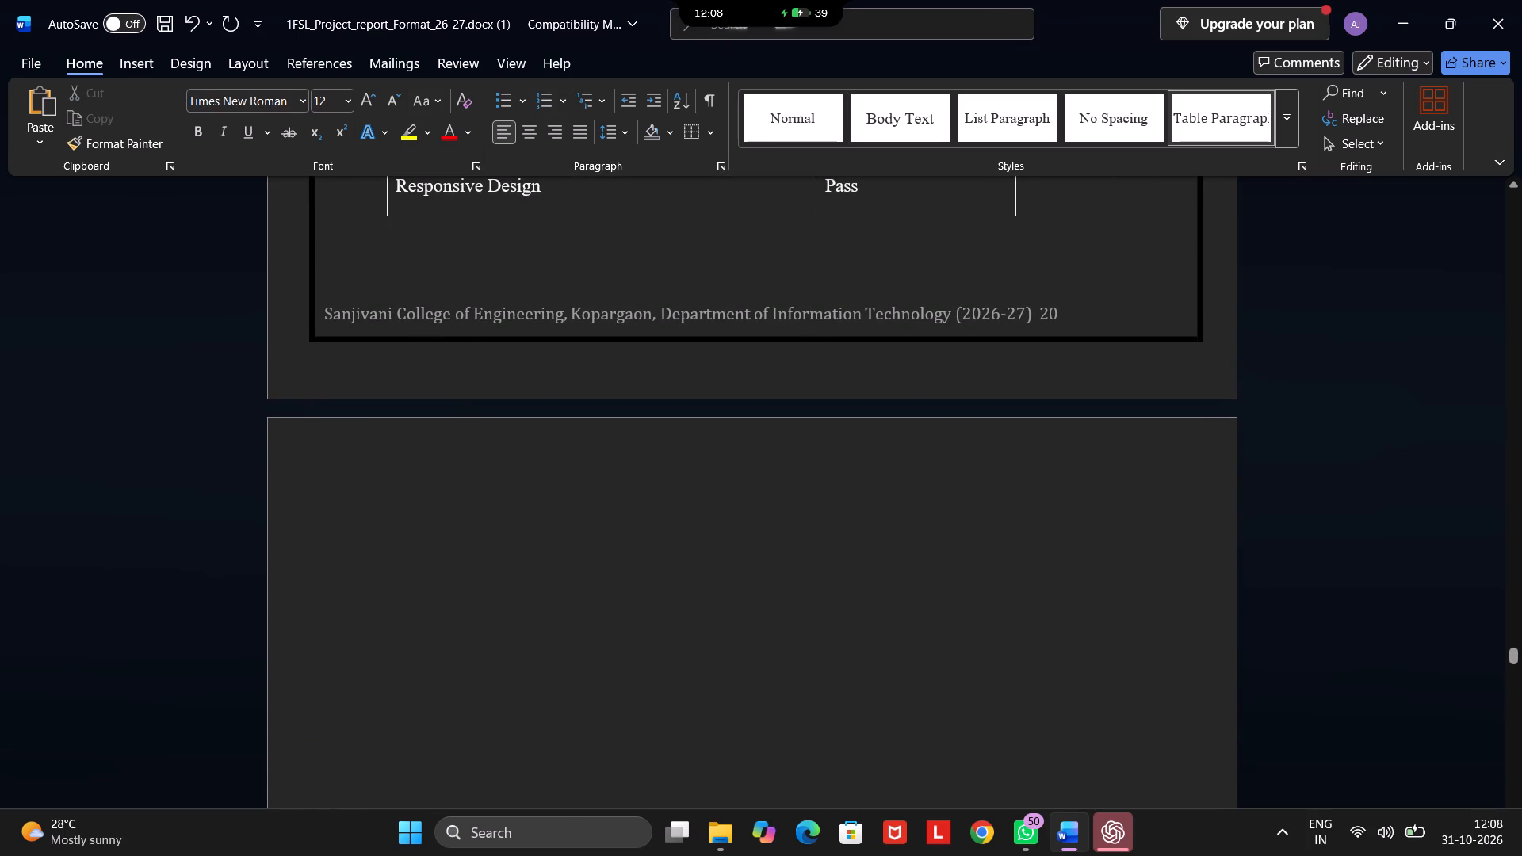
Clear the college name text and page number from the emptied page 21's footer and return to the document body.
scroll(764, 624, "down", 1)
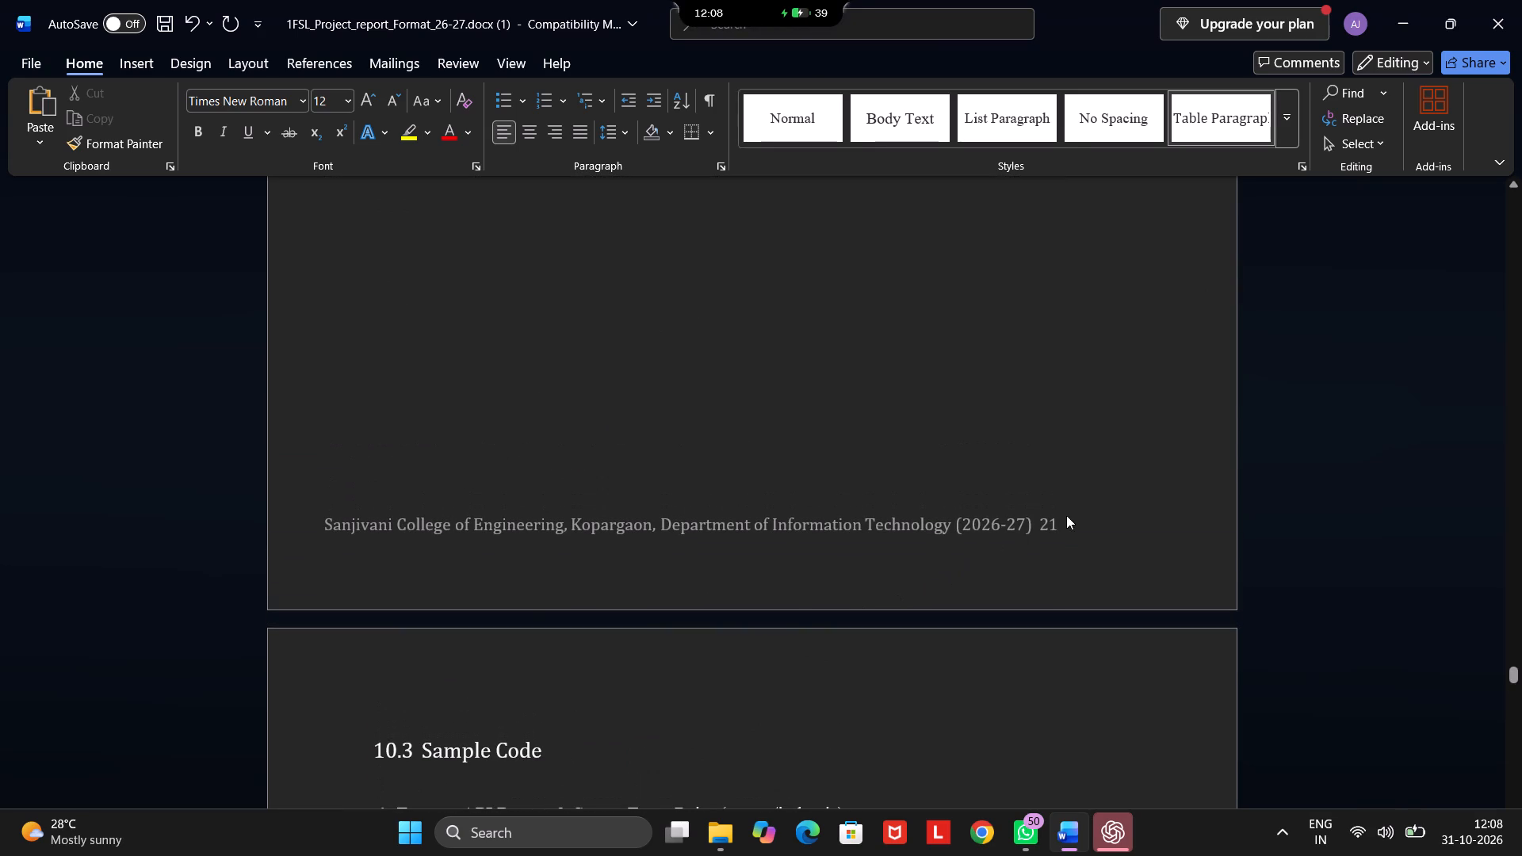
left_click(1054, 514)
scroll(1062, 541, "down", 1)
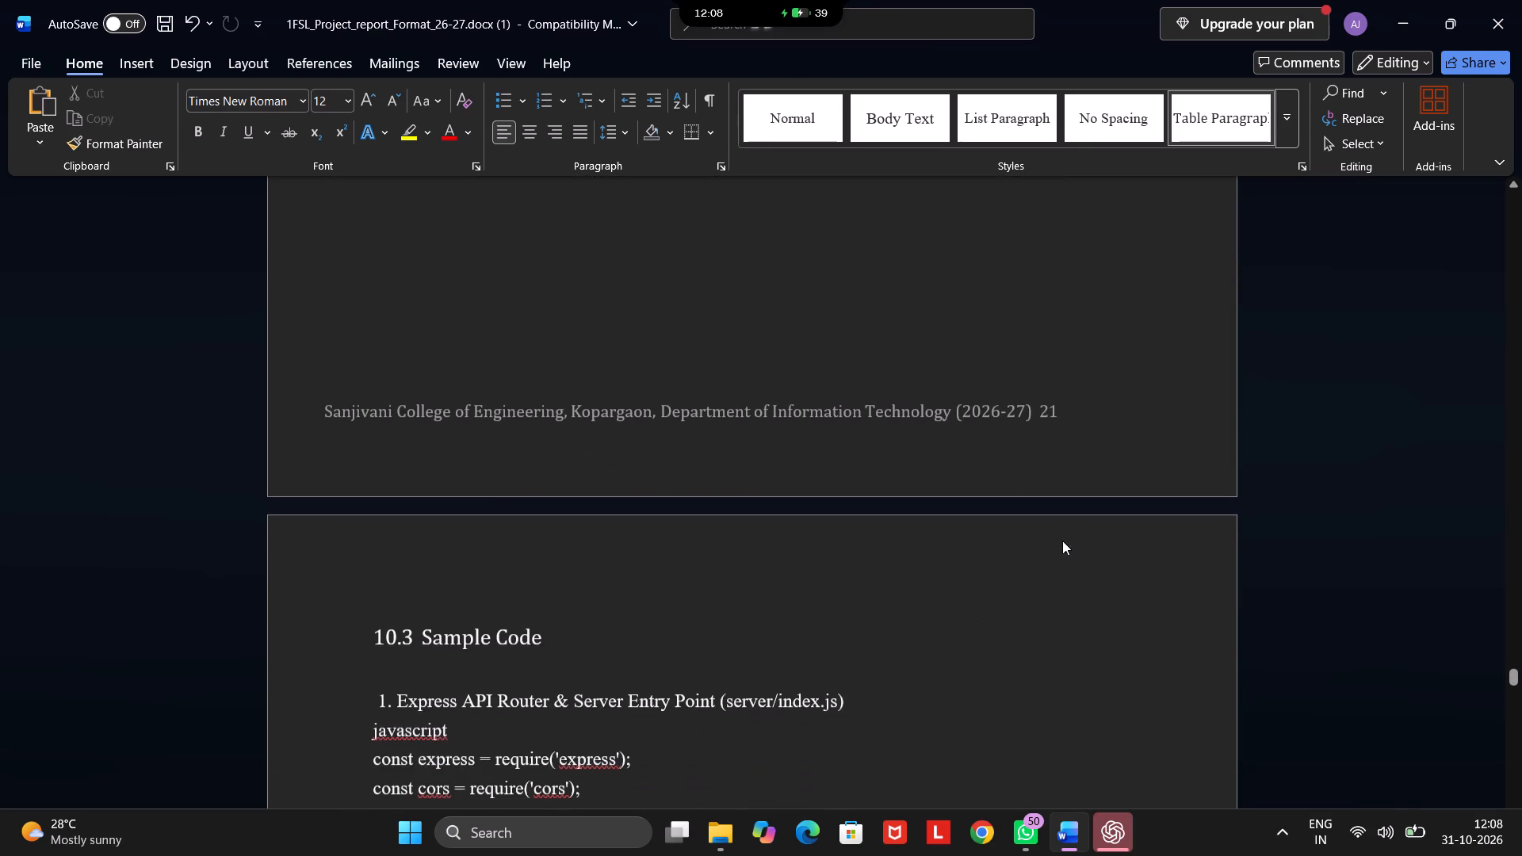
scroll(1062, 541, "down", 1)
double_click(1050, 414)
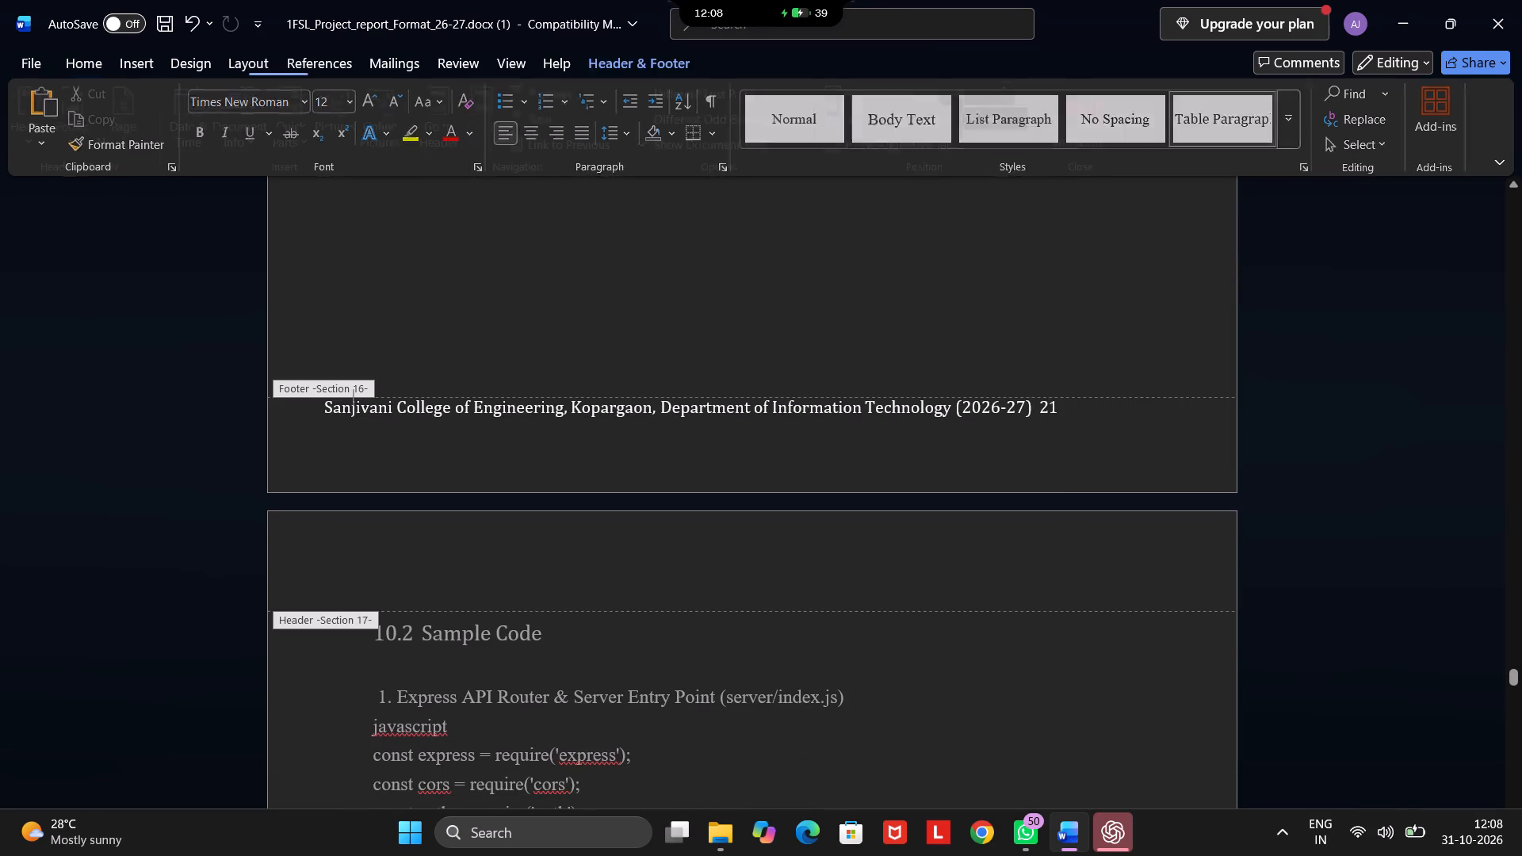
double_click(1036, 408)
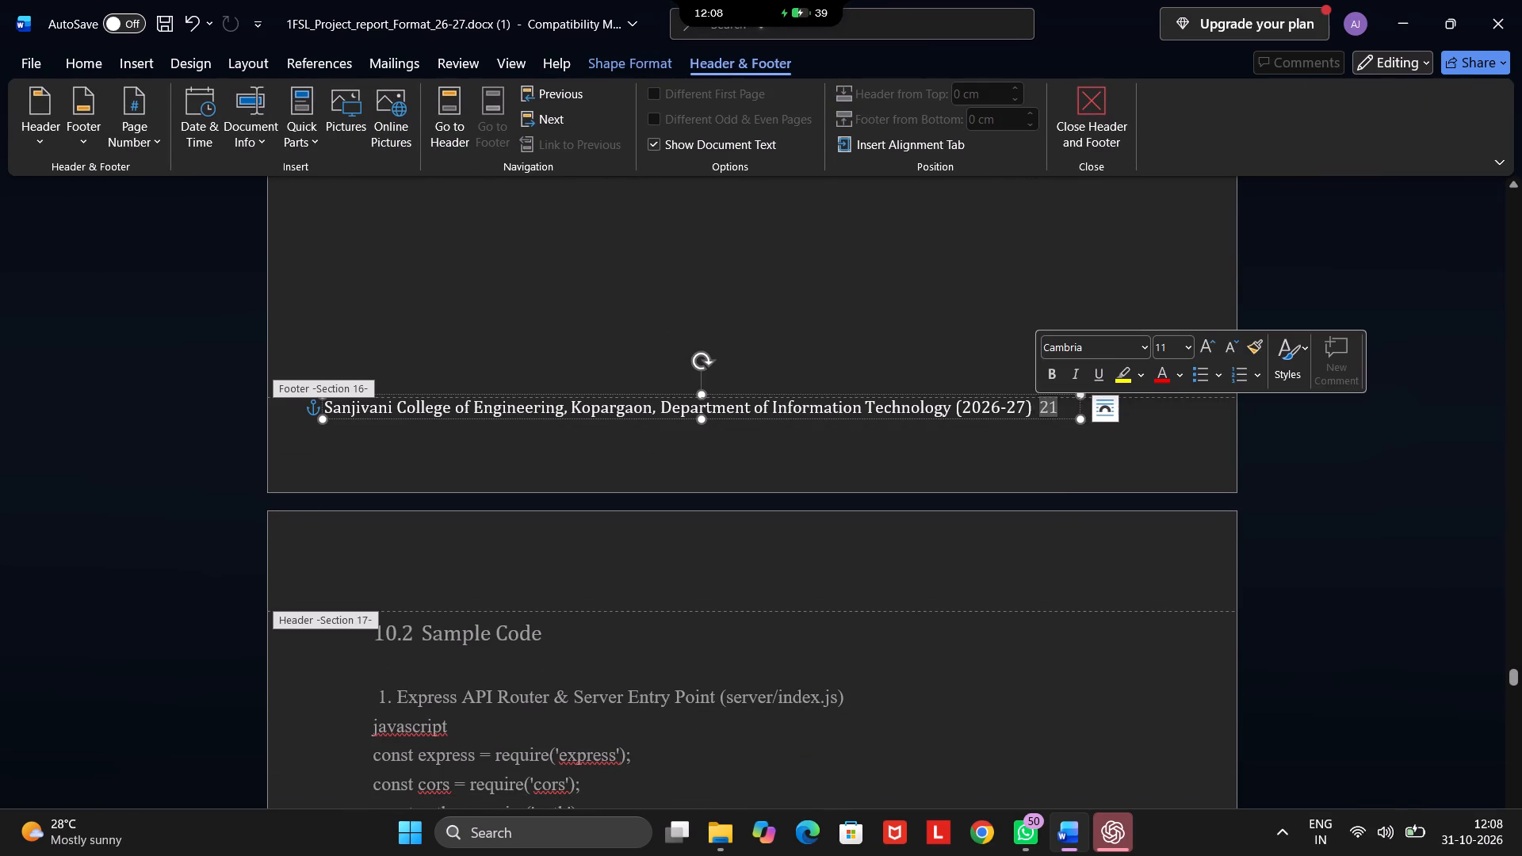
key("Delete")
key("Delete")
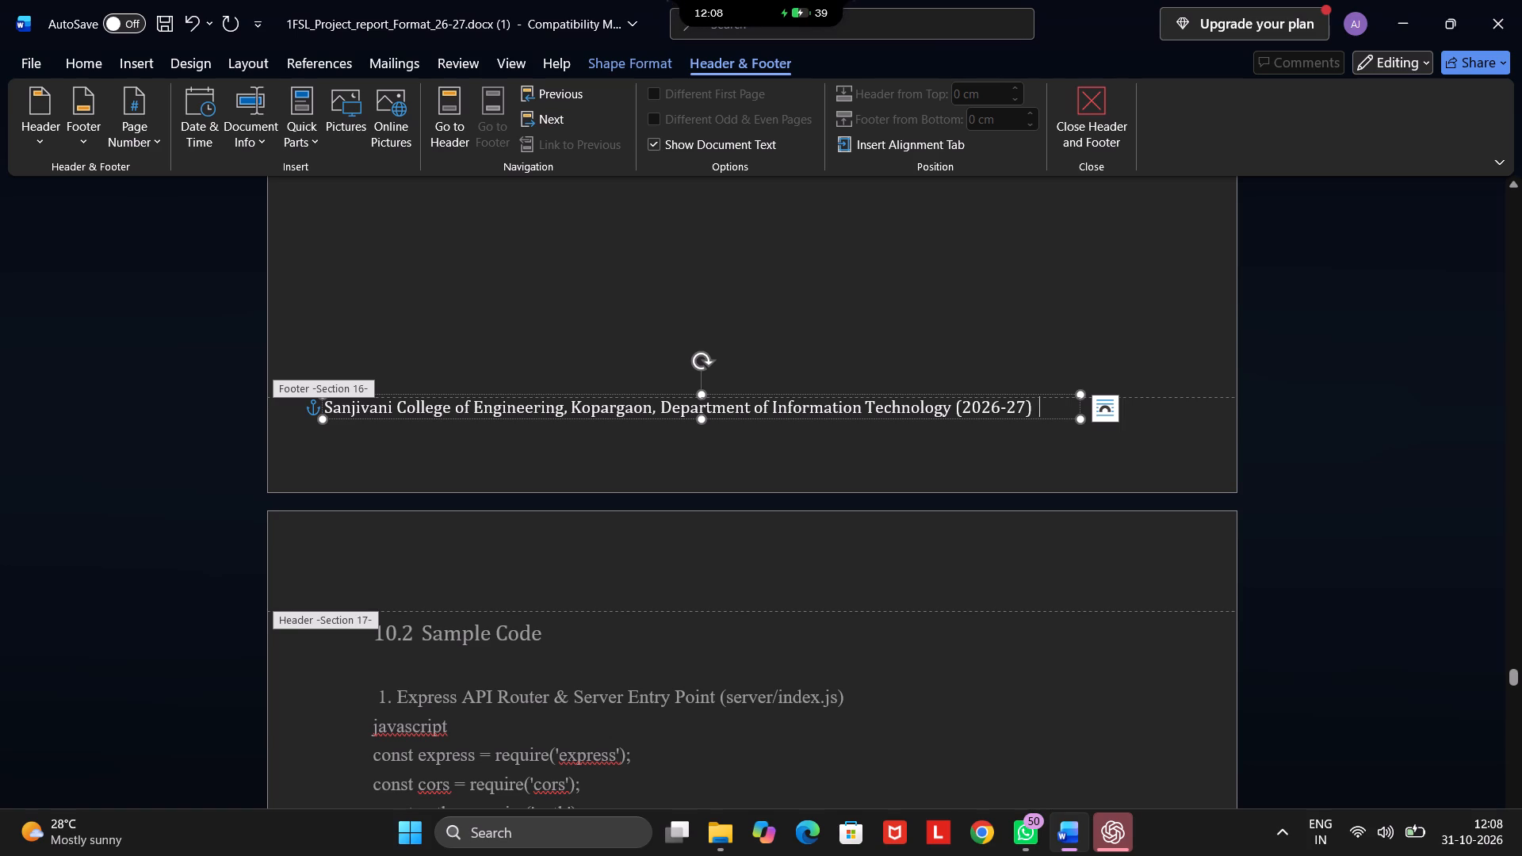
triple_click(982, 407)
double_click(982, 407)
key("Delete")
key("Delete")
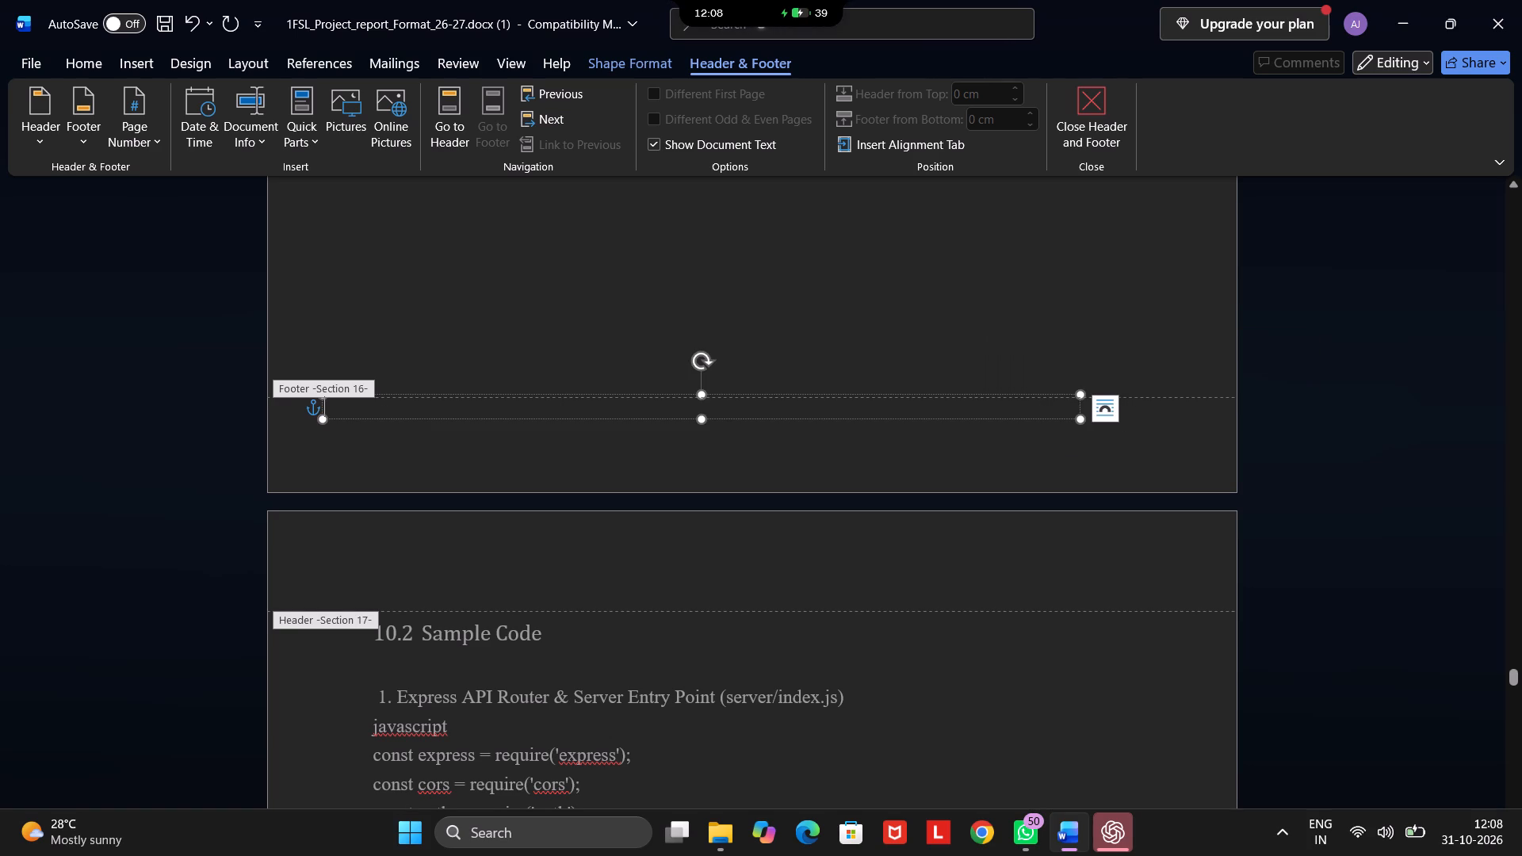
left_click(1126, 425)
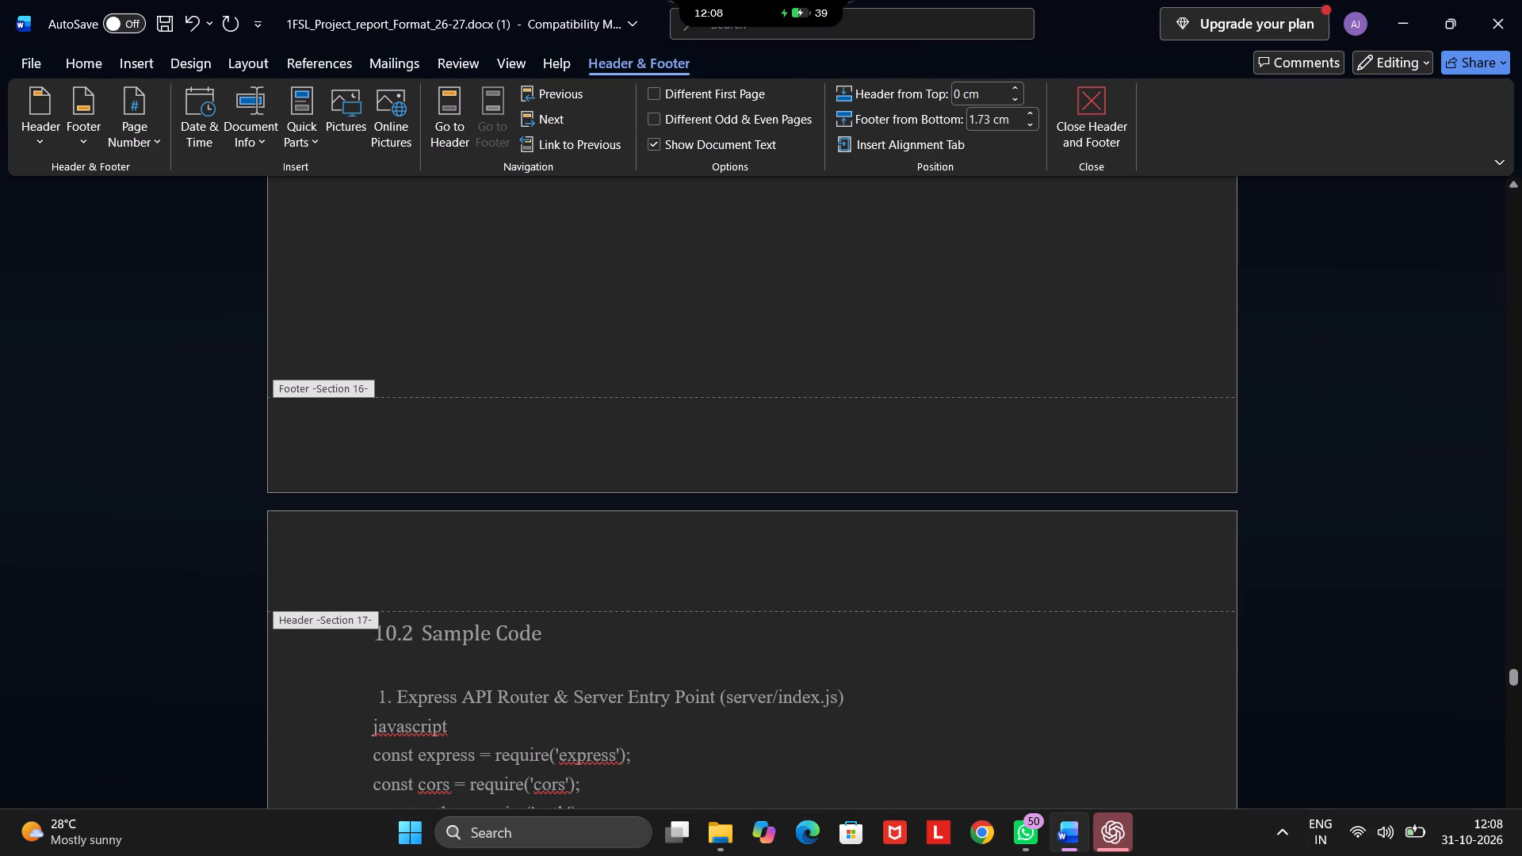
key("BackSpace")
key("BackSpace")
left_click(1099, 373)
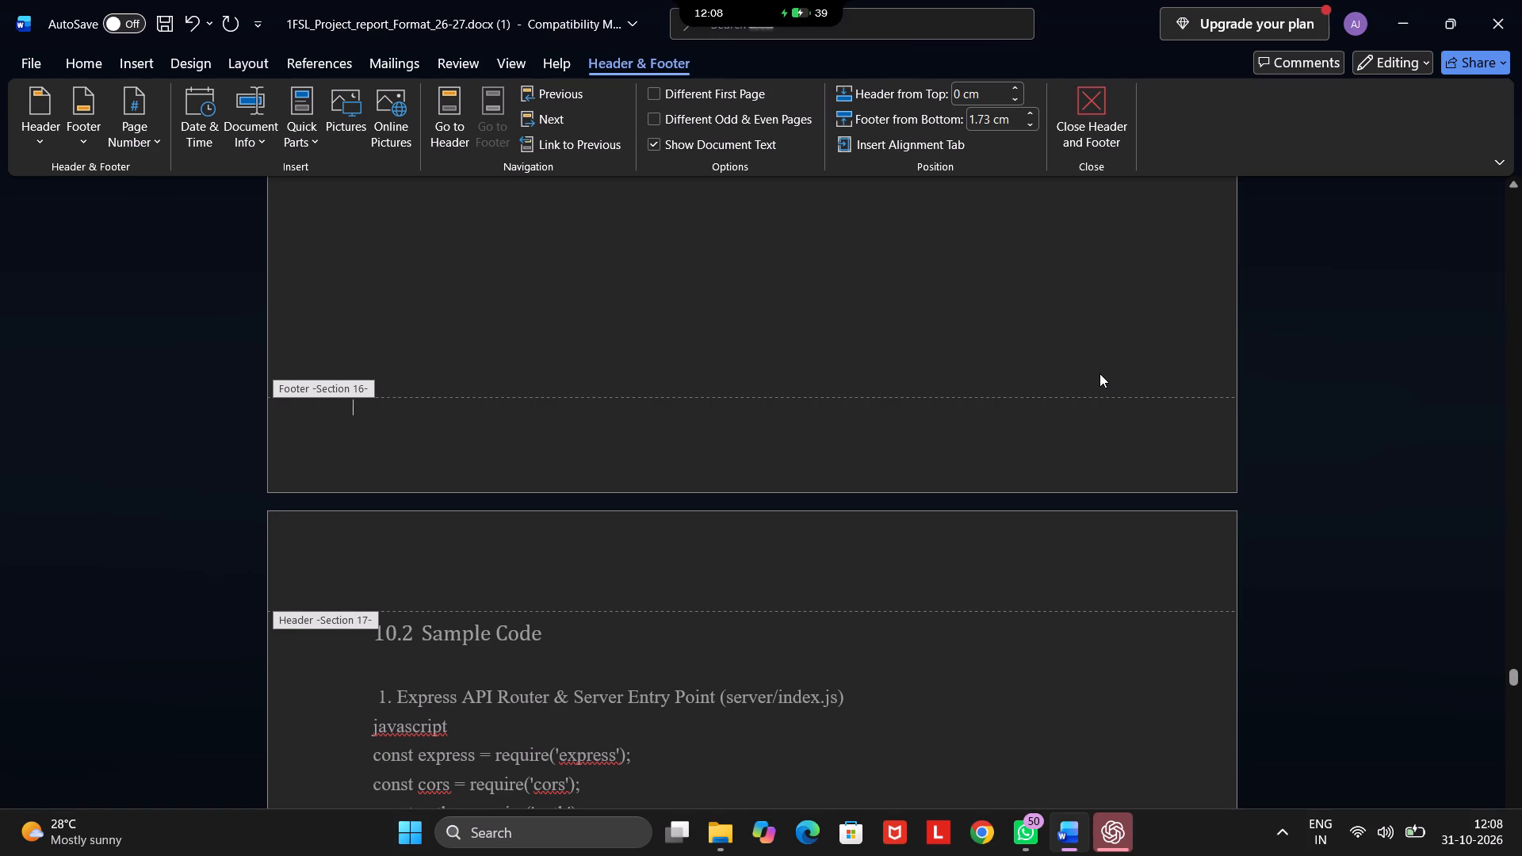
double_click(1096, 365)
Delete leftover empty content on the blank page before the Sample Code section.
scroll(784, 667, "up", 2)
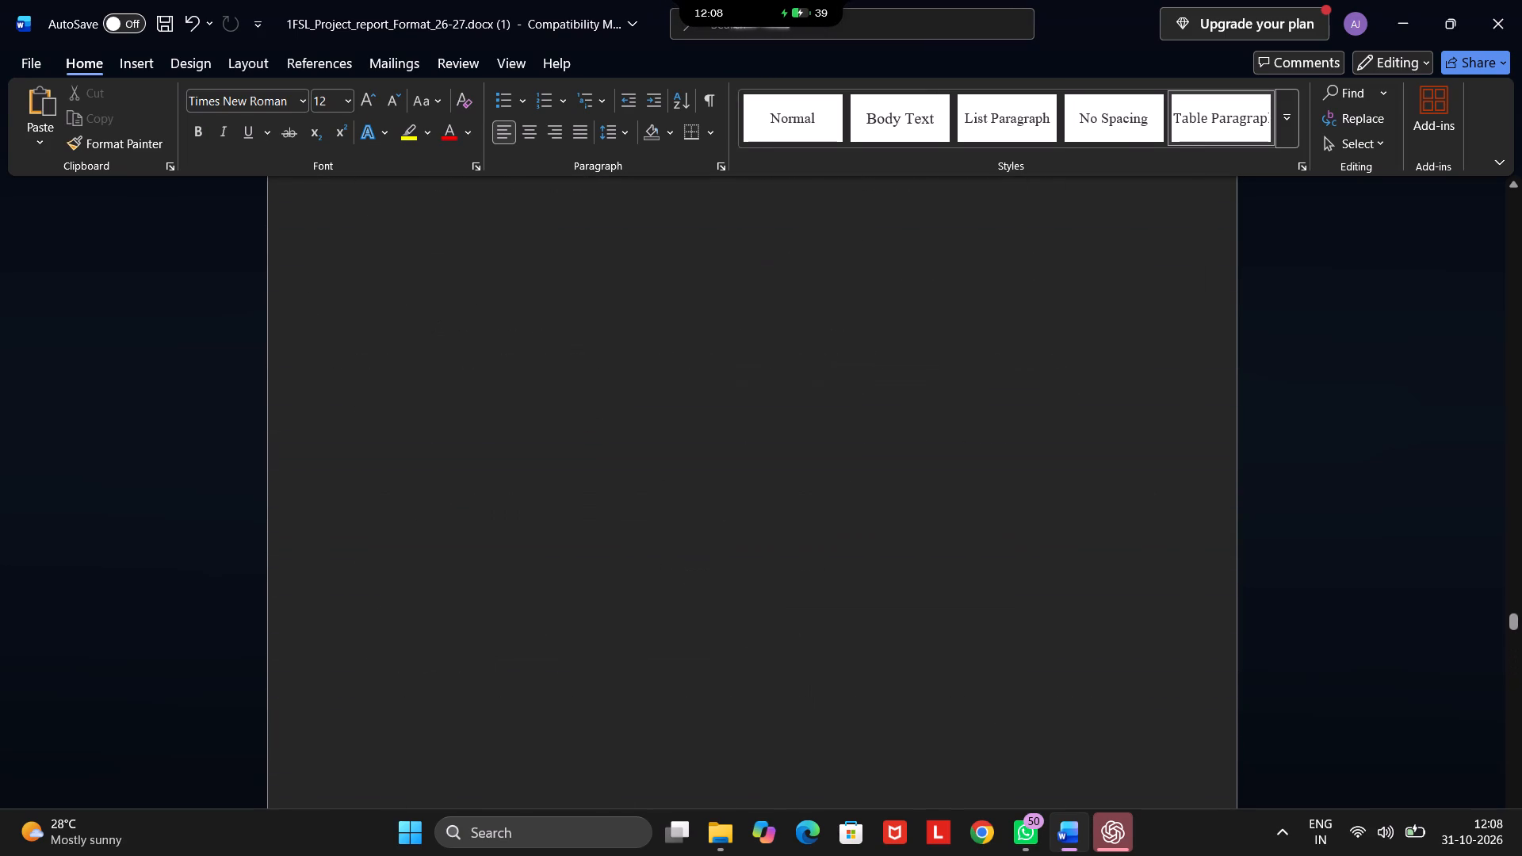
scroll(784, 667, "down", 4)
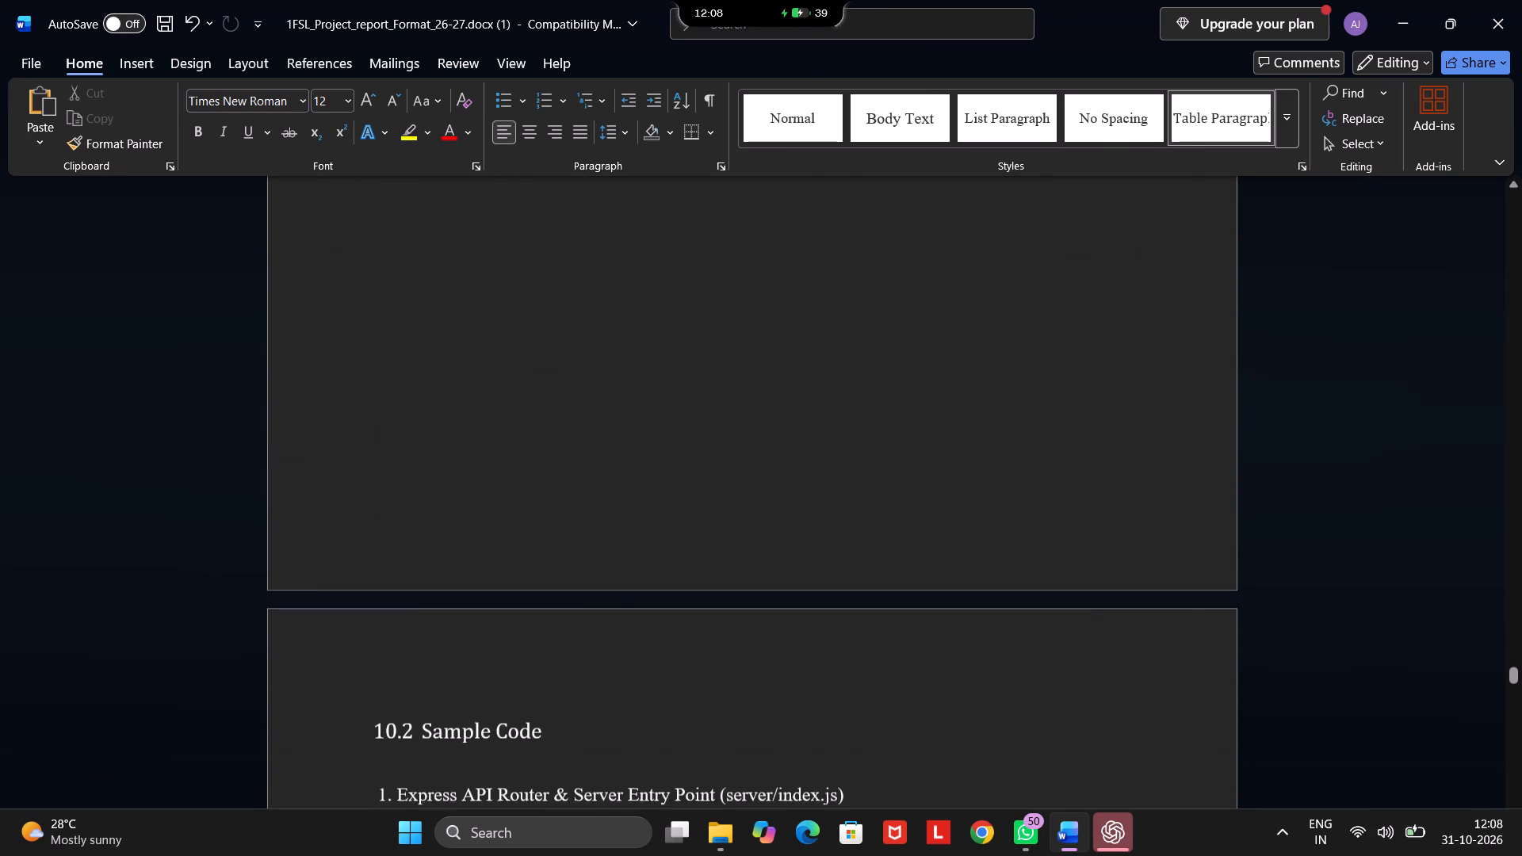
scroll(784, 667, "down", 1)
left_click(747, 466)
left_click(786, 370)
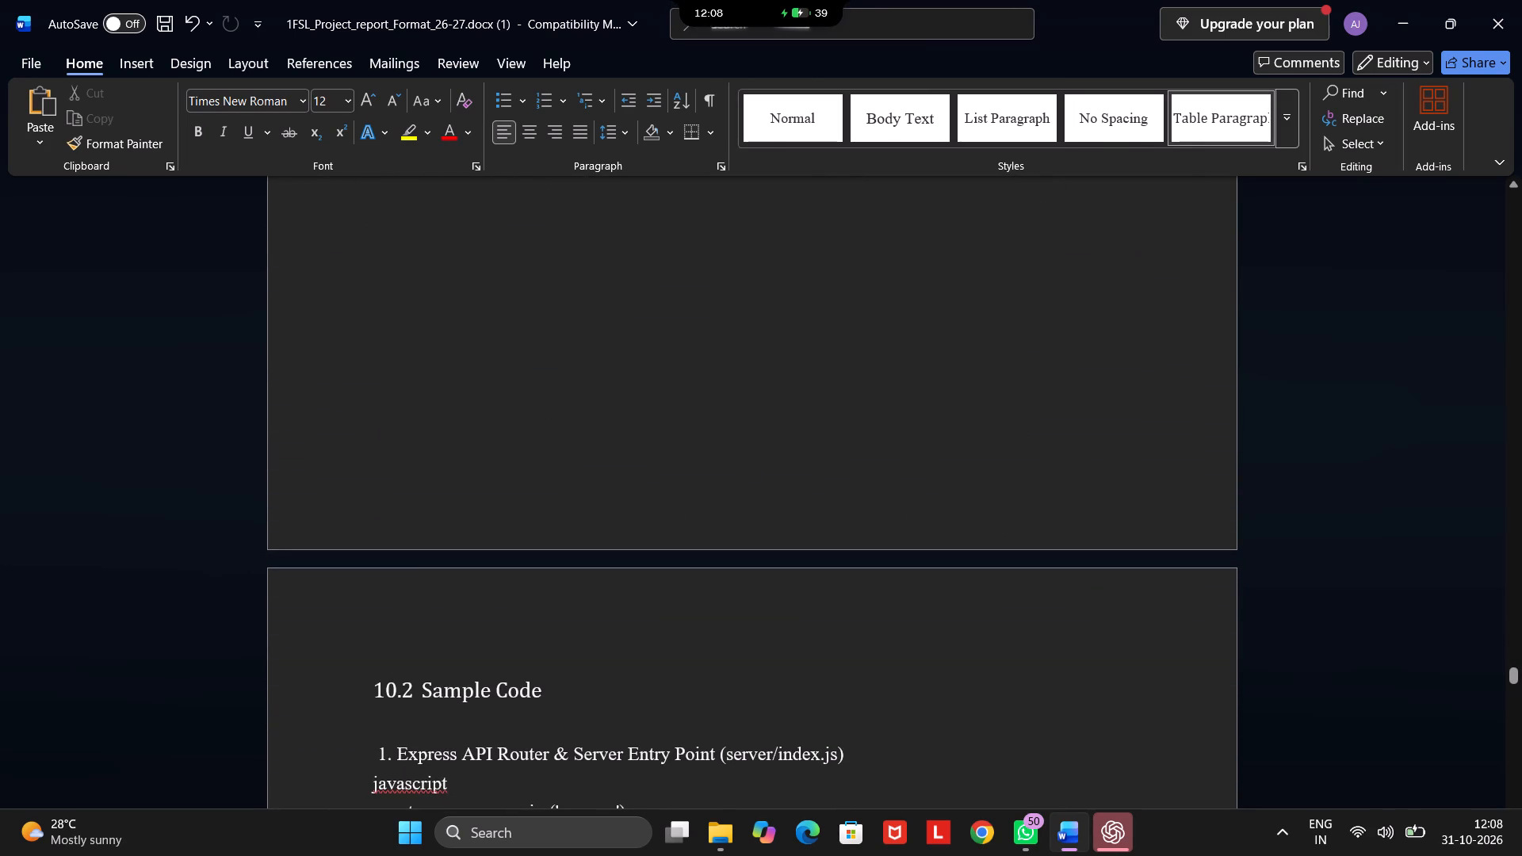
key("BackSpace")
key("BackSpace")
Review the pages and footer numbers from Sample Code through the meeting screenshot, and return to the index table.
scroll(786, 370, "down", 2)
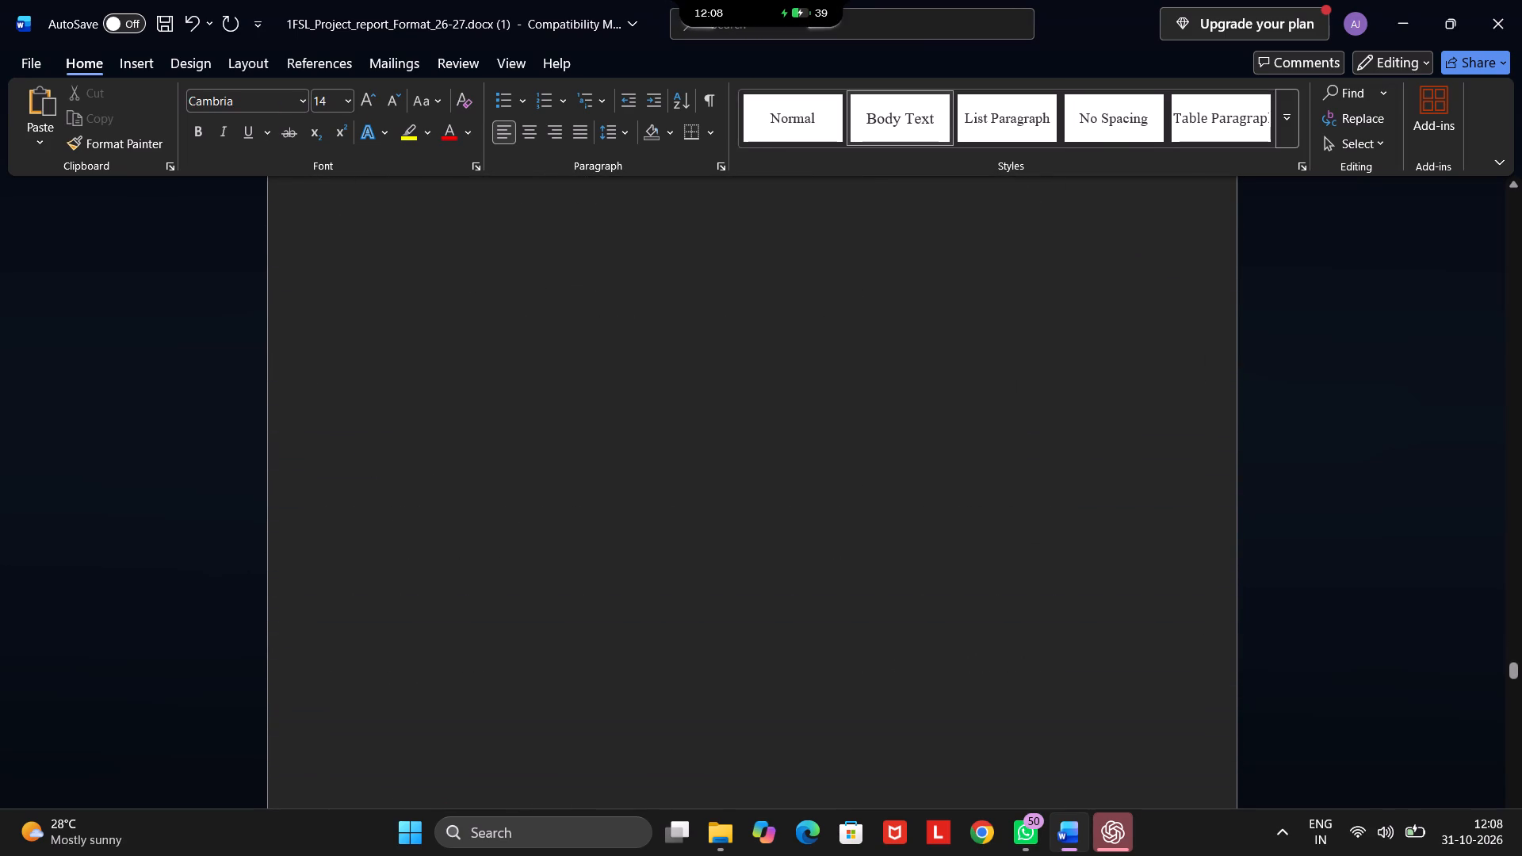
scroll(786, 370, "down", 3)
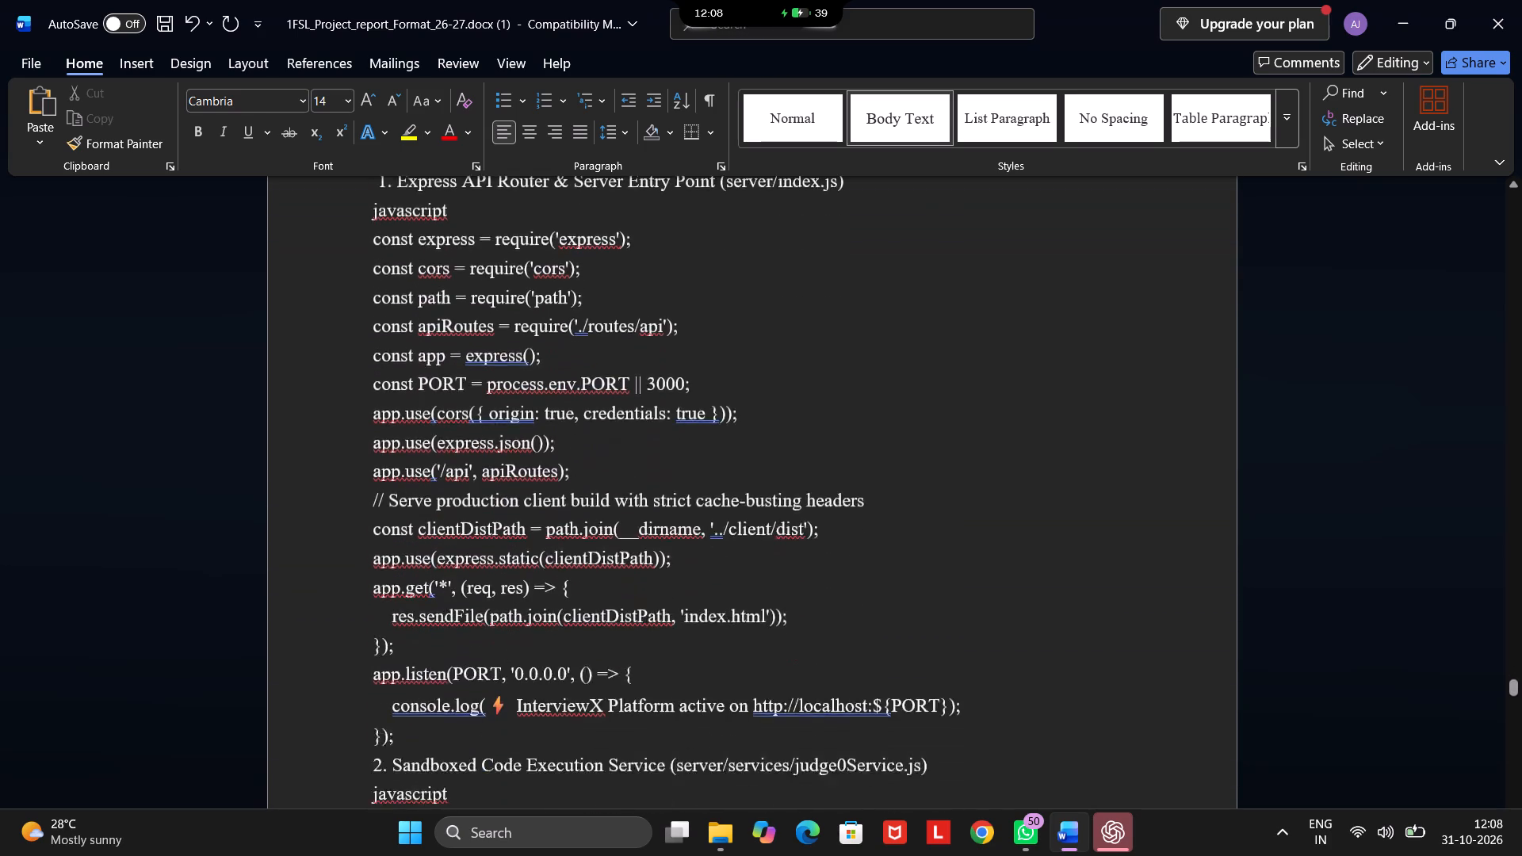
scroll(786, 370, "down", 1)
scroll(786, 370, "up", 2)
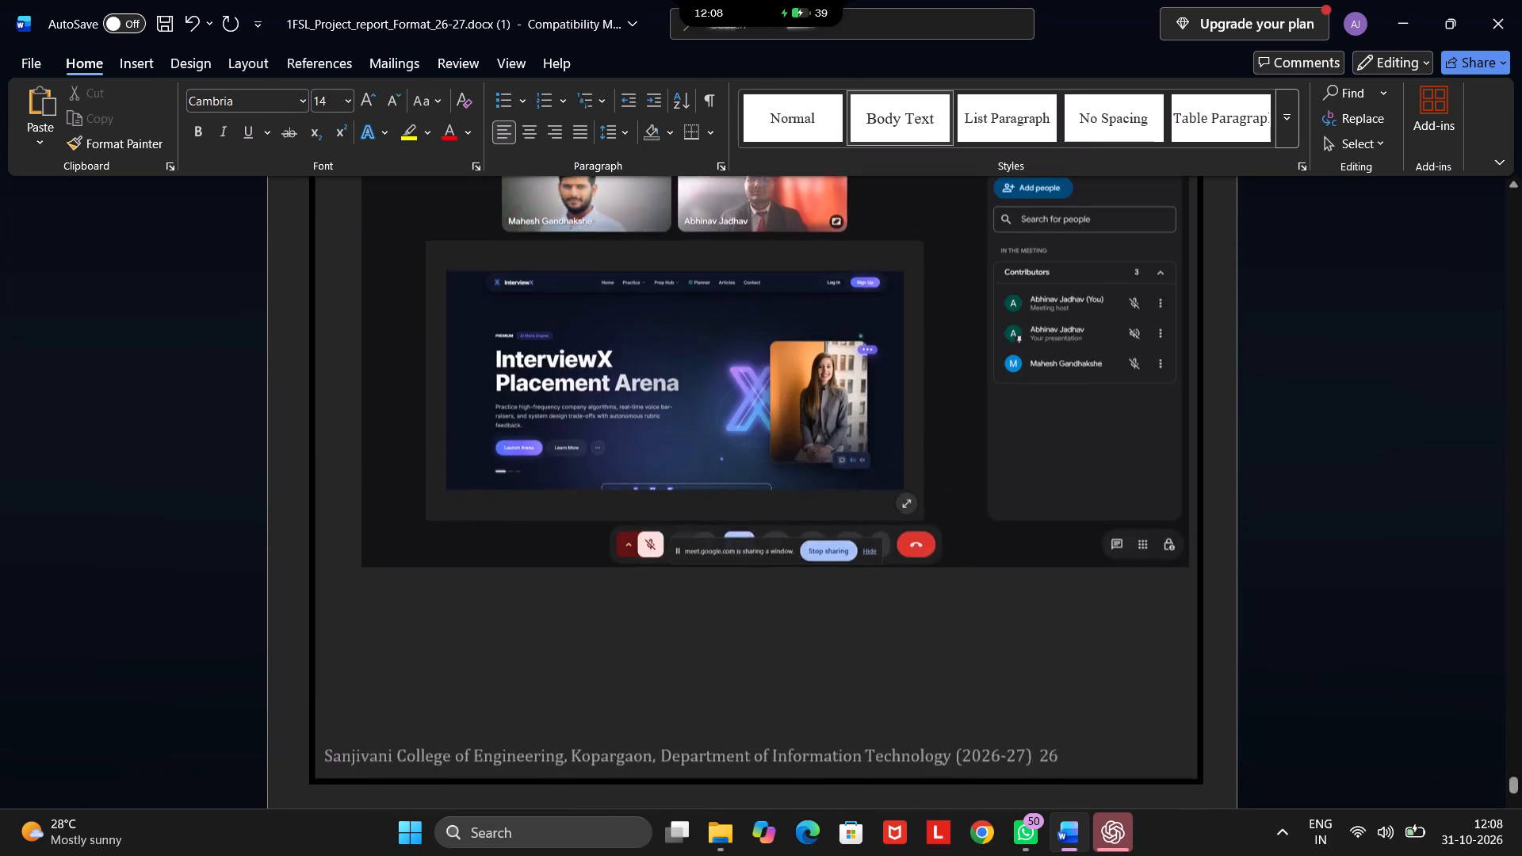
scroll(786, 370, "up", 7)
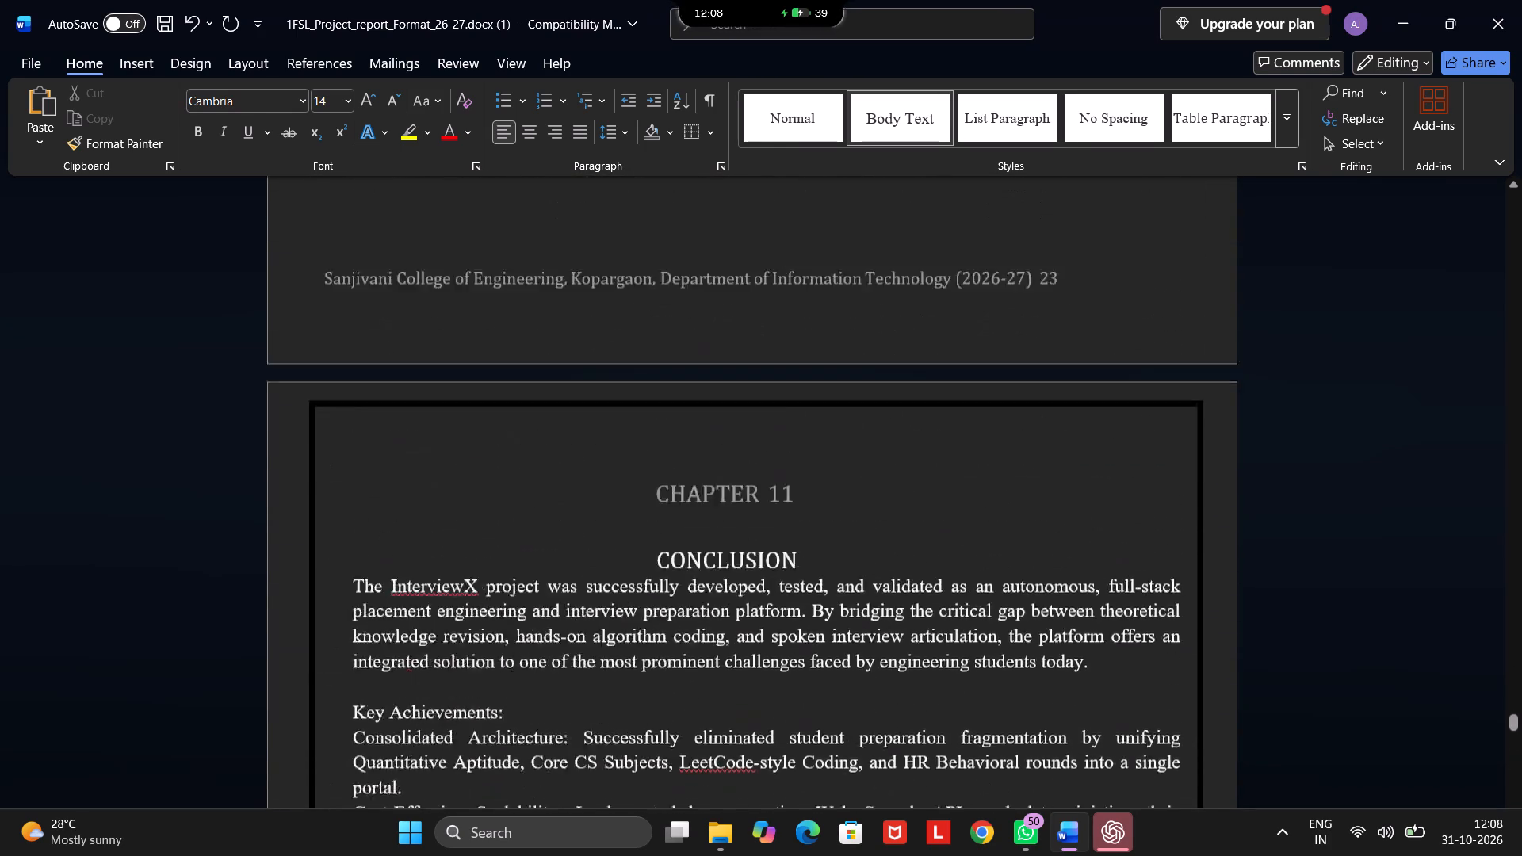
scroll(786, 370, "up", 12)
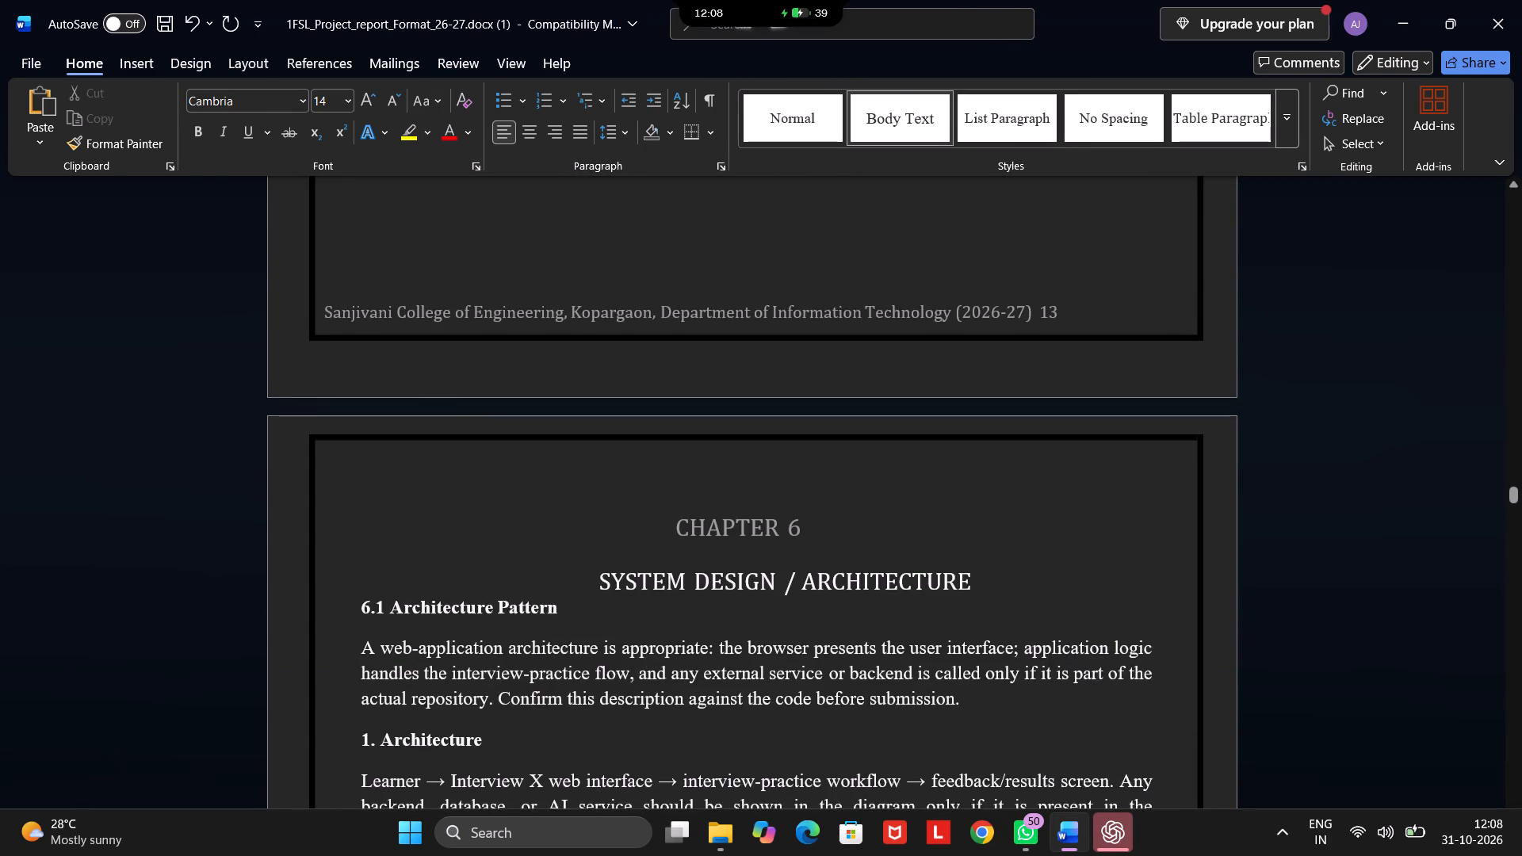
scroll(786, 370, "up", 9)
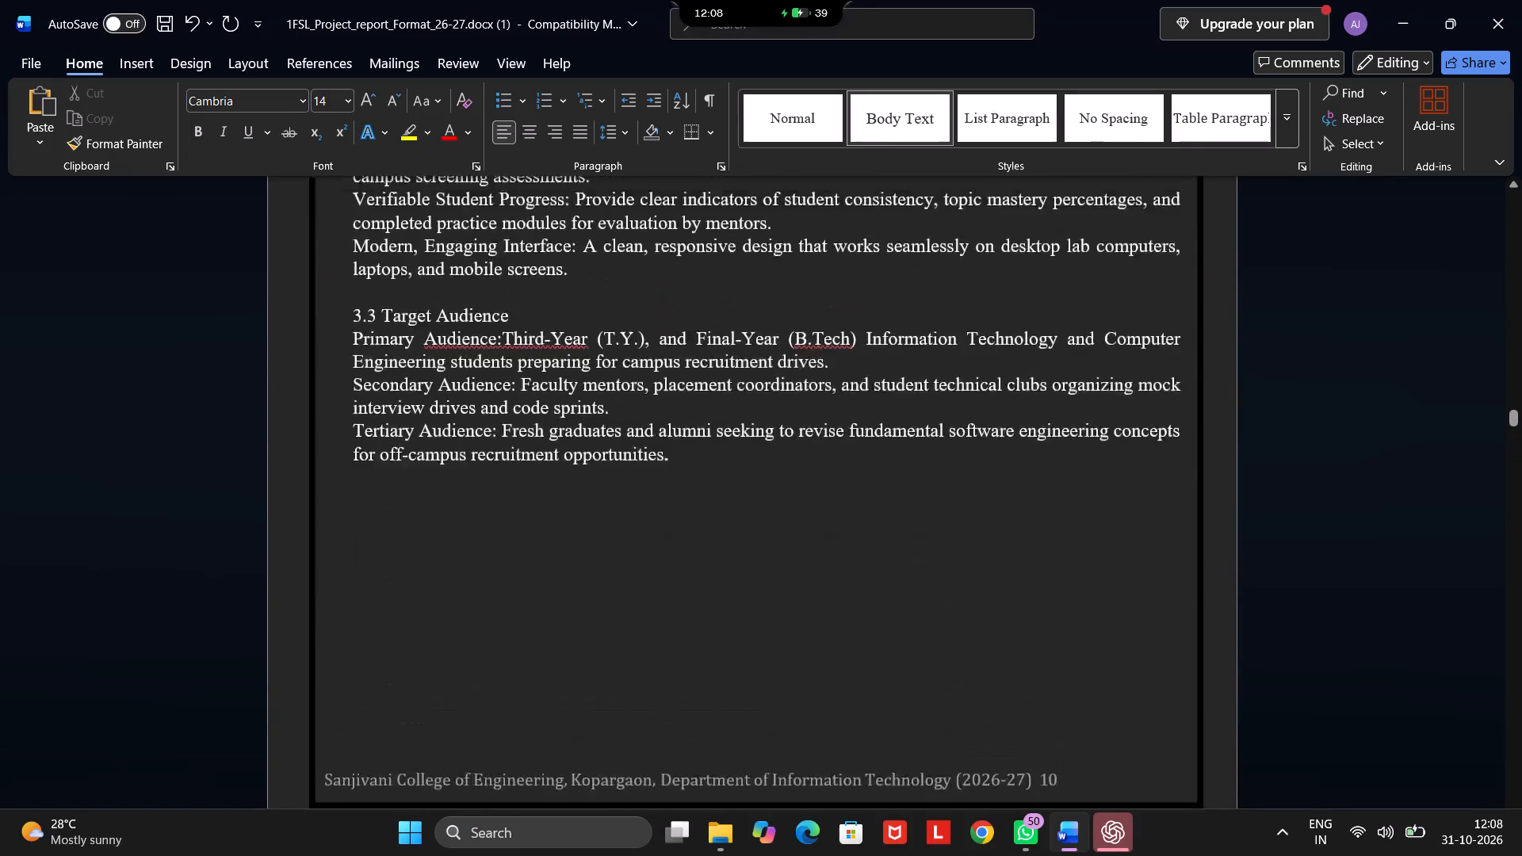
scroll(786, 370, "up", 7)
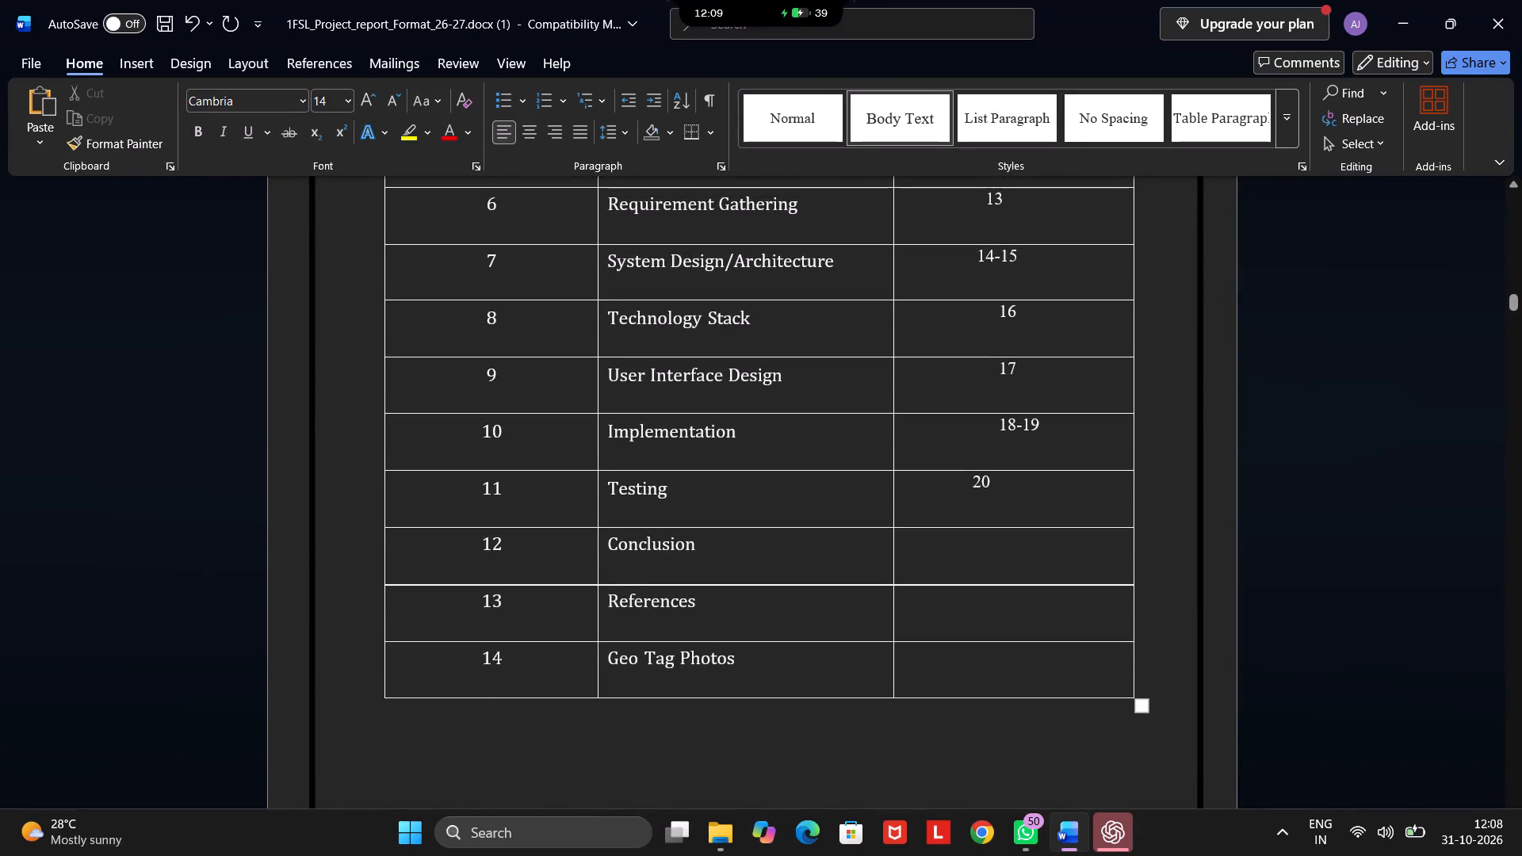
Add four spaces before page number 20 in the index's Testing row to align it with the entries above.
left_click(967, 484)
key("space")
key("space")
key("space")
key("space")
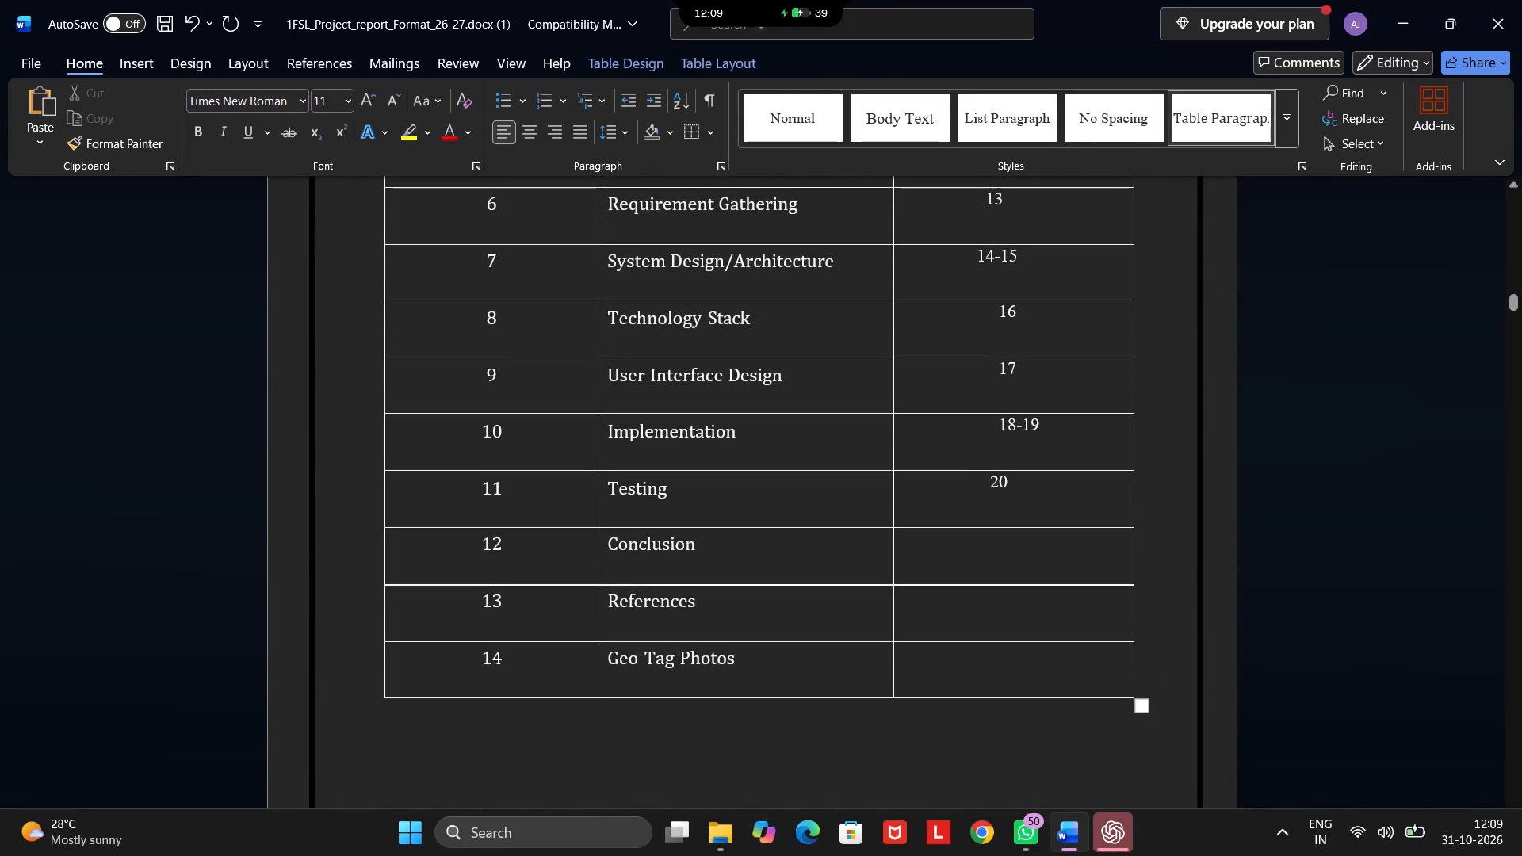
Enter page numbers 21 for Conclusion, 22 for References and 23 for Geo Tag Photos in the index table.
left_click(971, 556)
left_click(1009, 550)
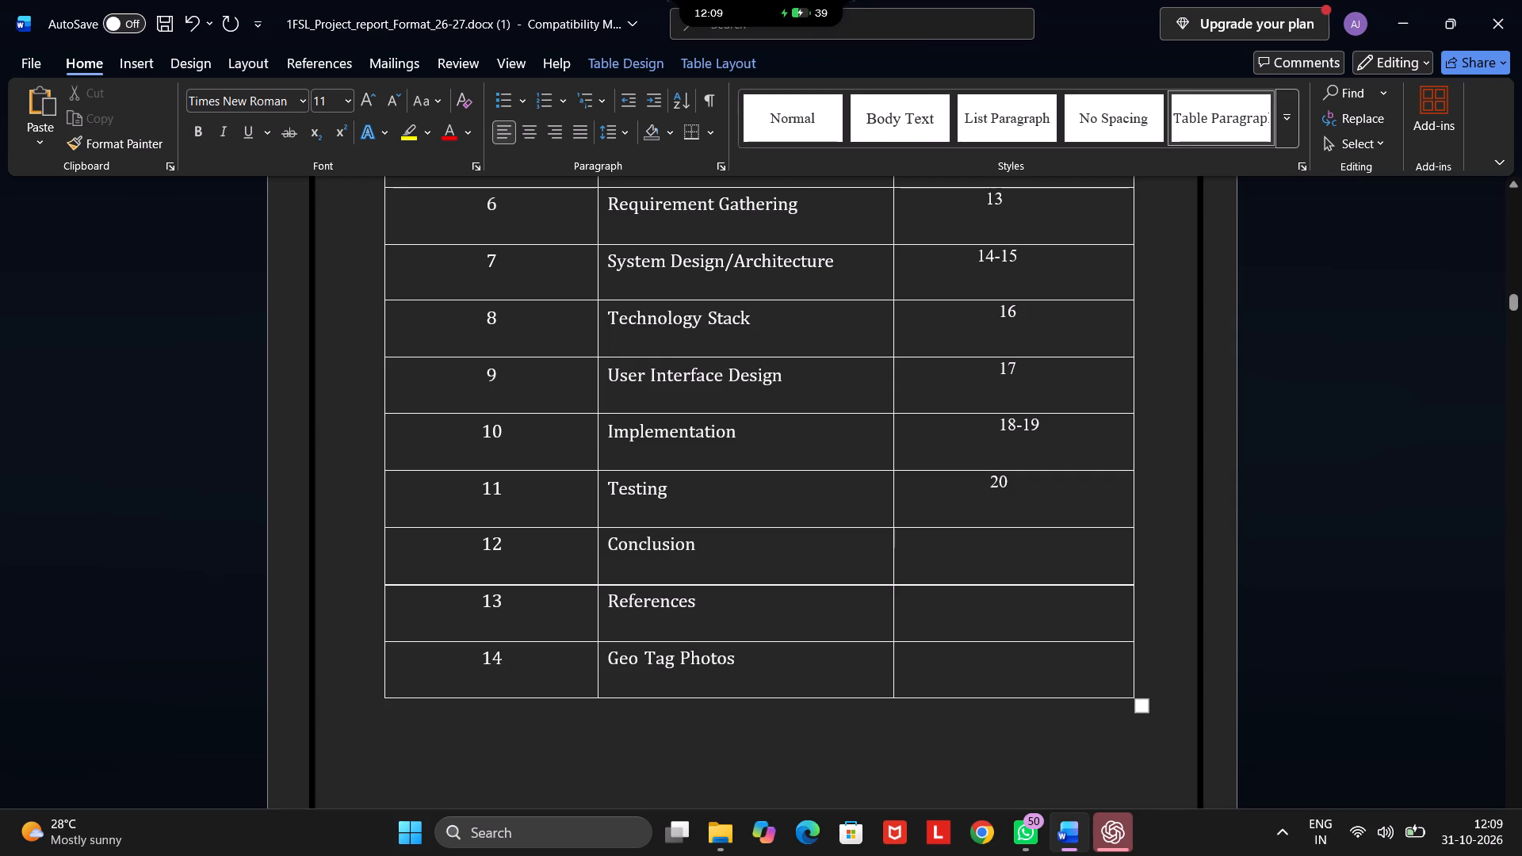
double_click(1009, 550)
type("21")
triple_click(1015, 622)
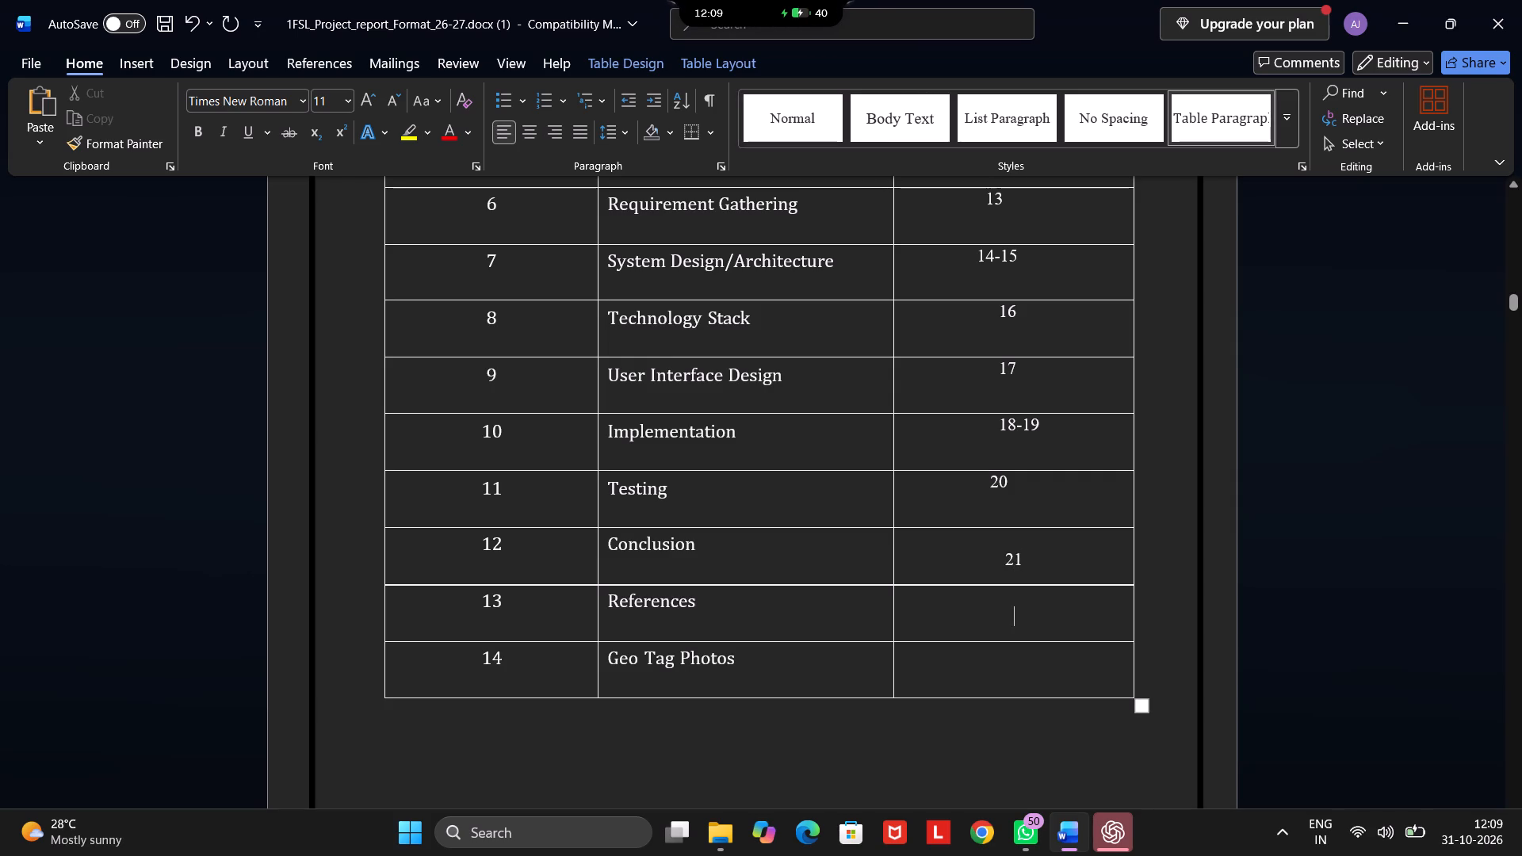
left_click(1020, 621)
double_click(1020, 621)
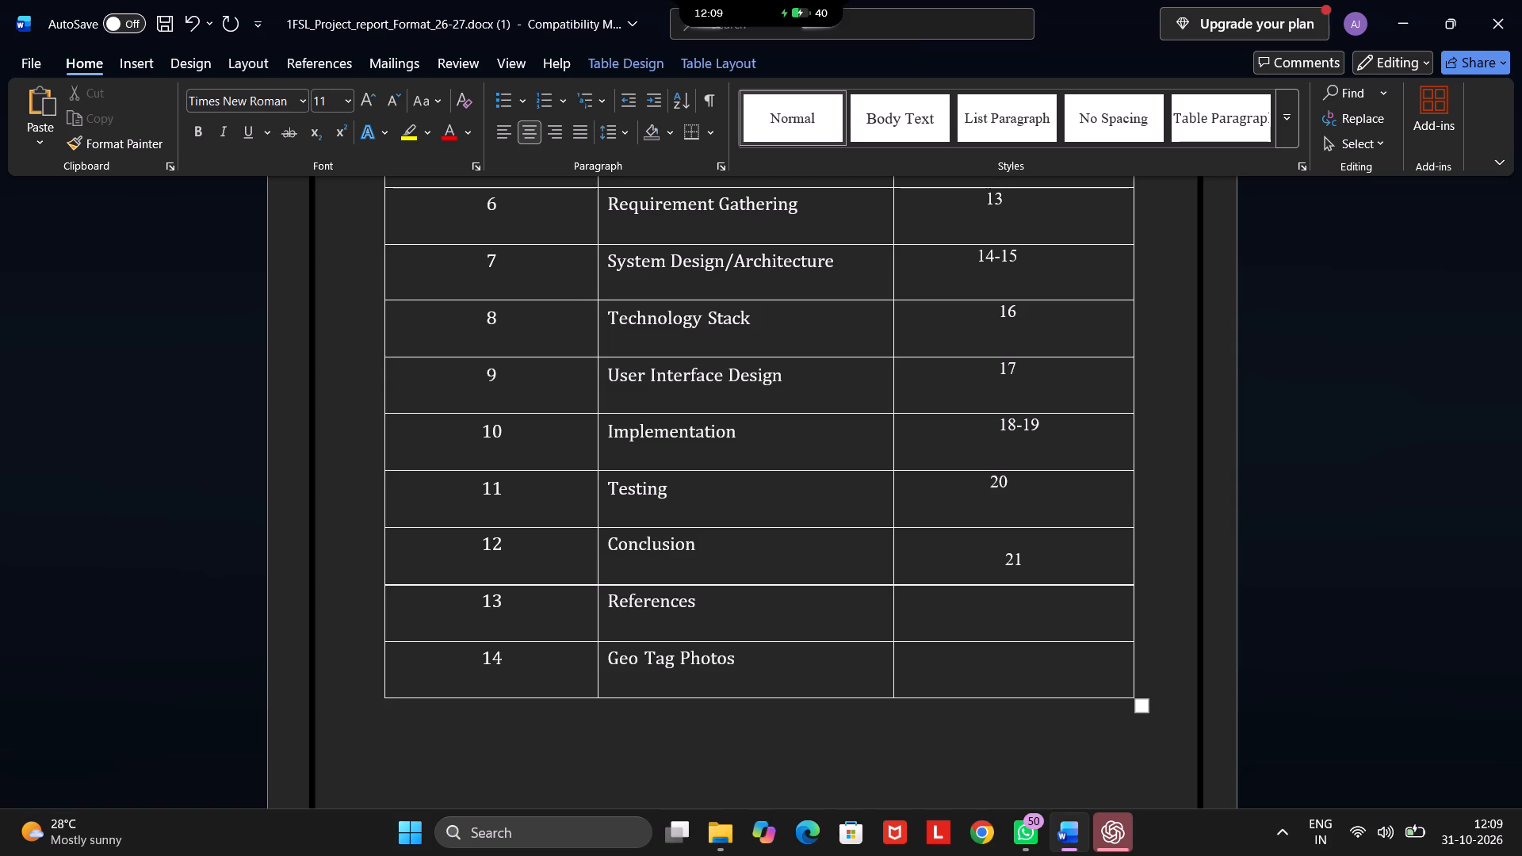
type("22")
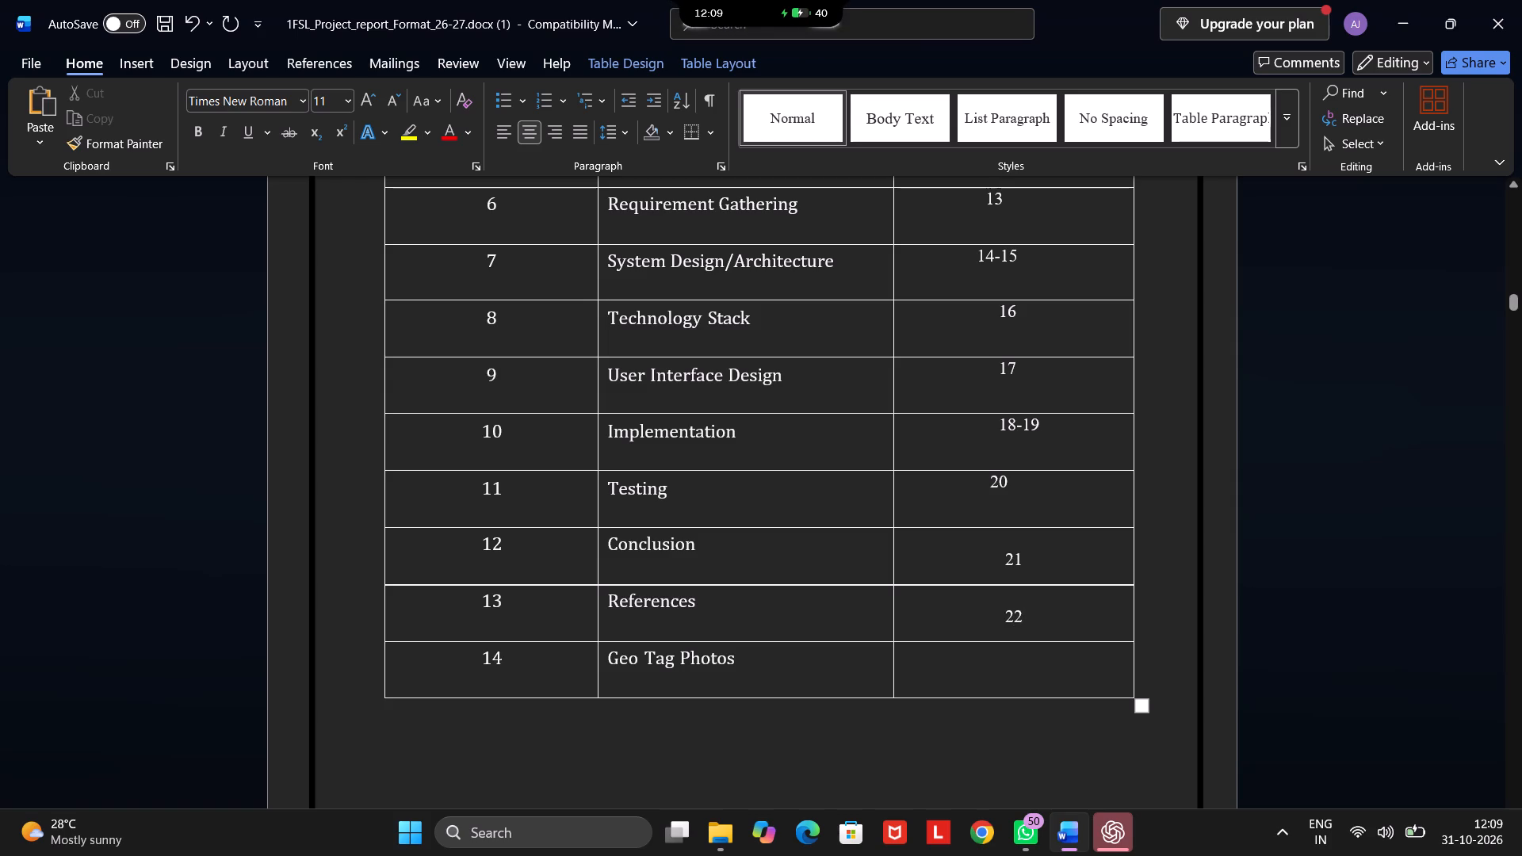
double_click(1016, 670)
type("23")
Centre-align all page numbers in the index table's PAGE NO. column, from Abstract to Geo Tag Photos.
left_click(1021, 424)
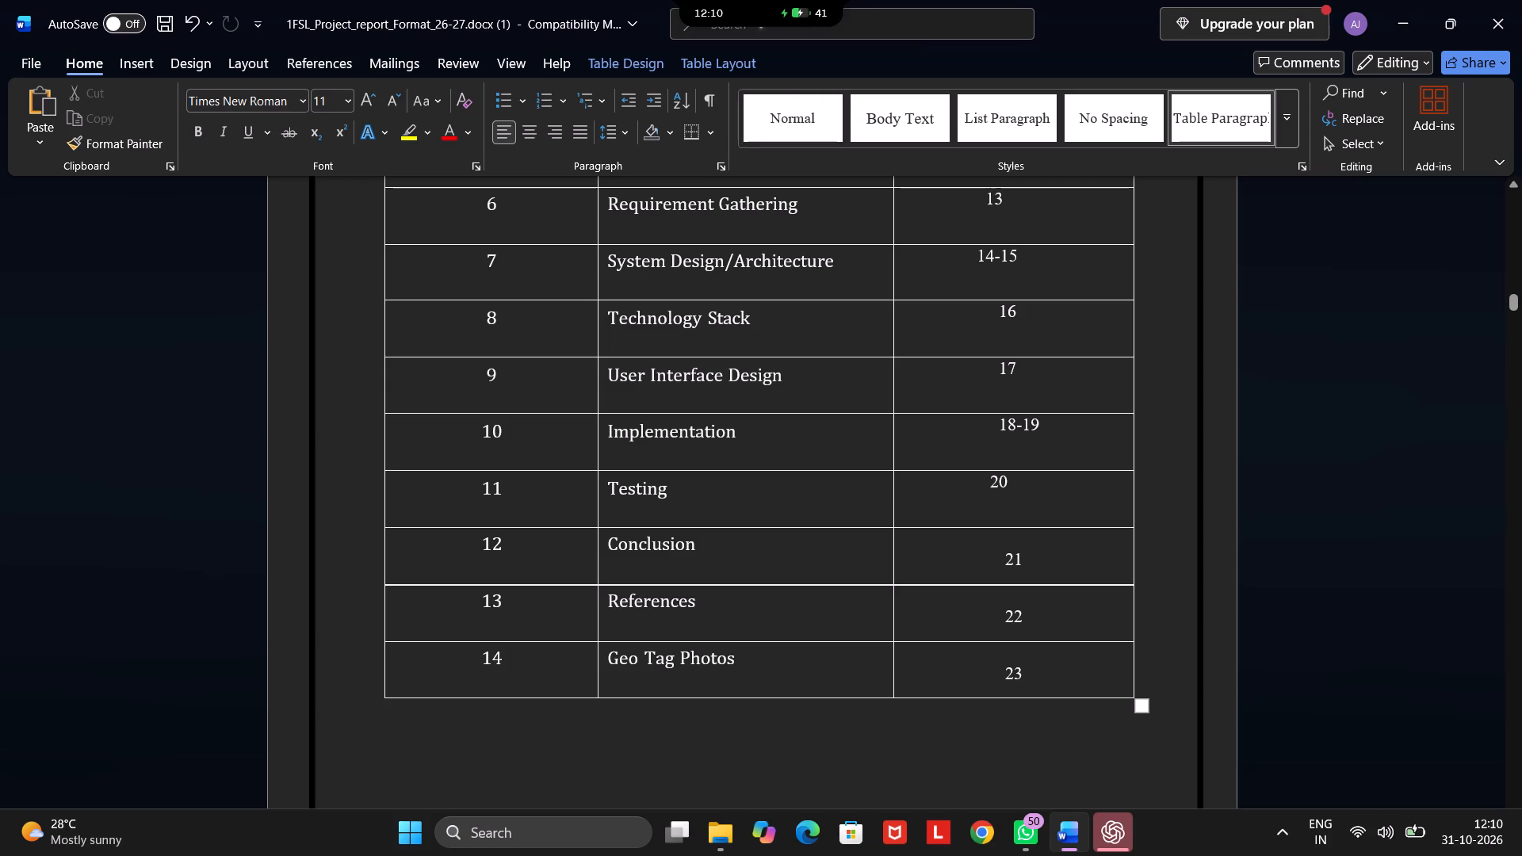
scroll(1123, 337, "up", 2)
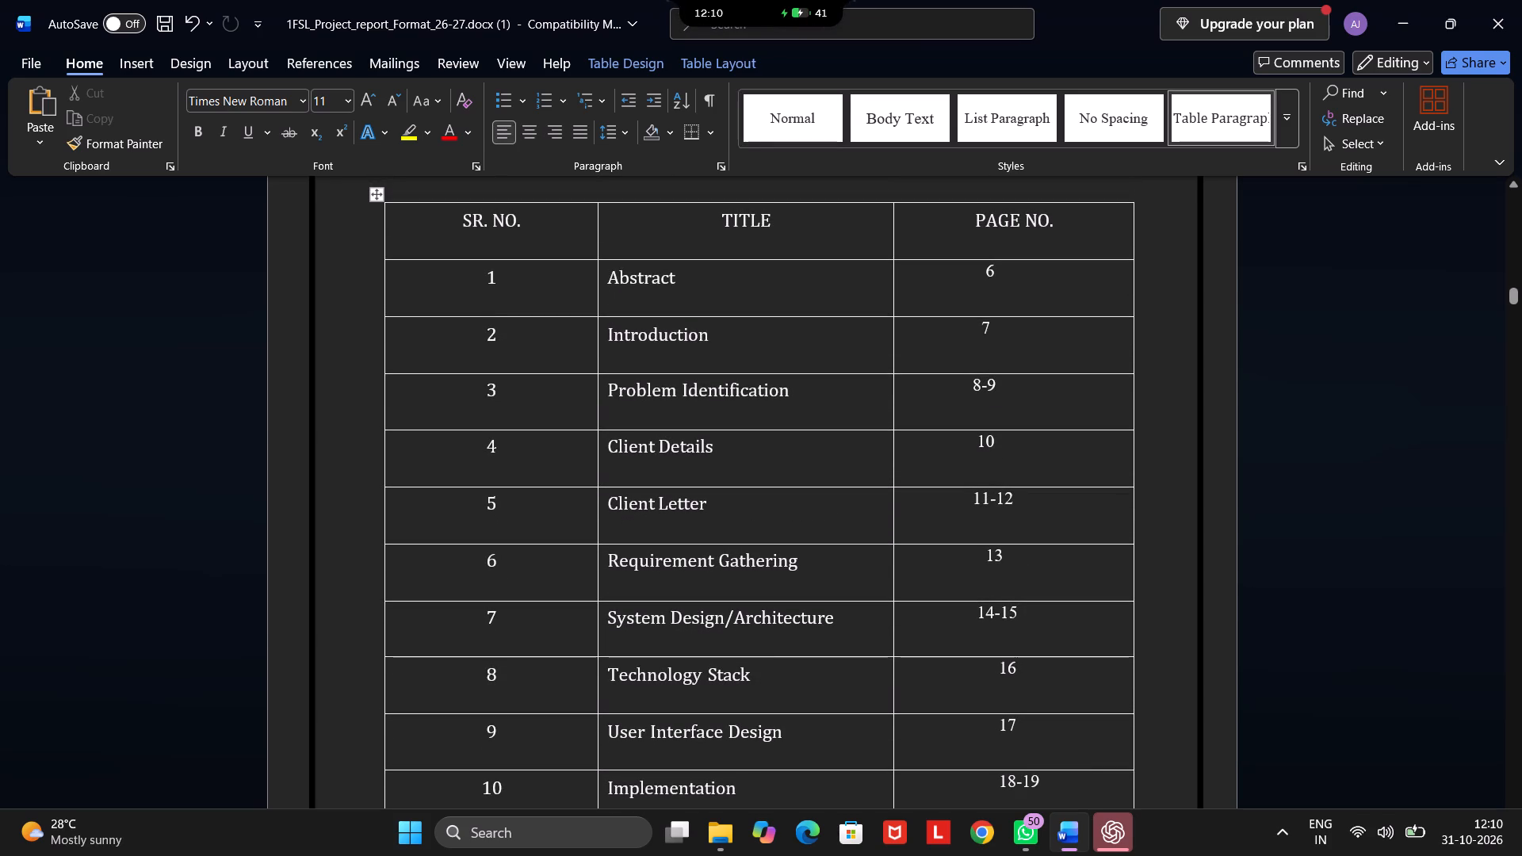
left_click_drag(981, 273, 1053, 485)
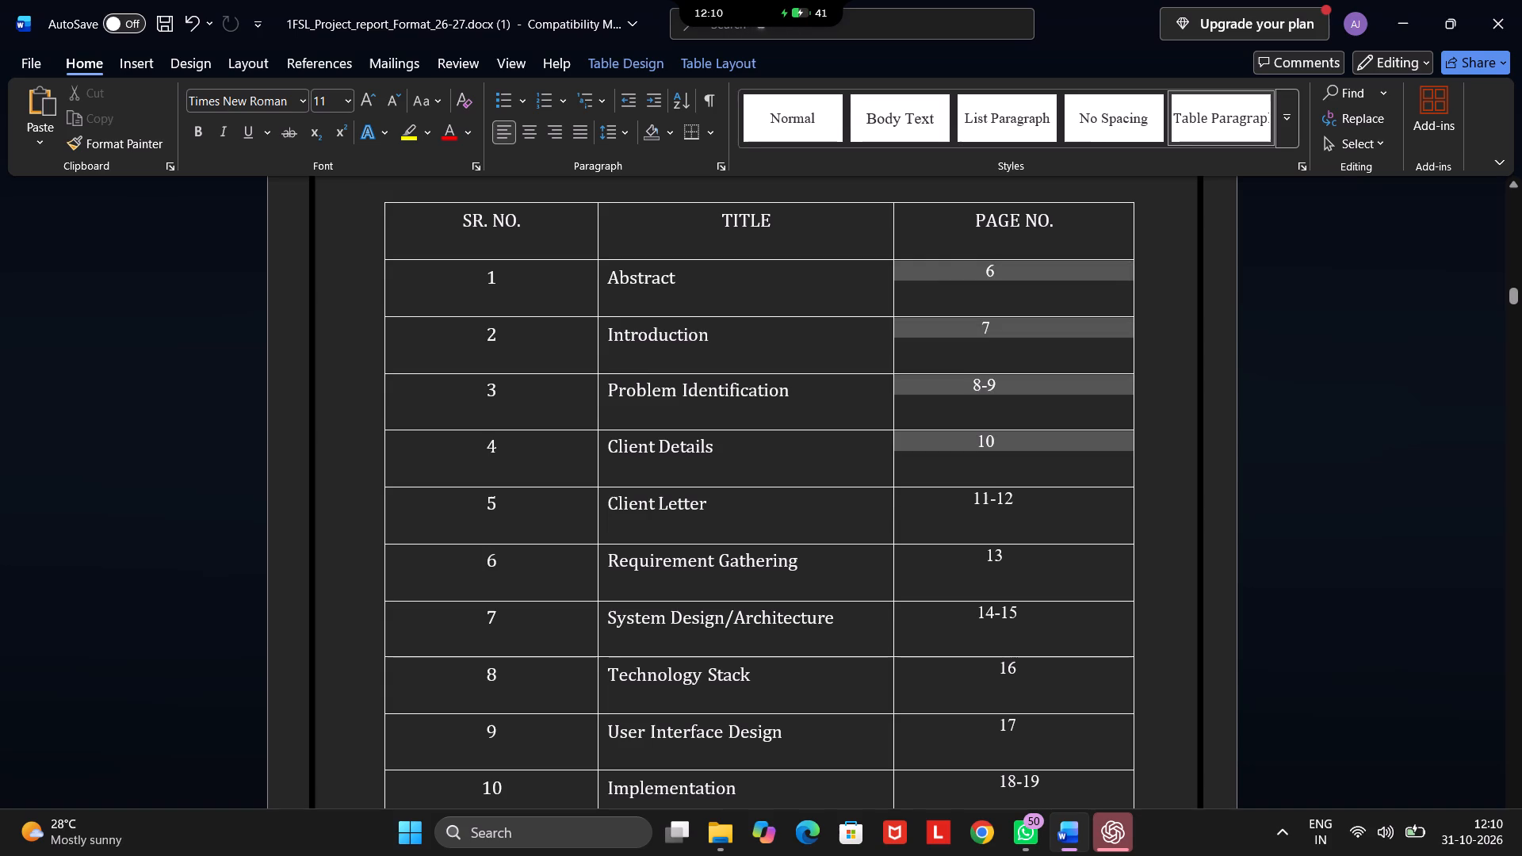
left_click_drag(1053, 485, 1061, 855)
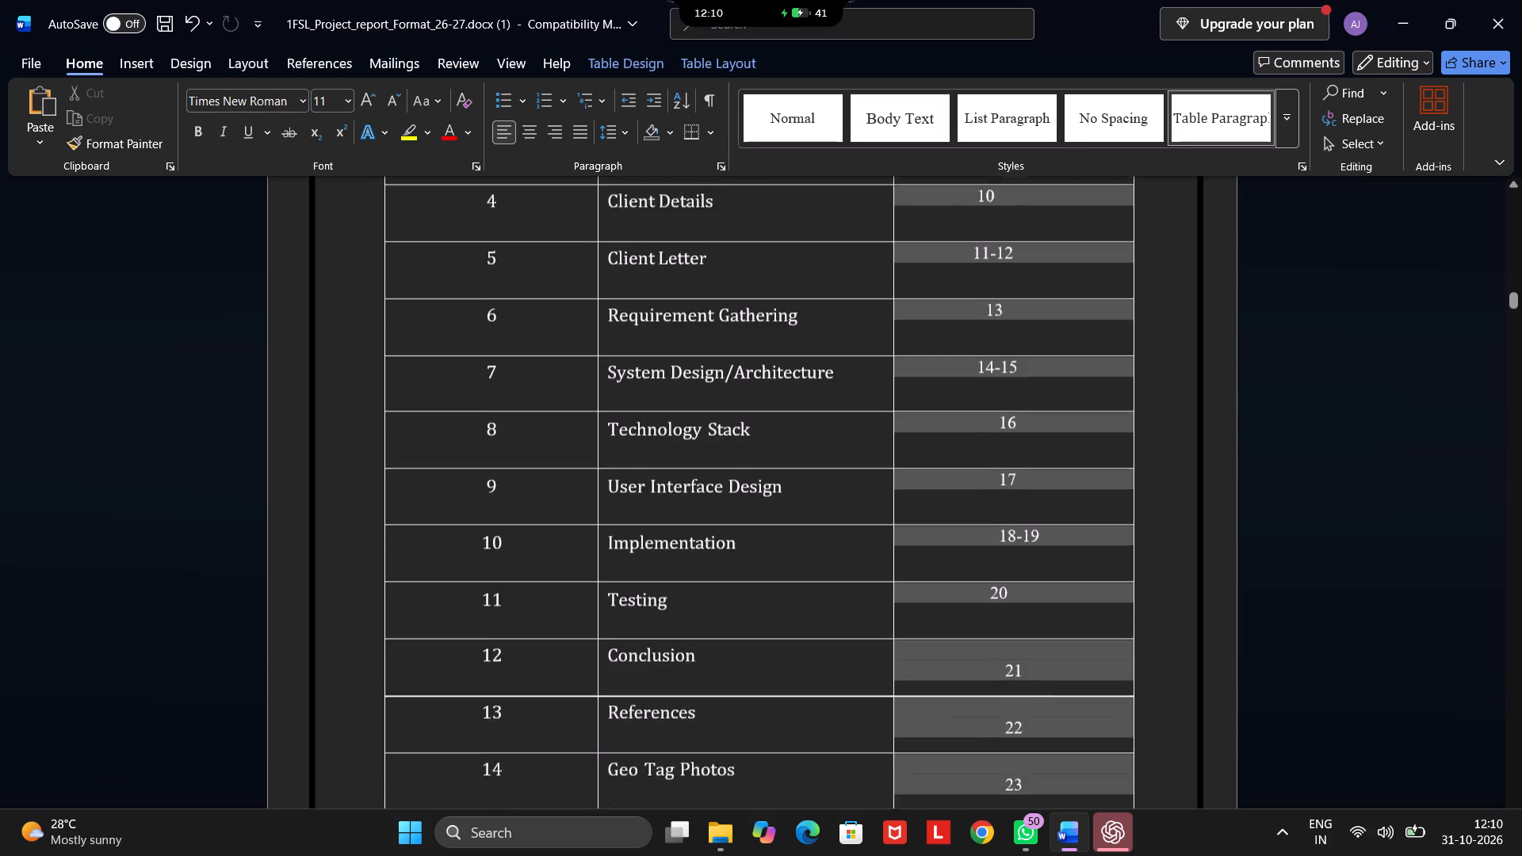
left_click_drag(1061, 855, 1061, 729)
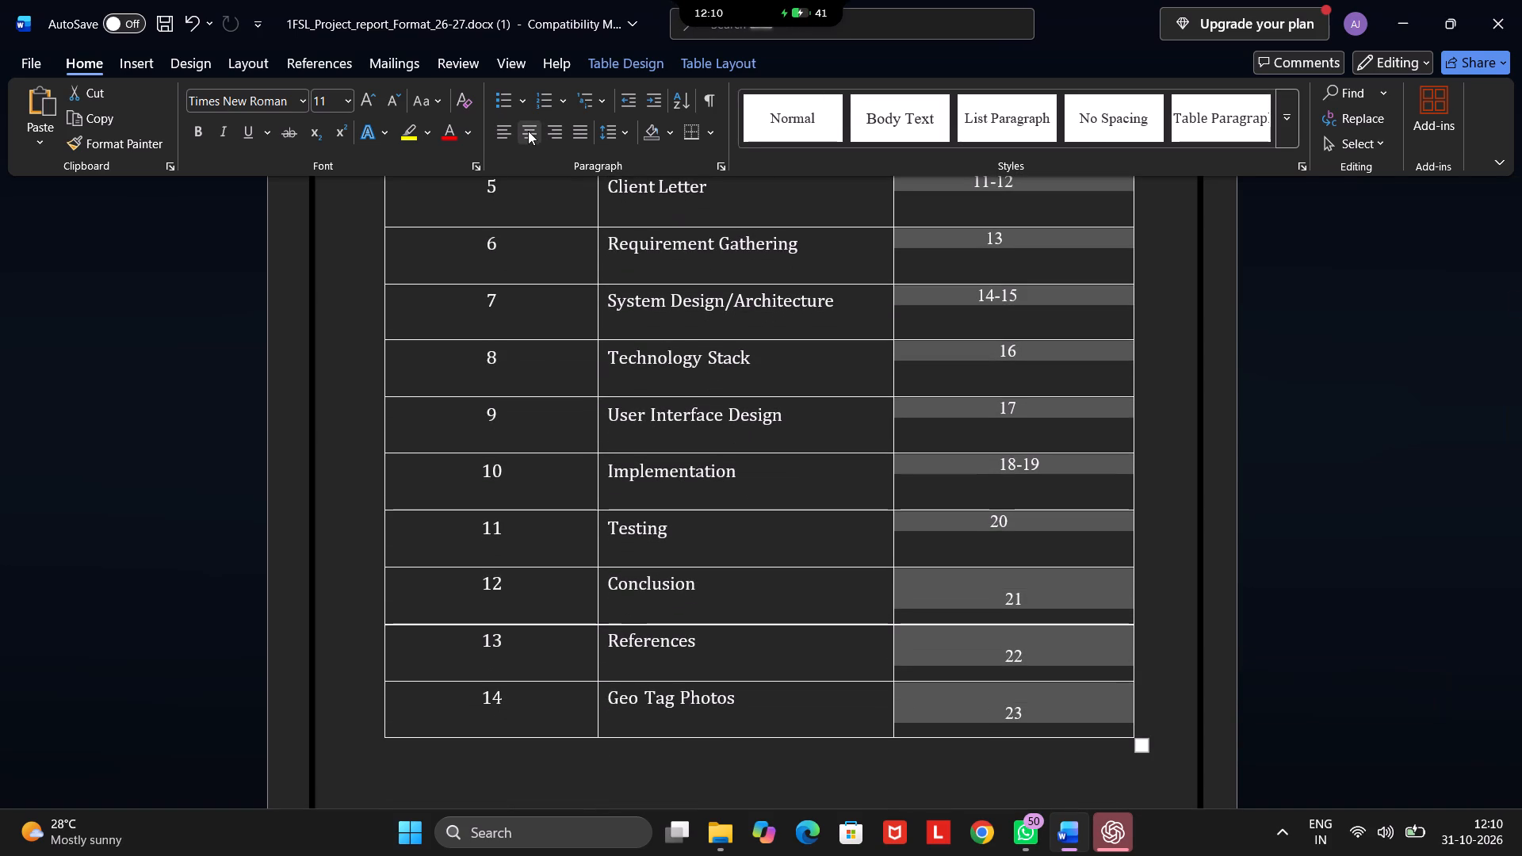
left_click(528, 131)
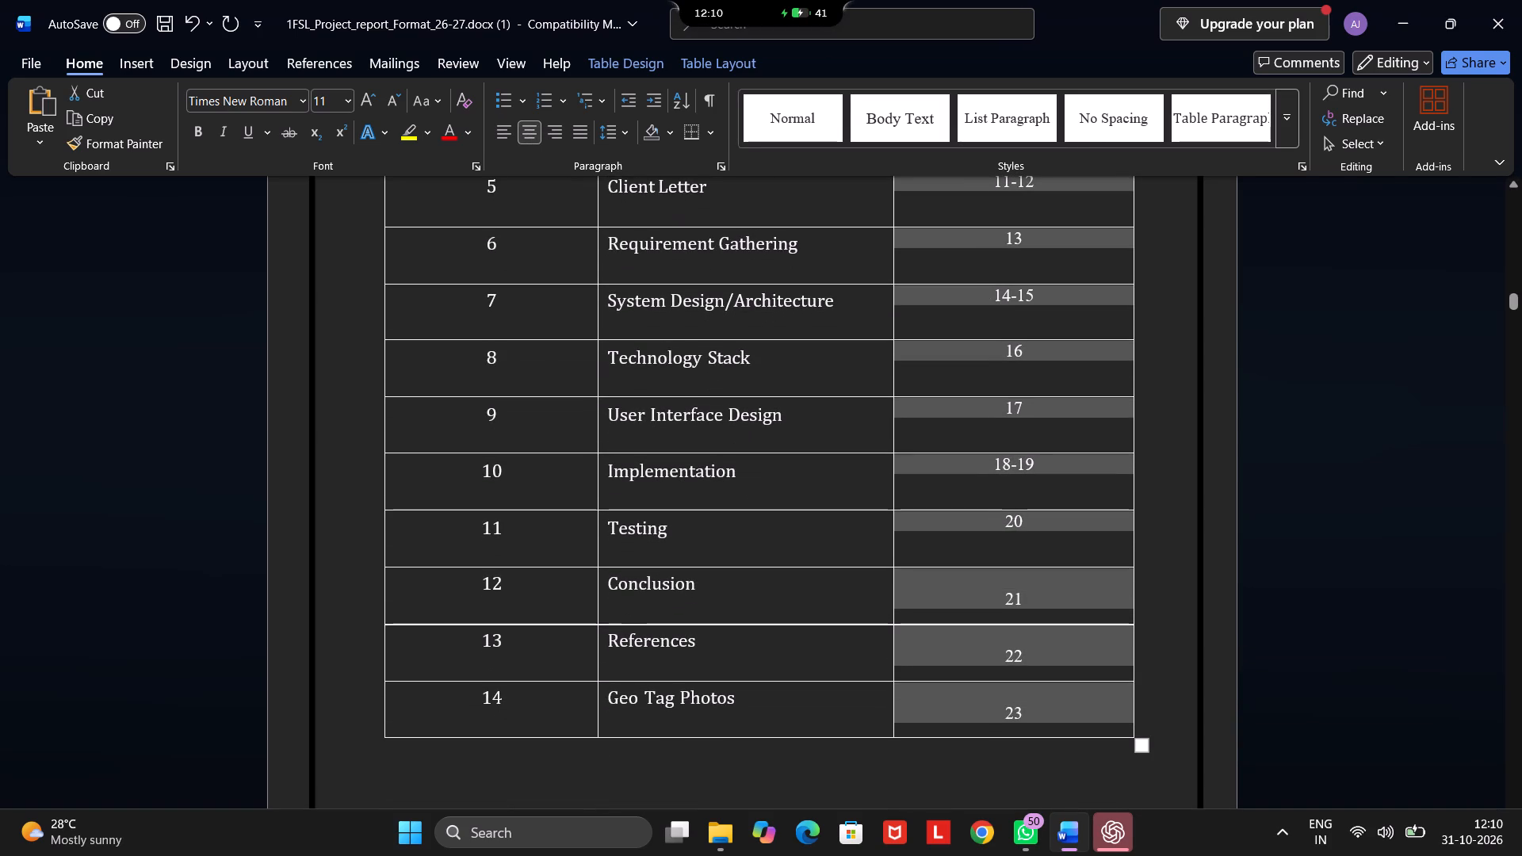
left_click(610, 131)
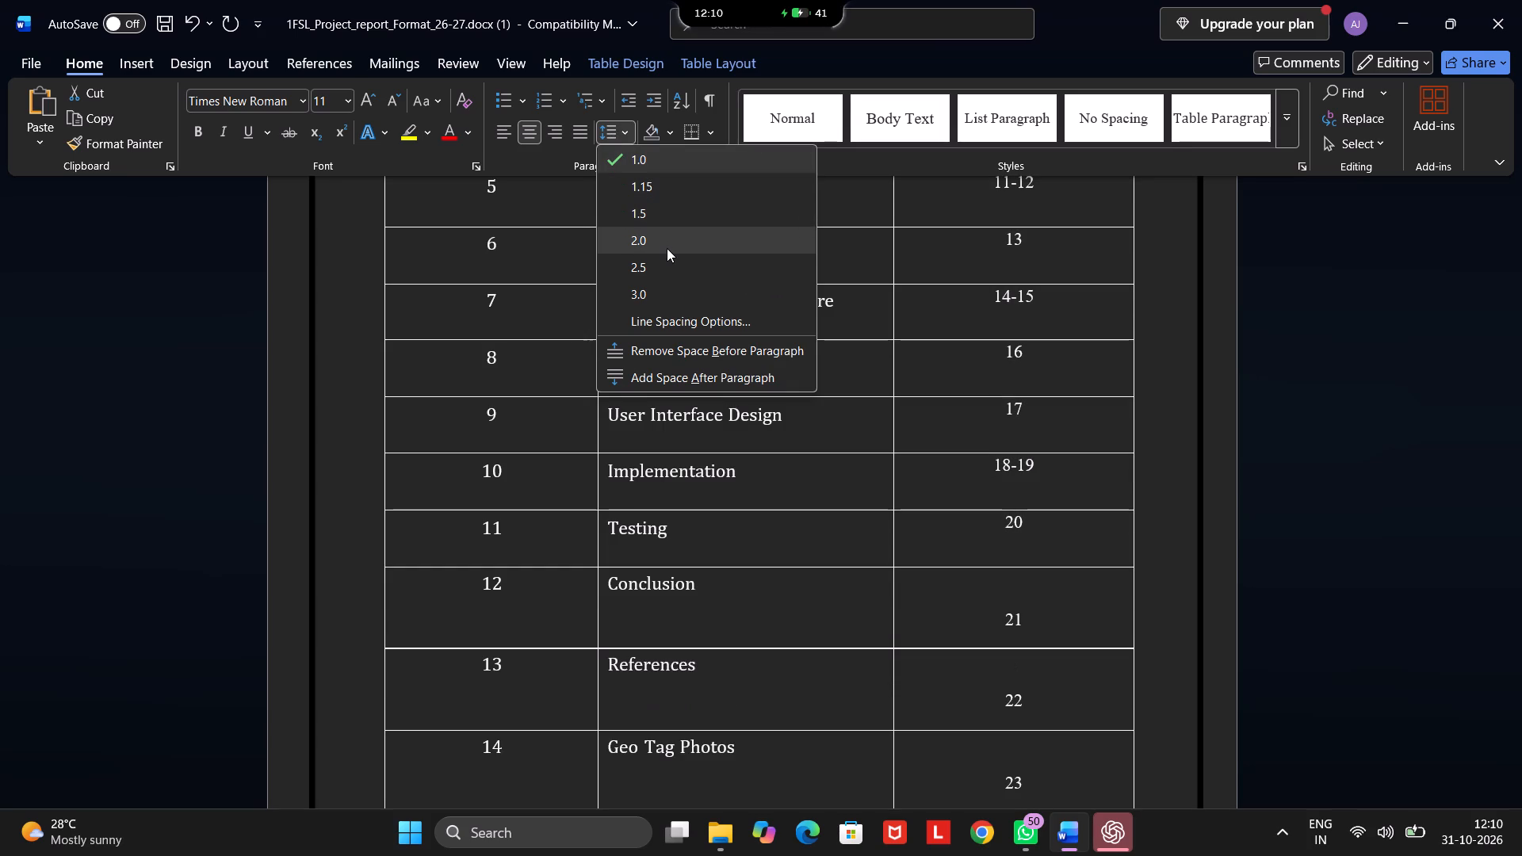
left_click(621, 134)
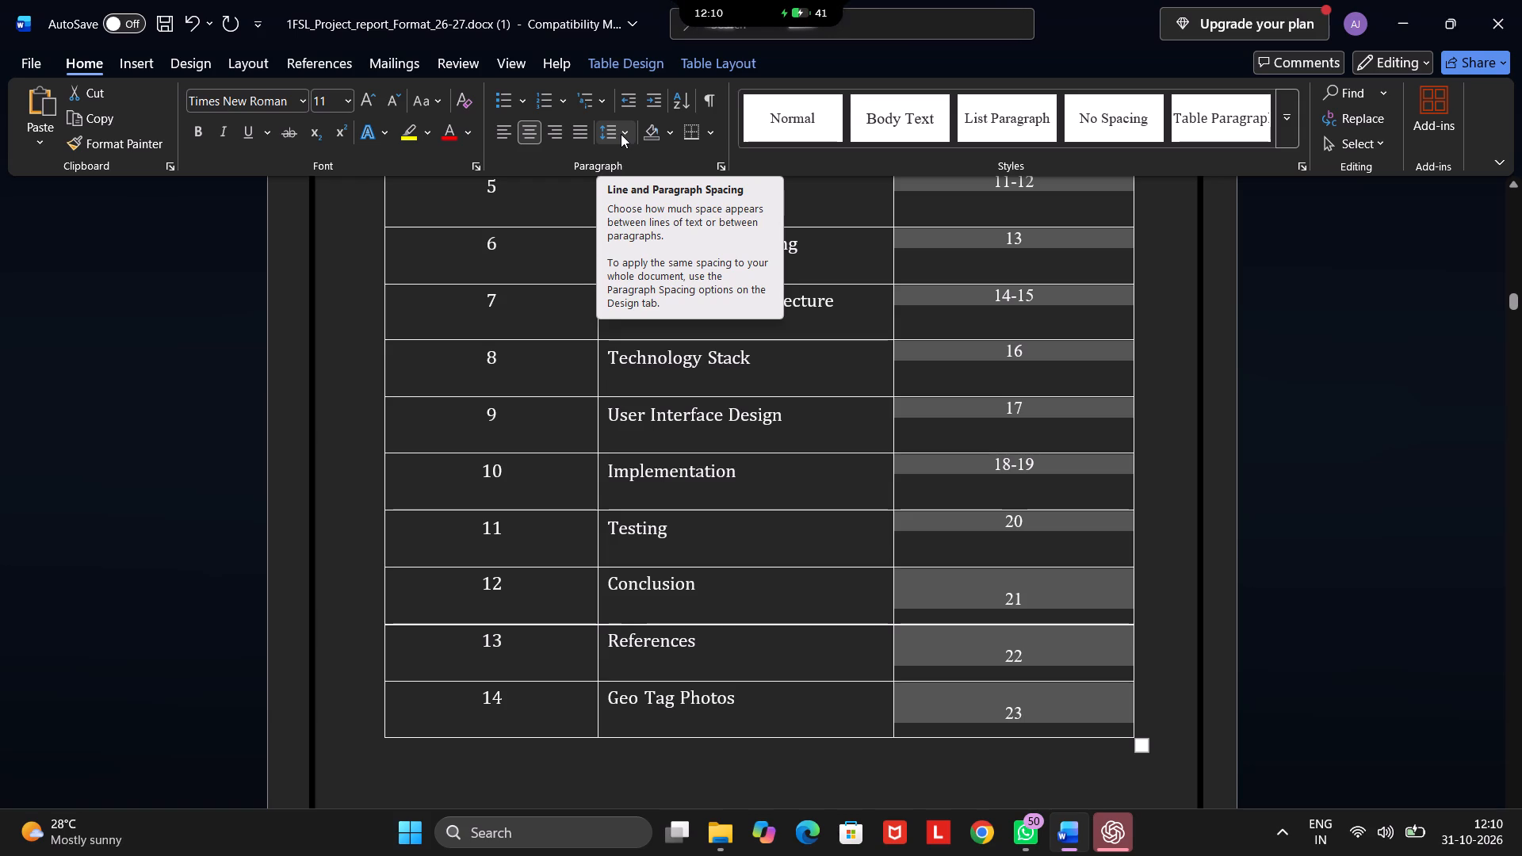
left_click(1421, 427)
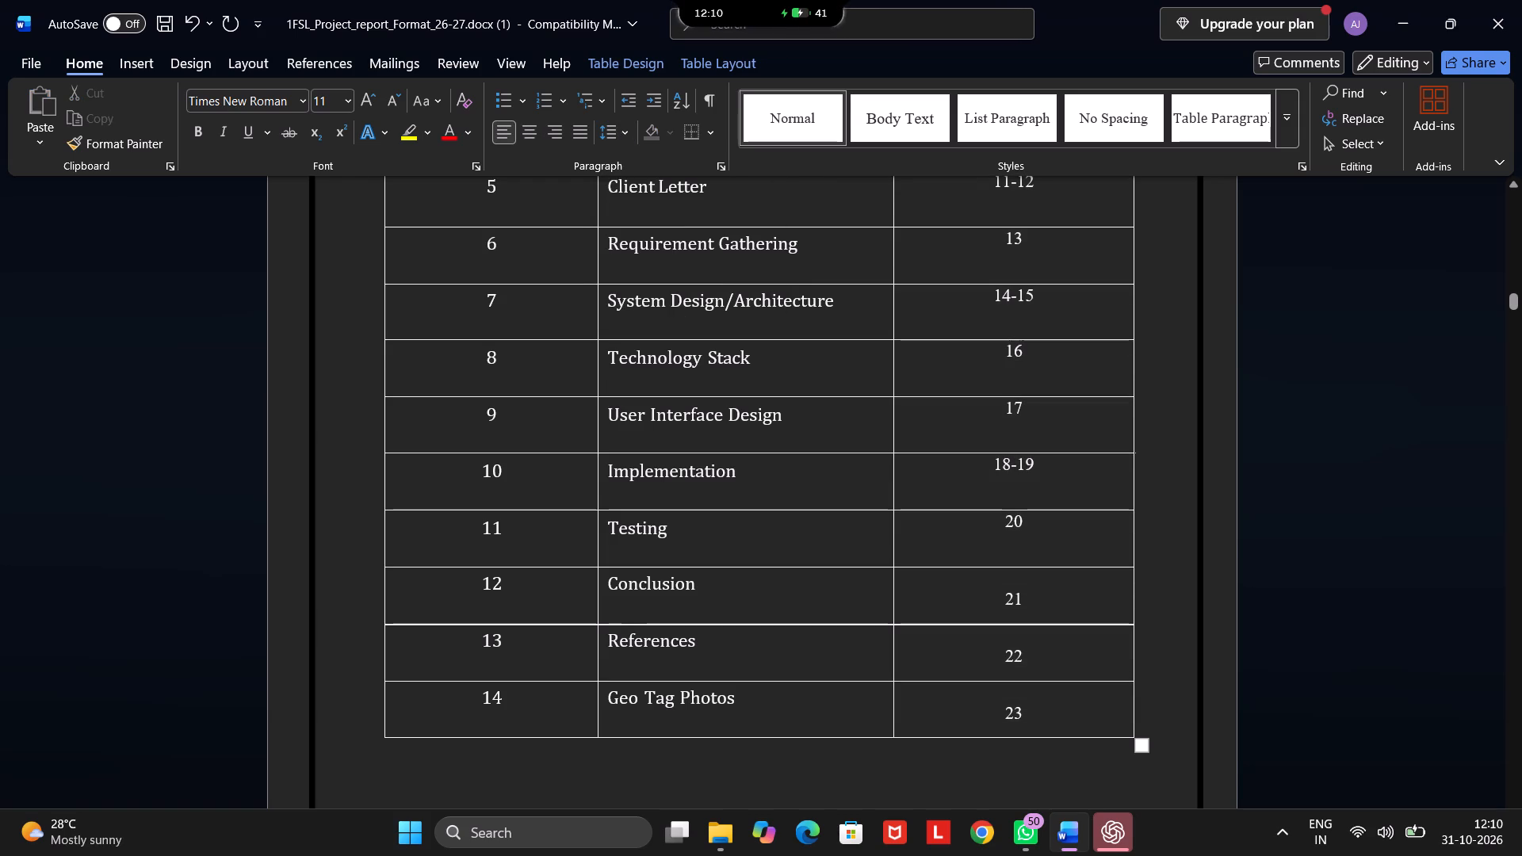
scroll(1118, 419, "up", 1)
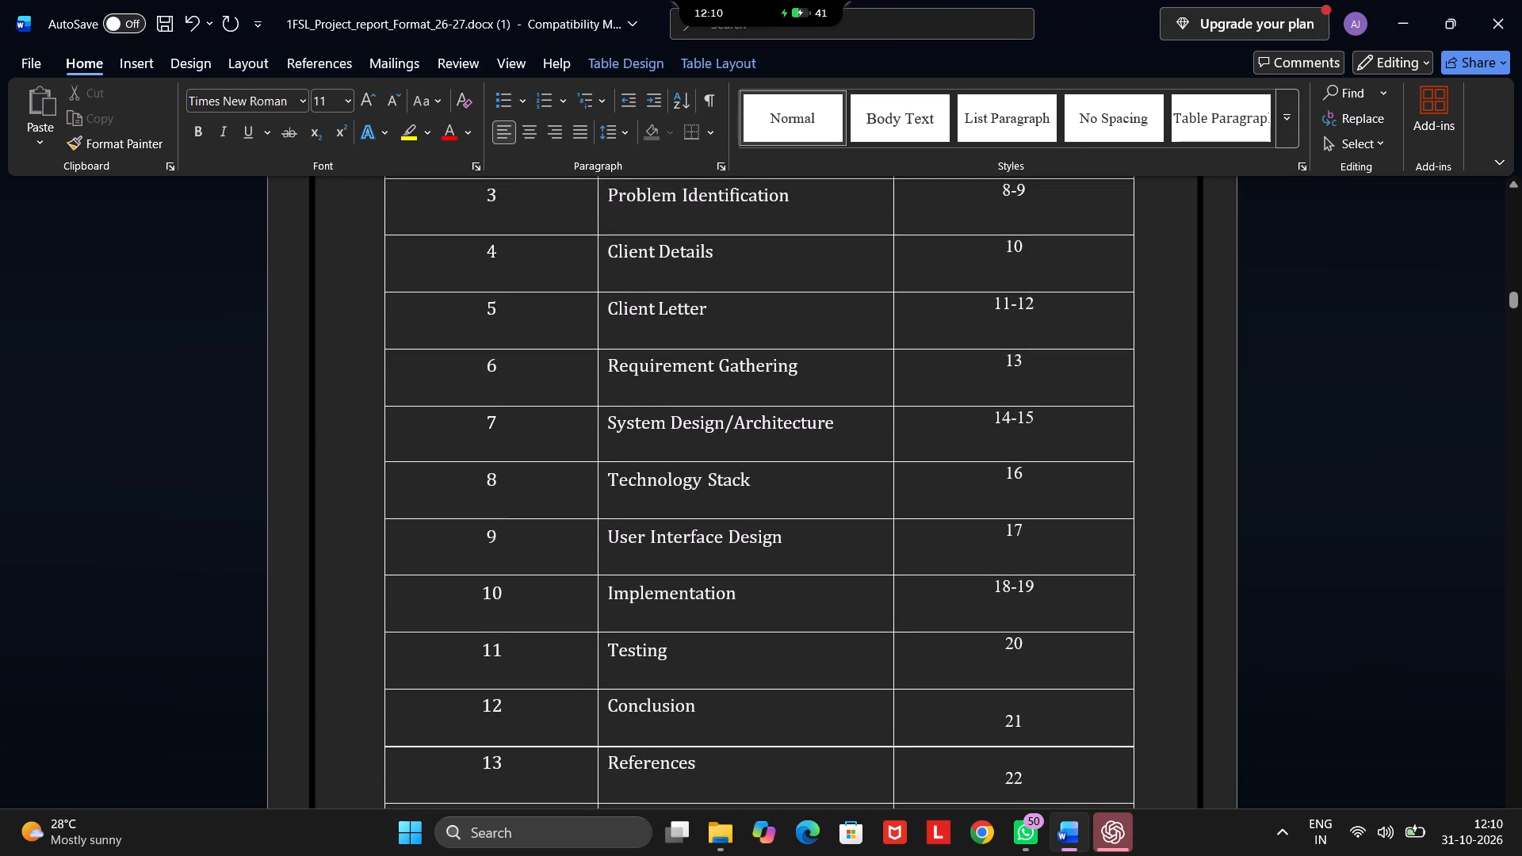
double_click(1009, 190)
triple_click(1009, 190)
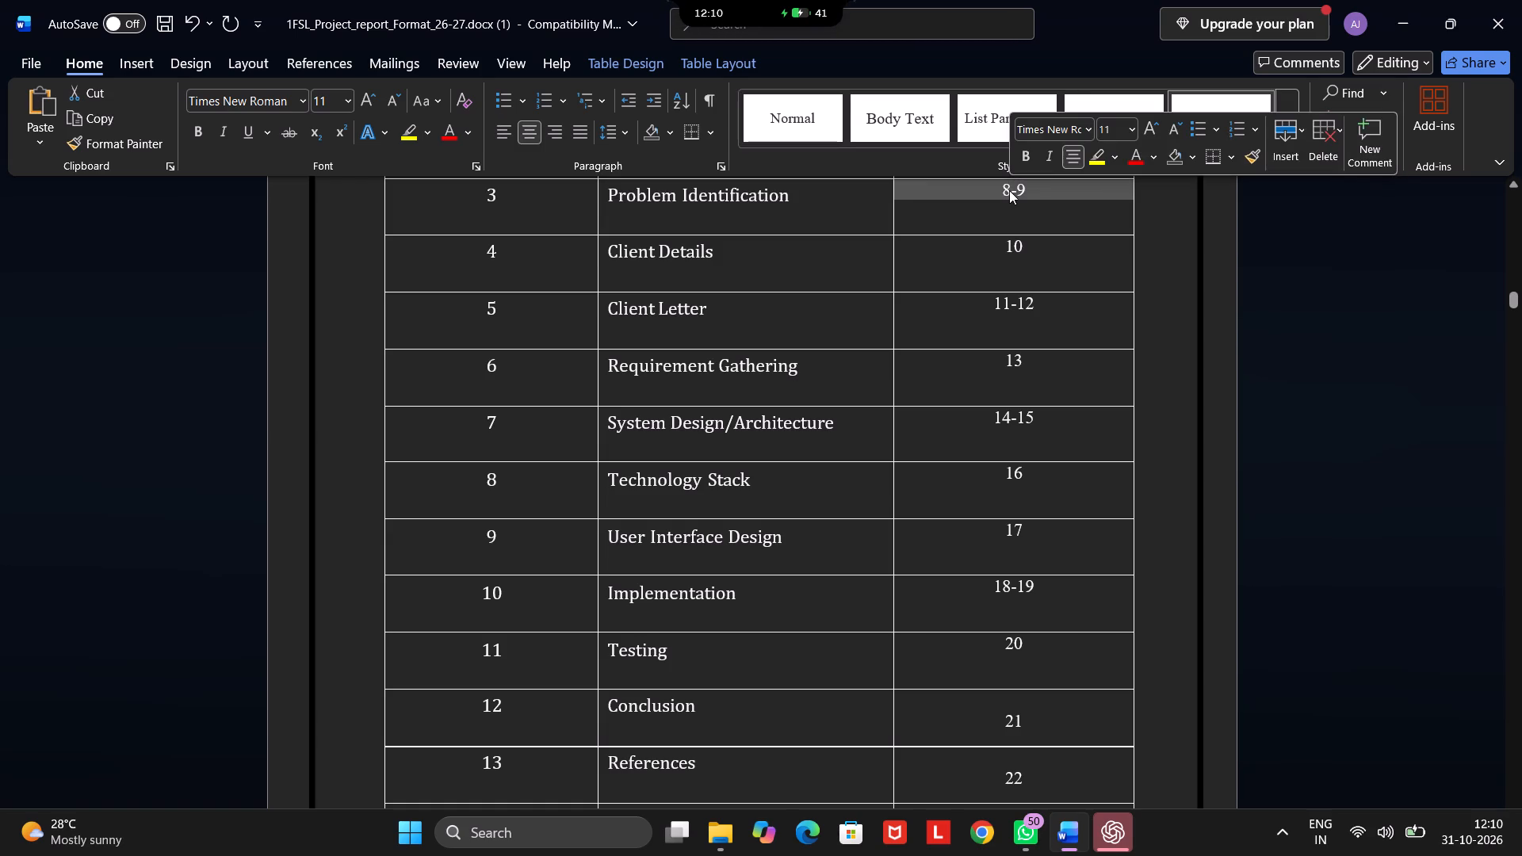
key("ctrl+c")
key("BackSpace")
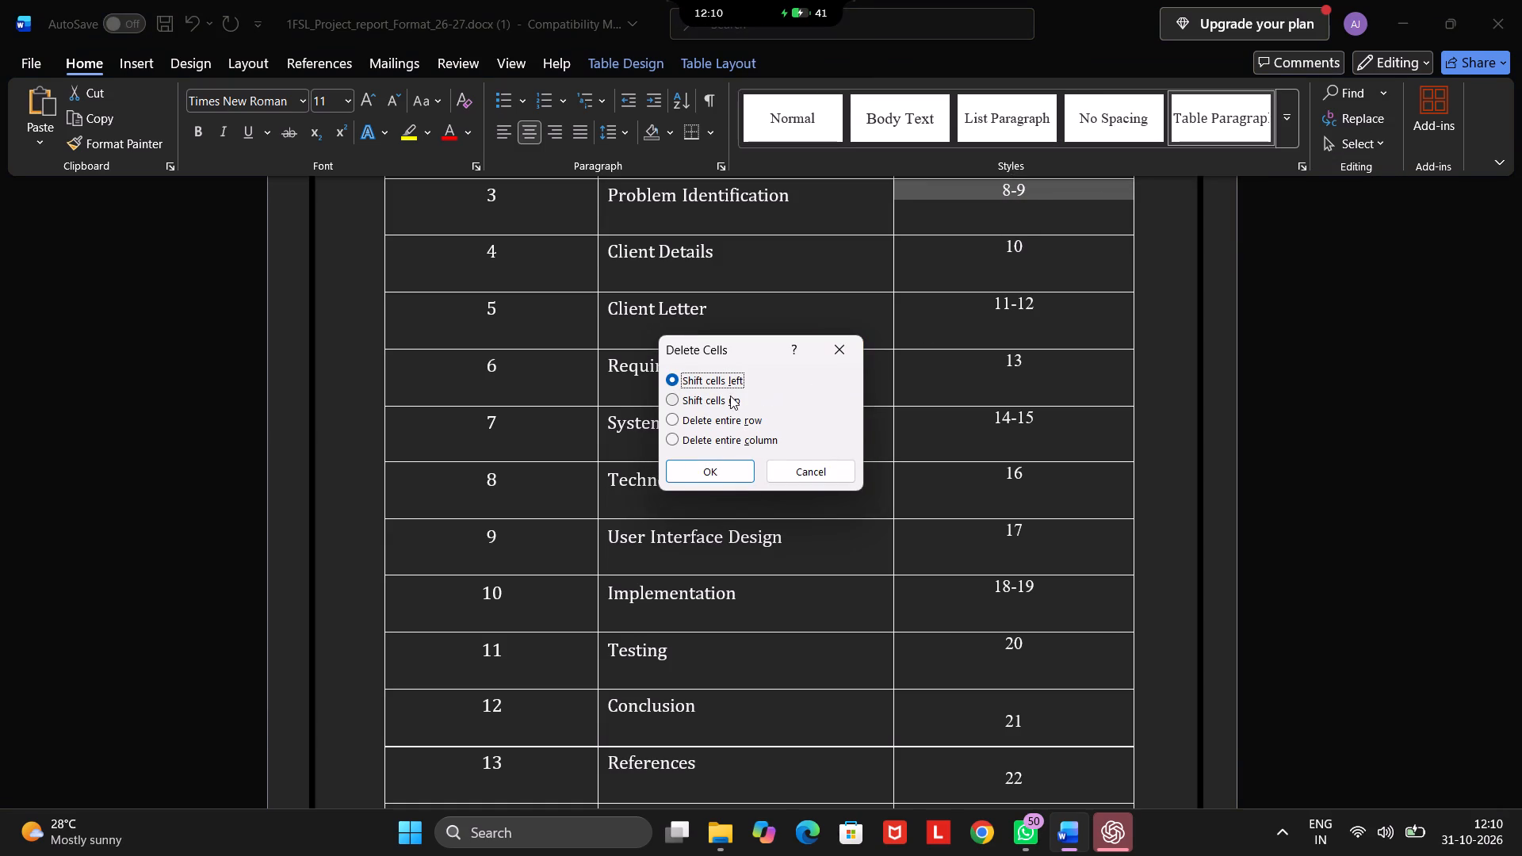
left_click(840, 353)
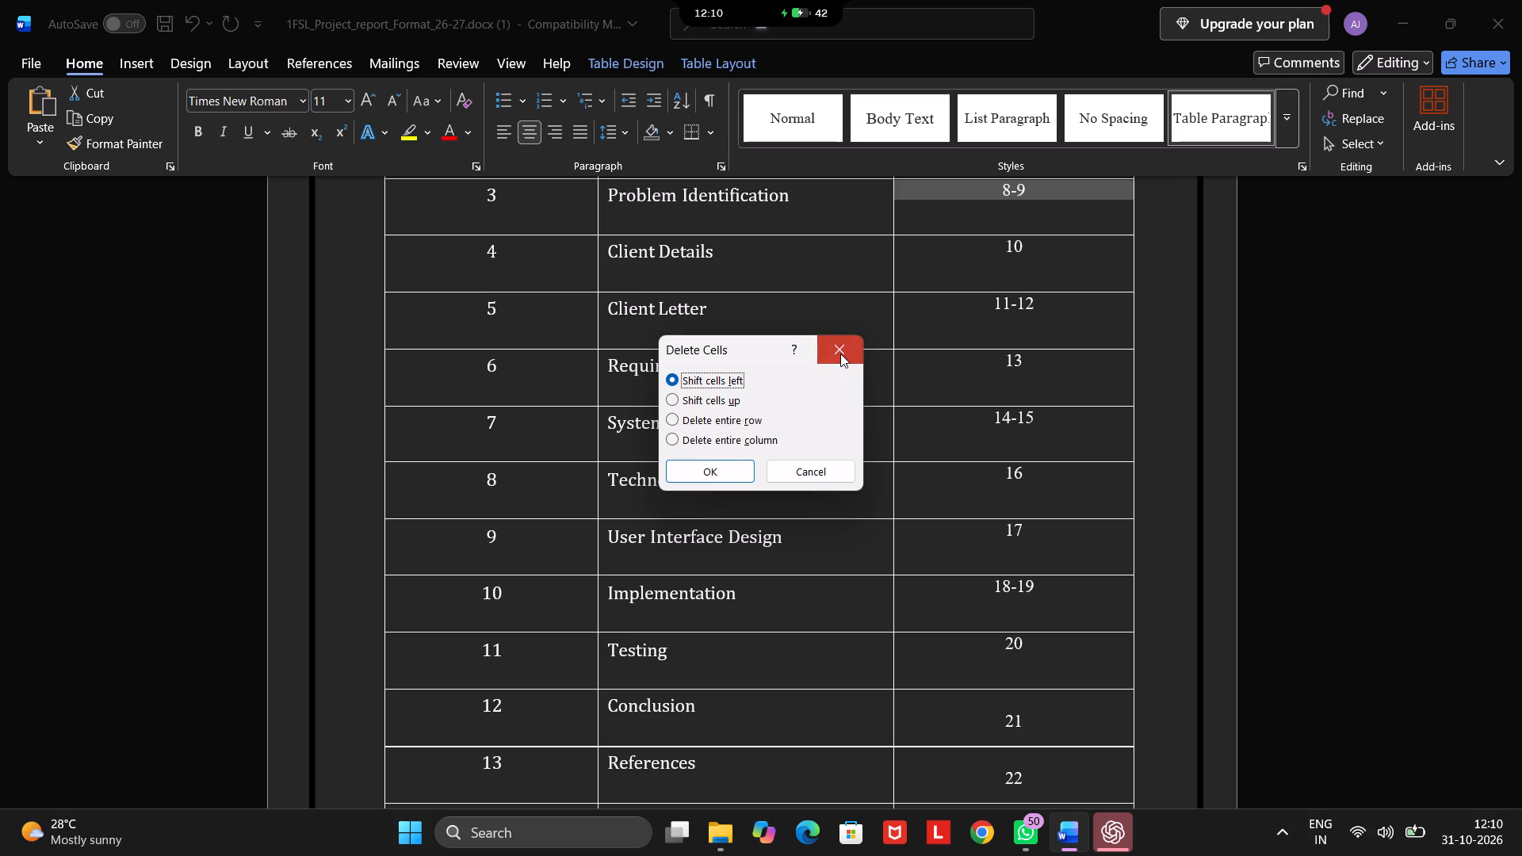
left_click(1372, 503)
Remove the low-placed page number in the index's Conclusion row and re-enter 21 on the cell's top line.
scroll(1372, 503, "down", 1)
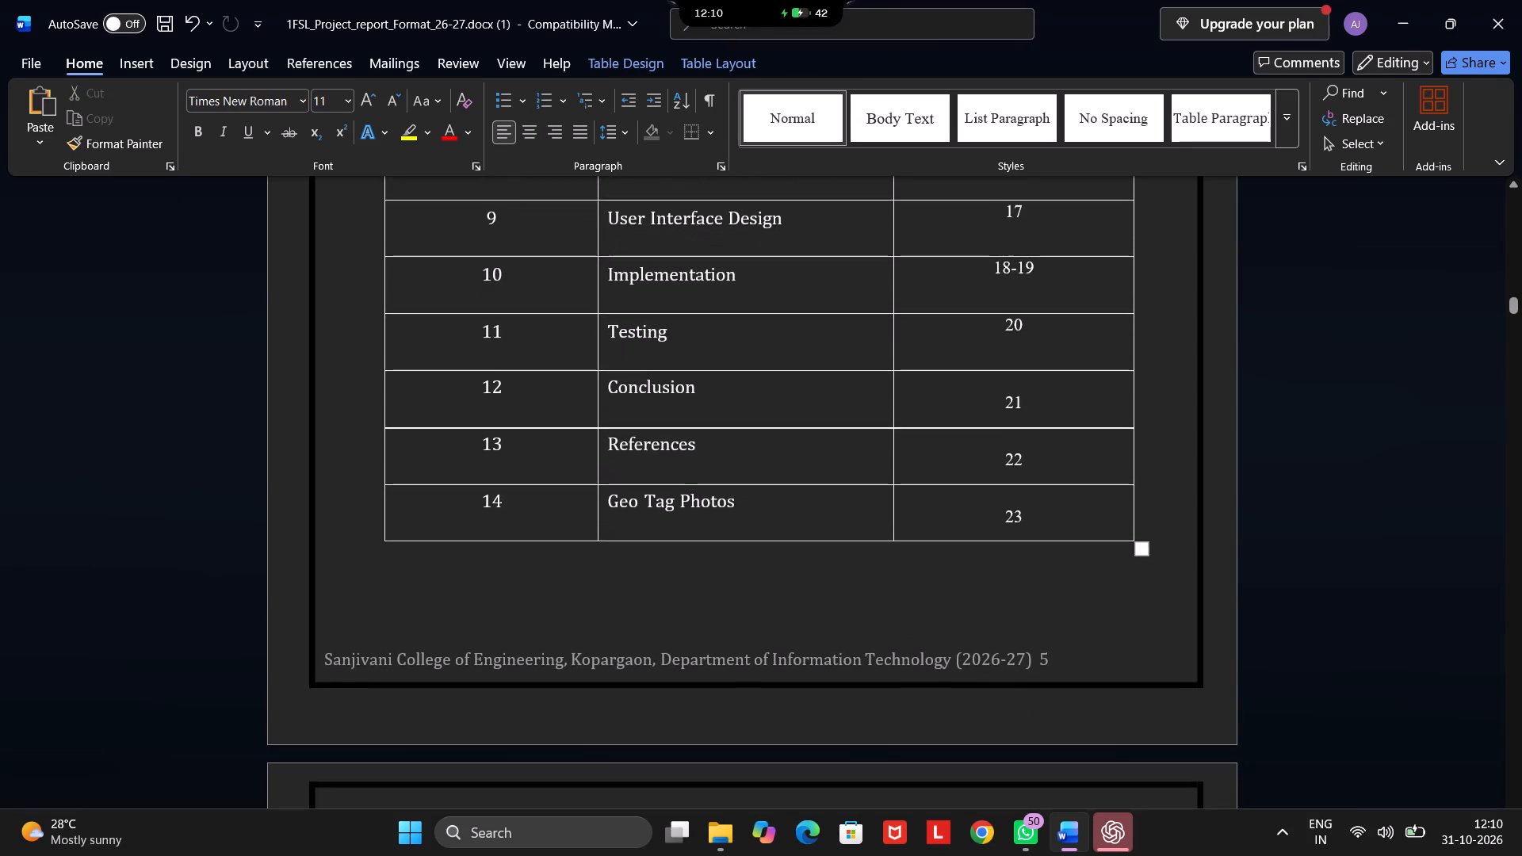
left_click(1042, 410)
key("BackSpace")
key("BackSpace")
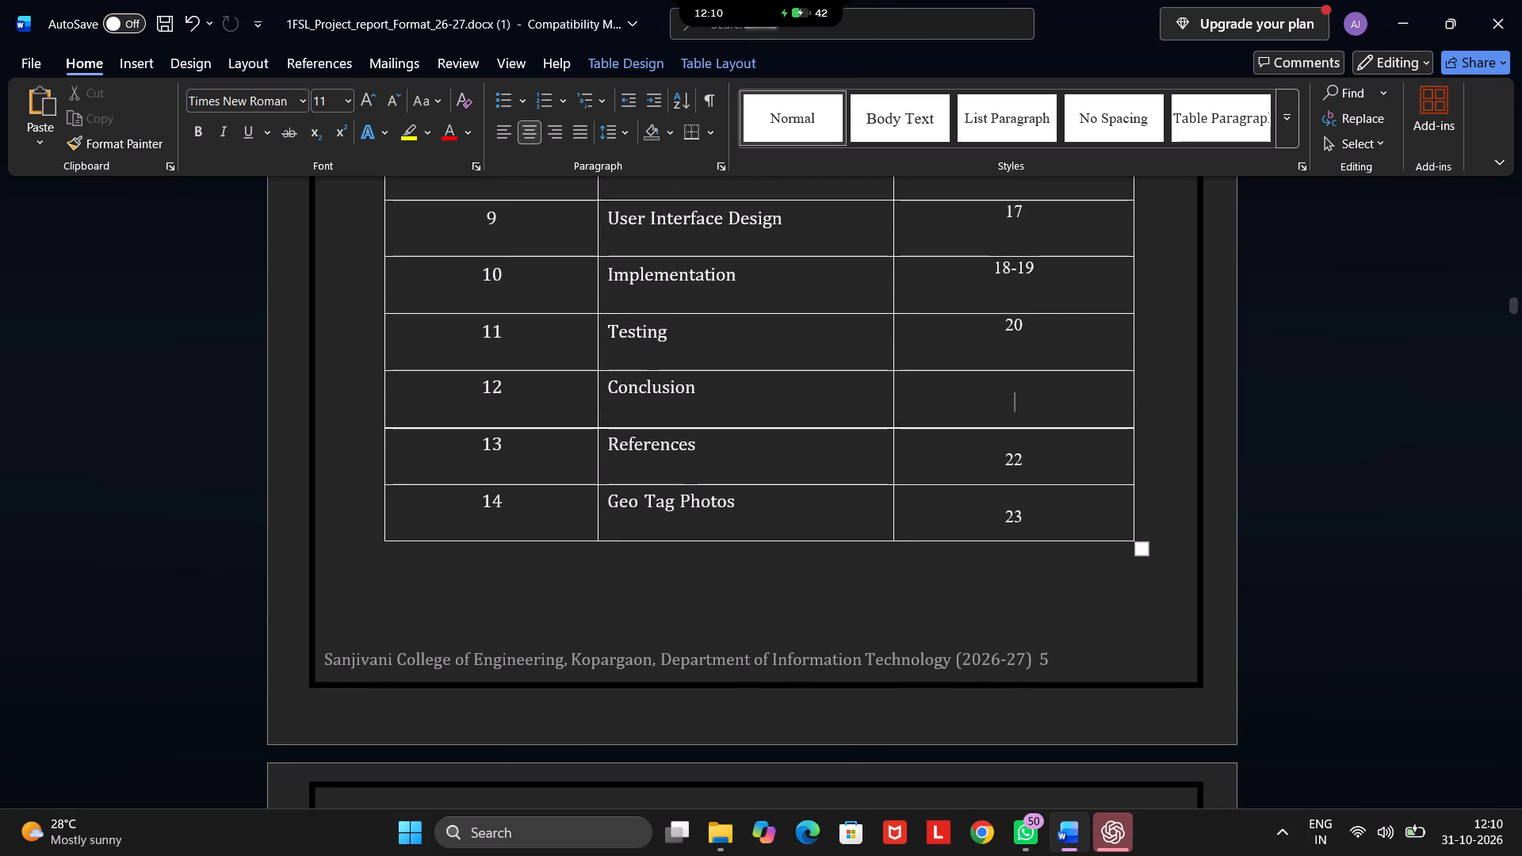
key("BackSpace")
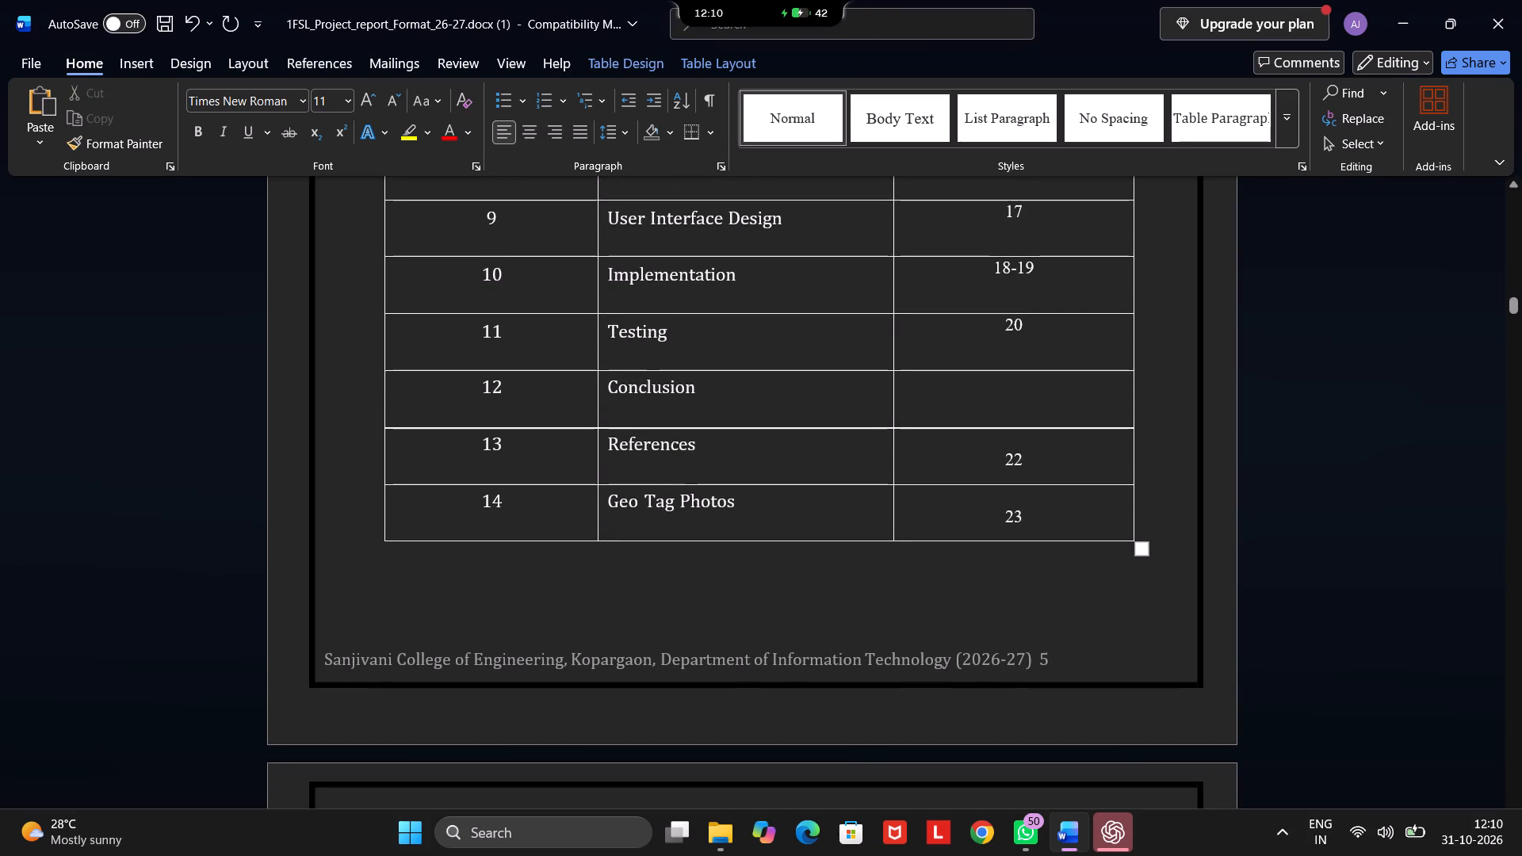
left_click(1036, 386)
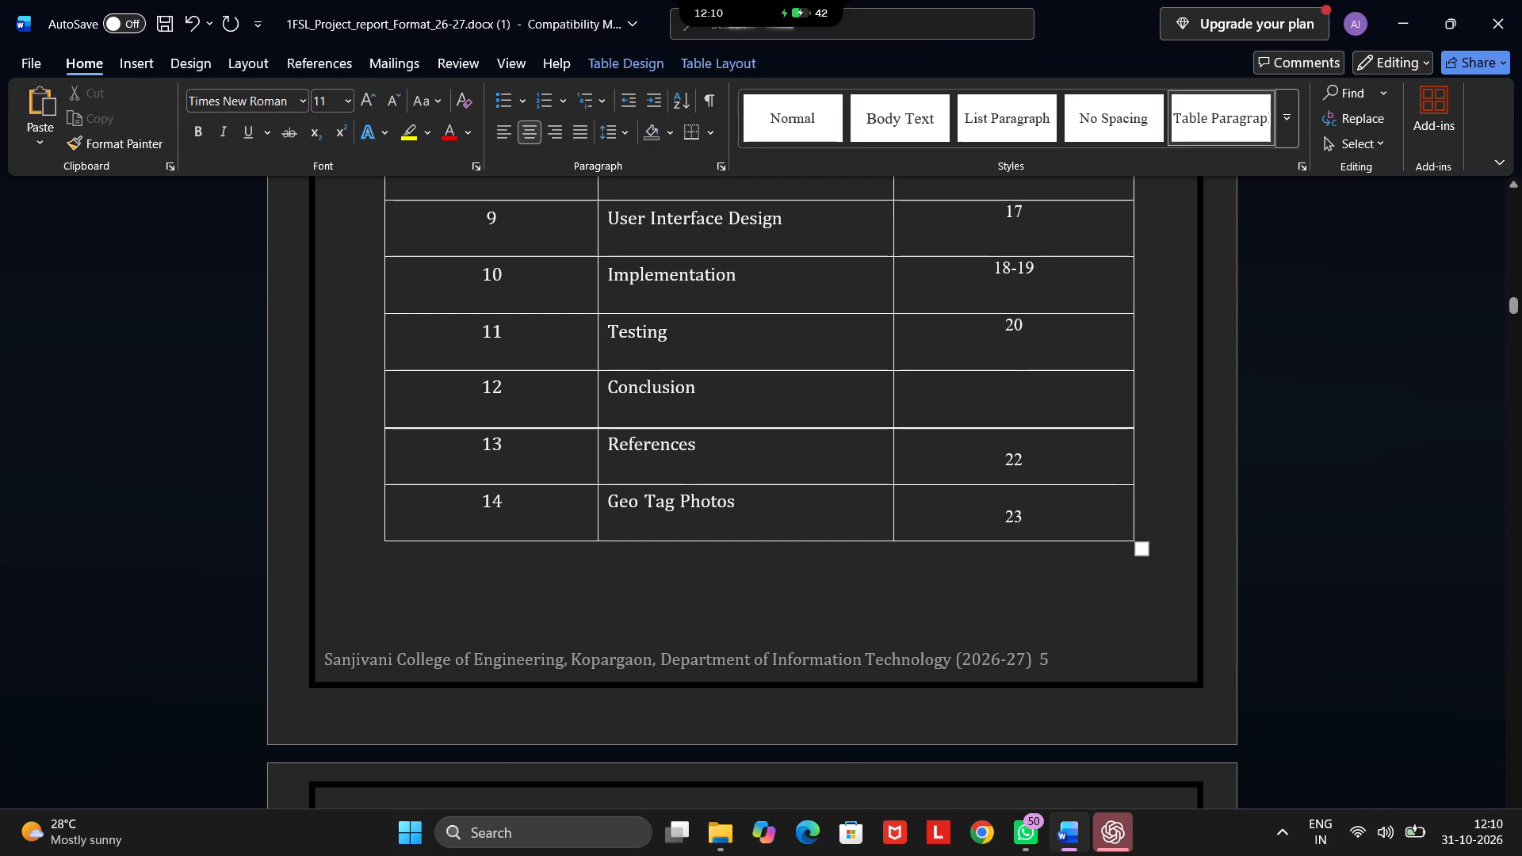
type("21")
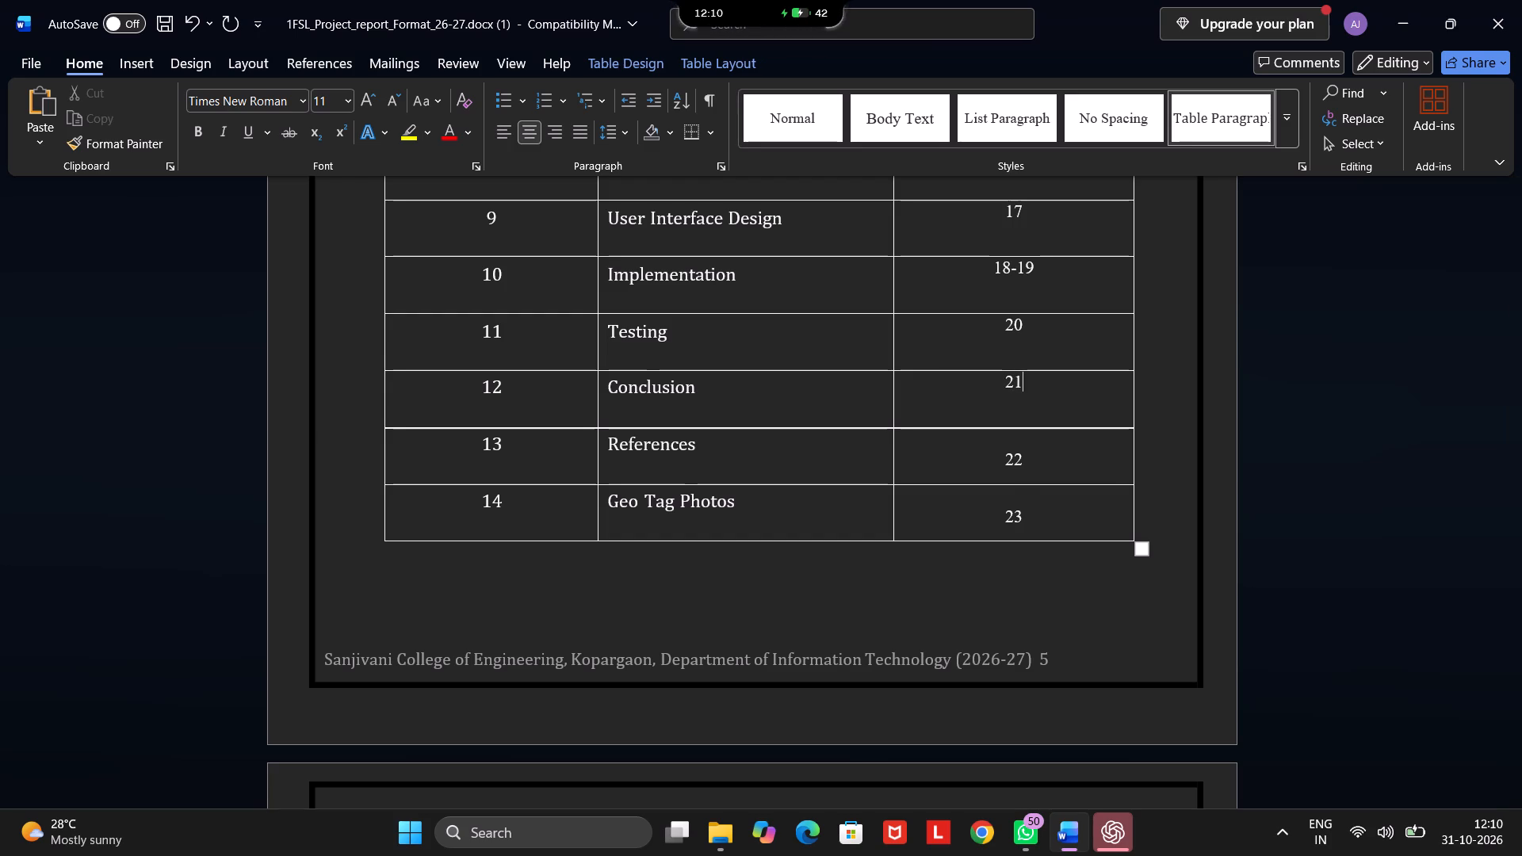
Remove the low-placed page number in the References row and re-enter 22 on the cell's top line.
left_click(1028, 464)
key("BackSpace")
key("BackSpace")
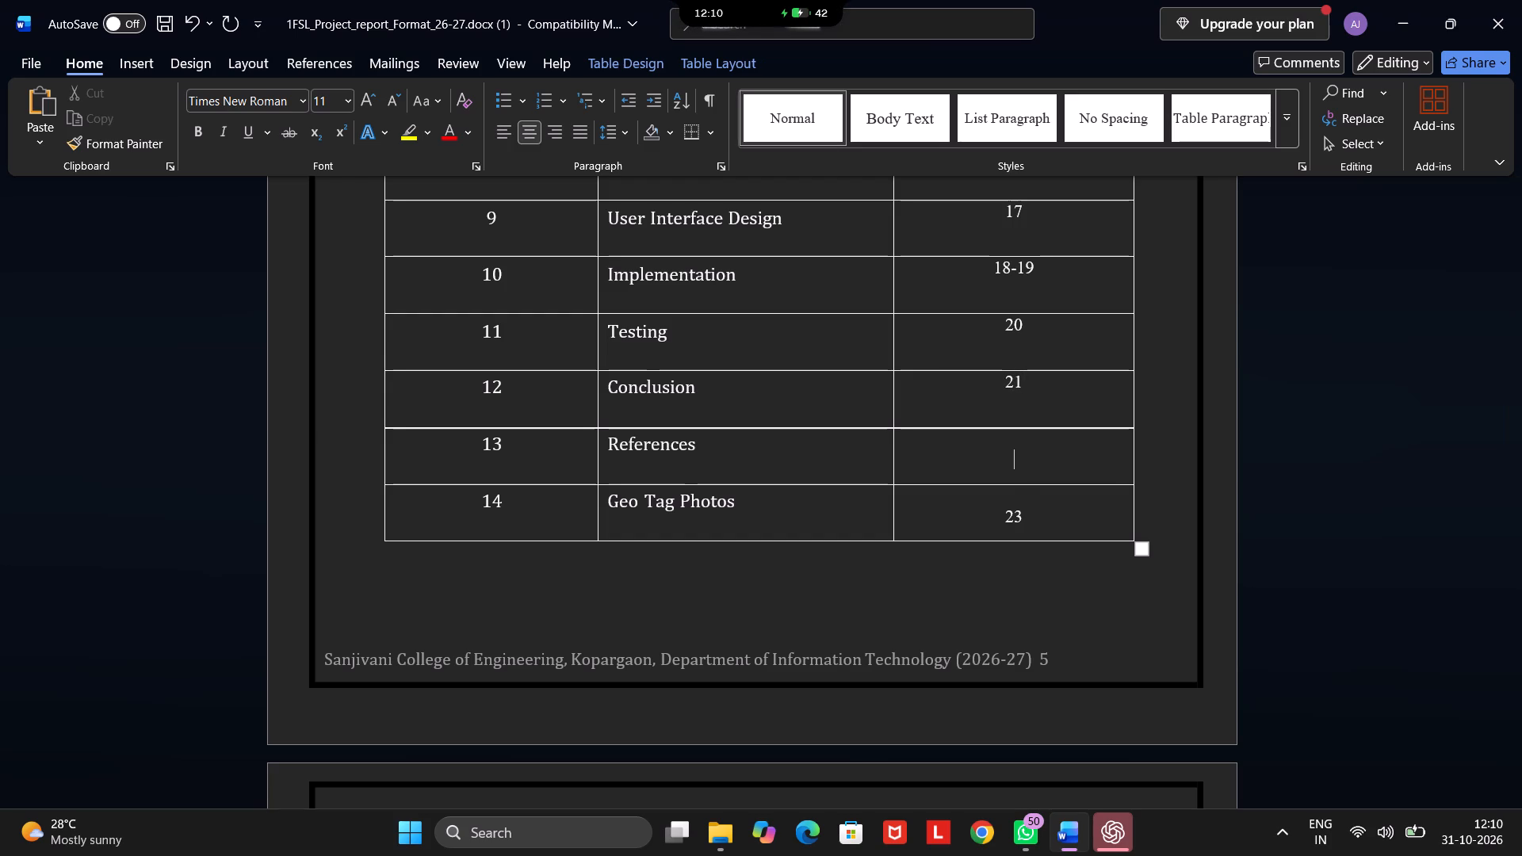
key("BackSpace")
left_click(1031, 443)
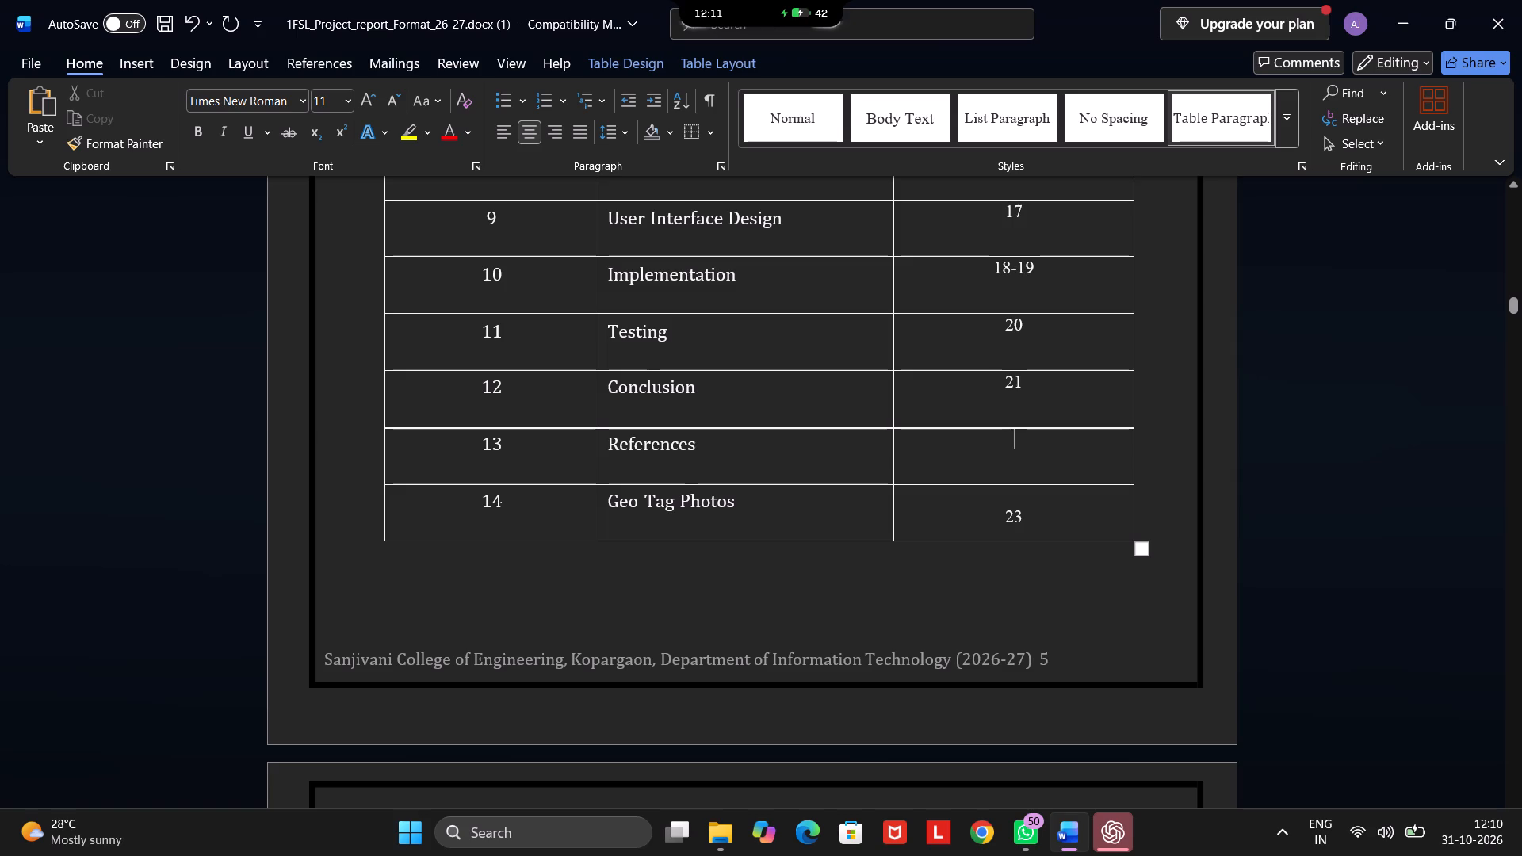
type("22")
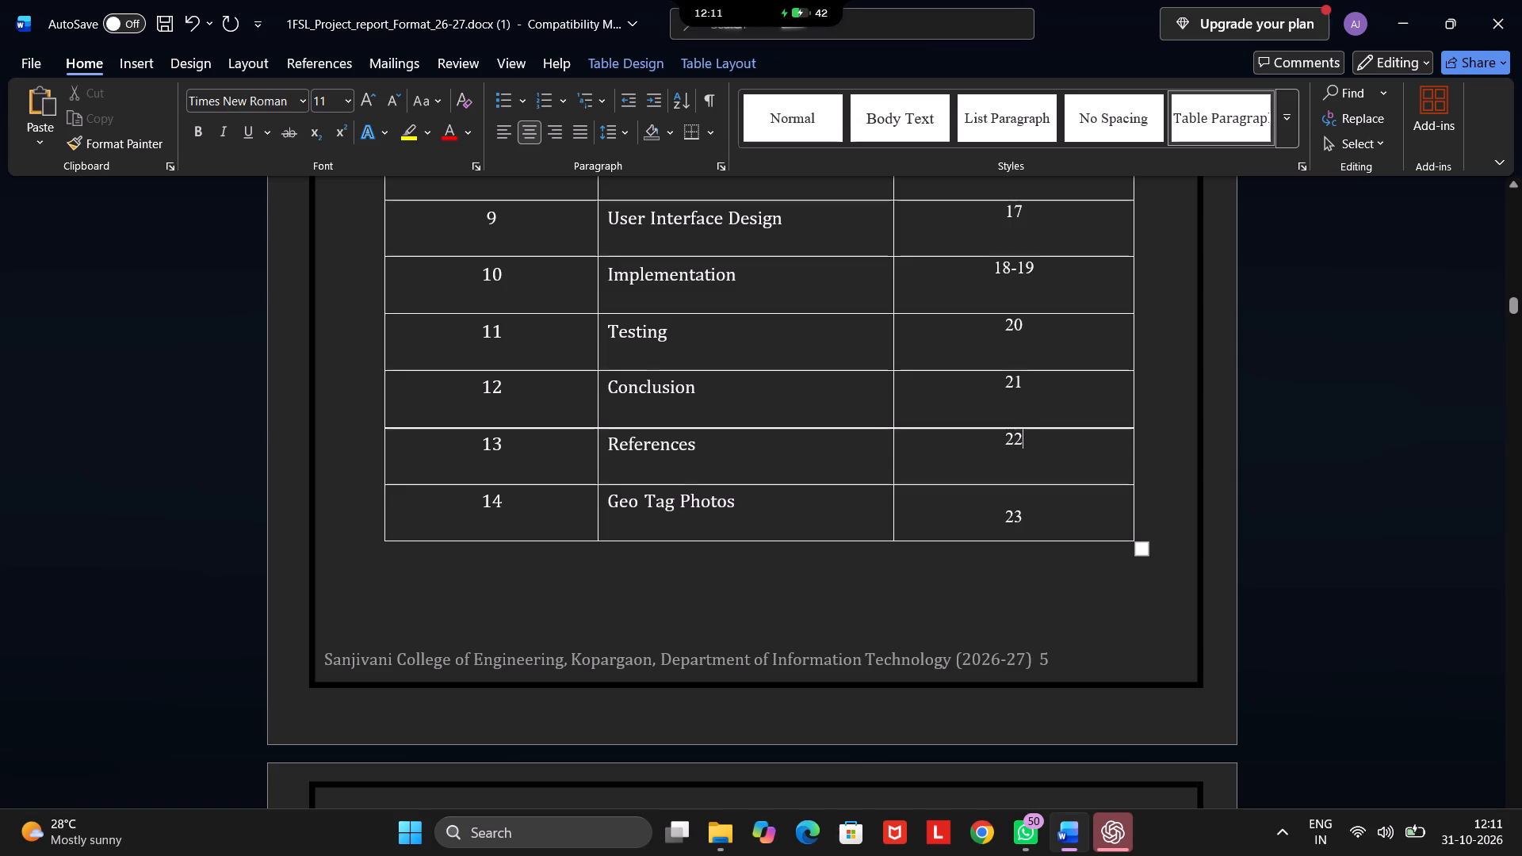
Remove the low-placed page number in the Geo Tag Photos row and re-enter 23 on the cell's top line.
double_click(1031, 522)
key("BackSpace")
key("BackSpace")
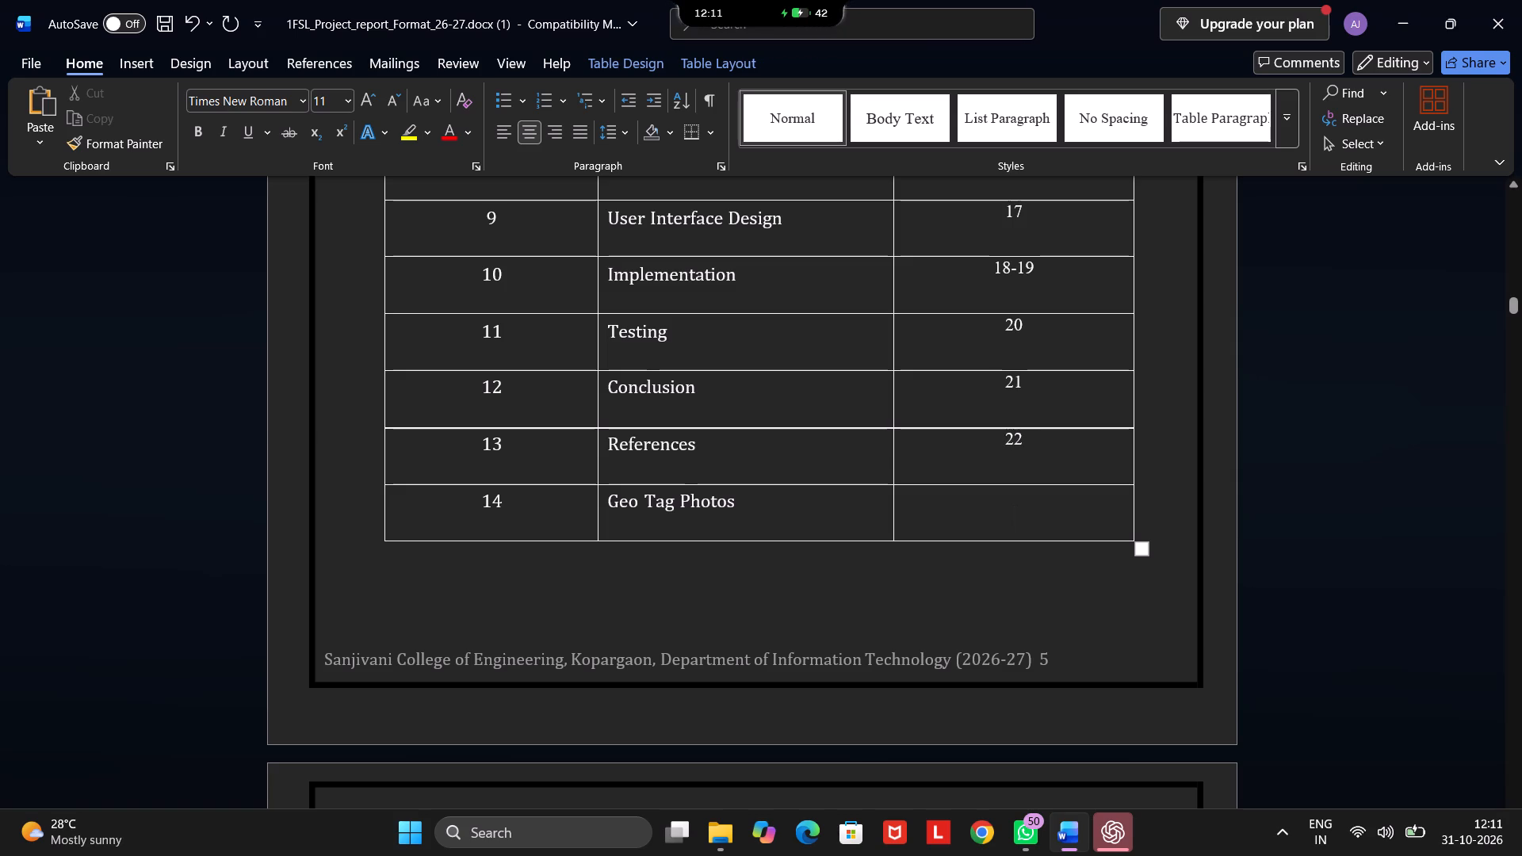
left_click(1022, 497)
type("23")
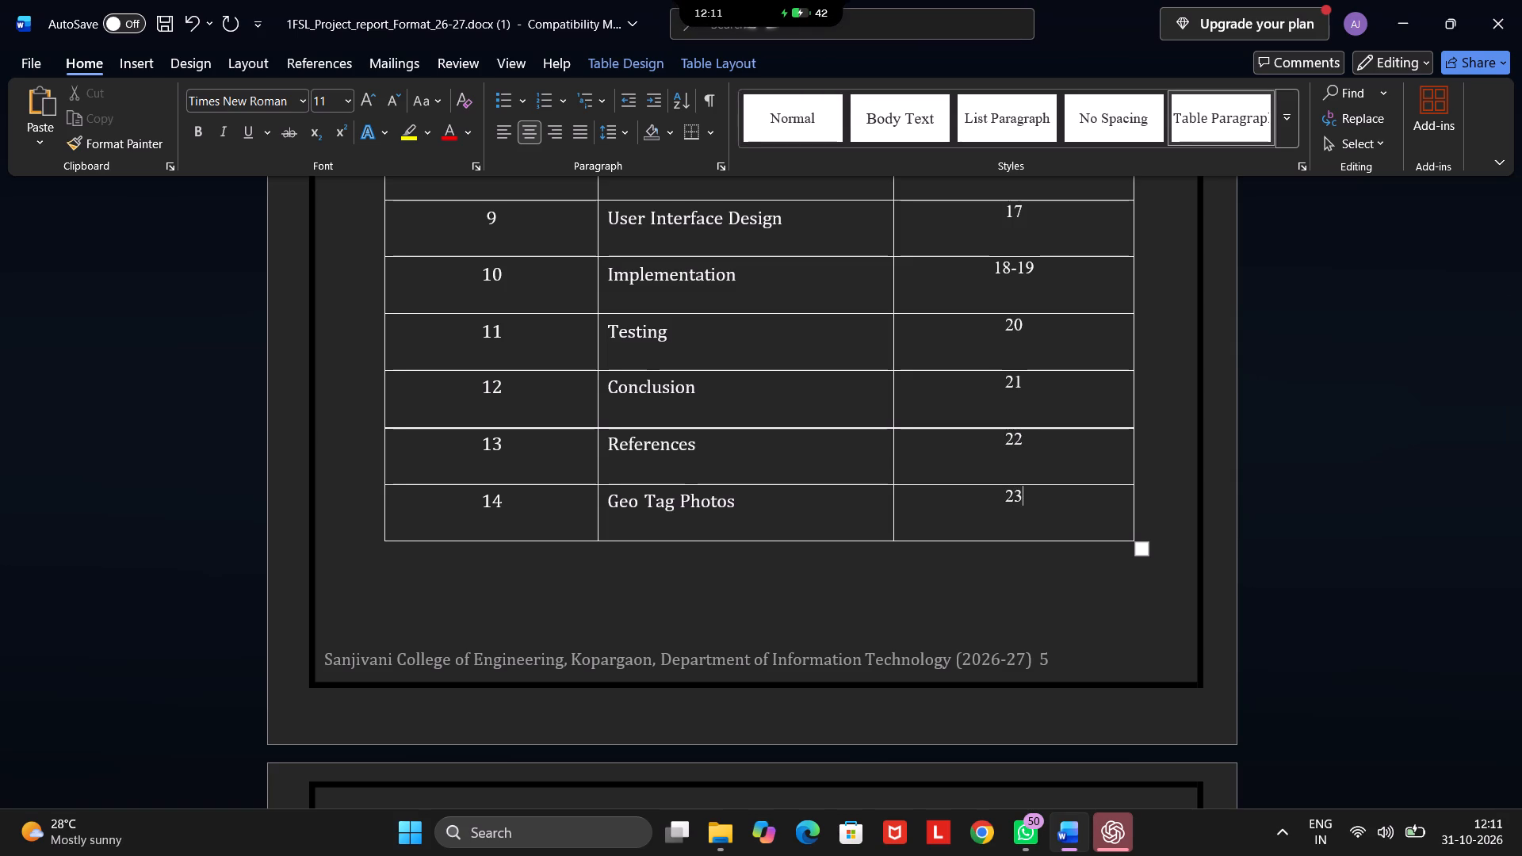
Review the report pages from the index through the Sample Code section, examining the footer page numbers and layout.
left_click(1339, 456)
scroll(1339, 456, "down", 1)
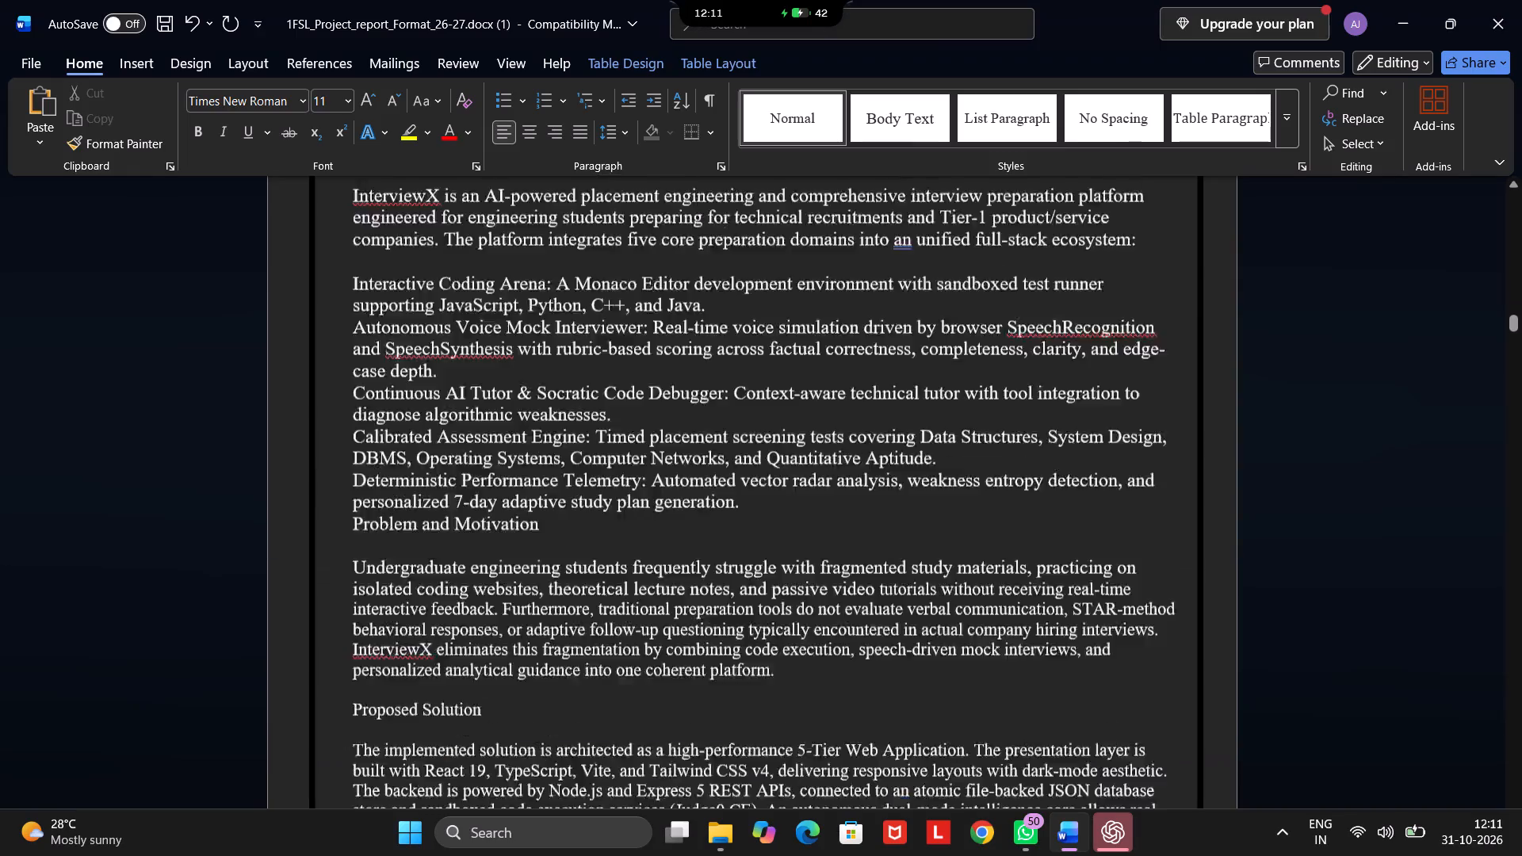
scroll(1339, 456, "down", 4)
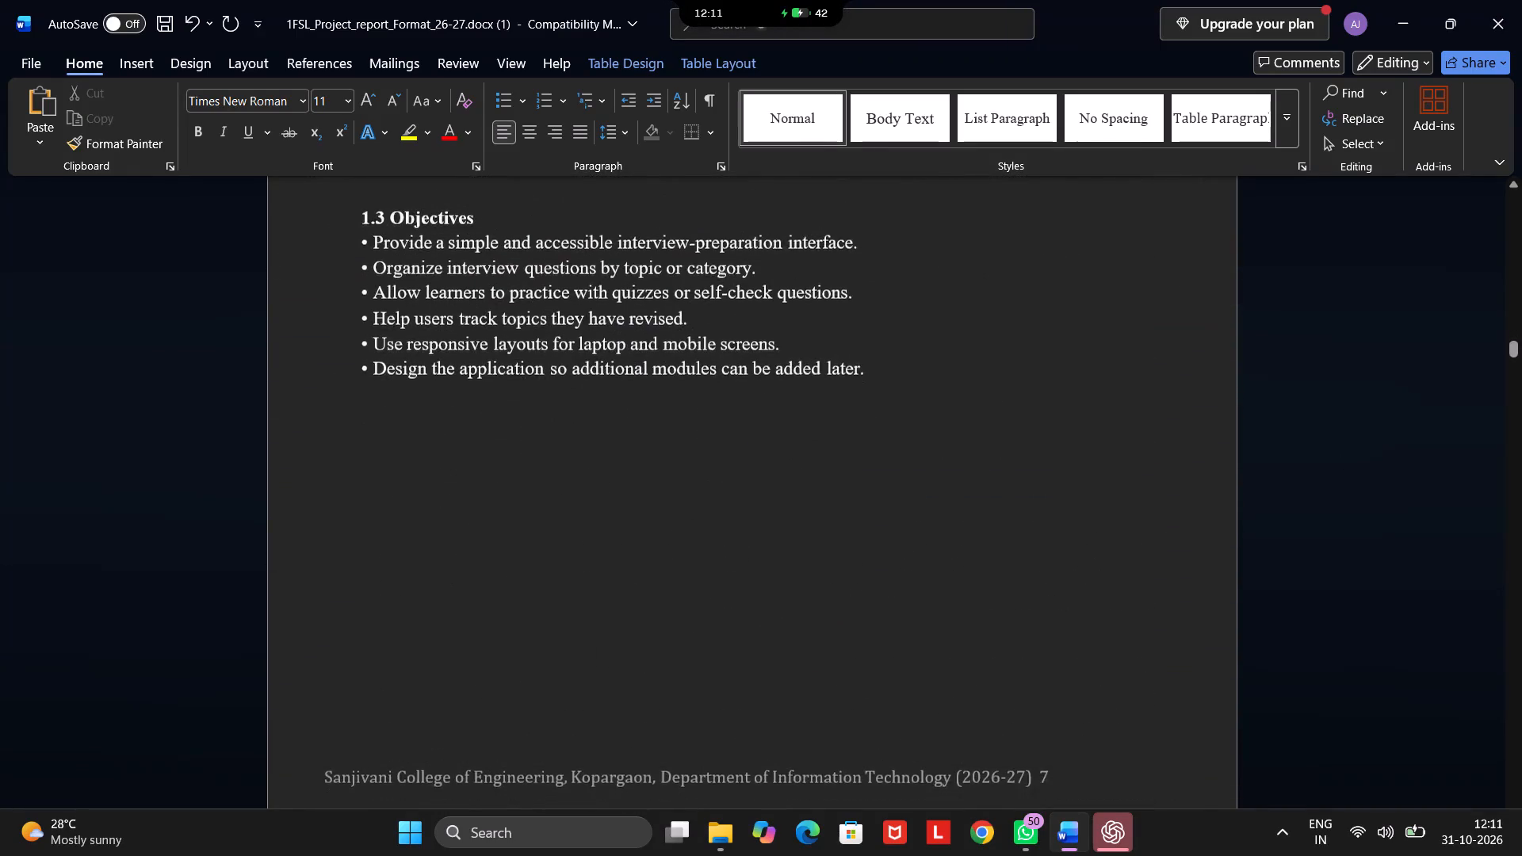
scroll(1339, 456, "down", 3)
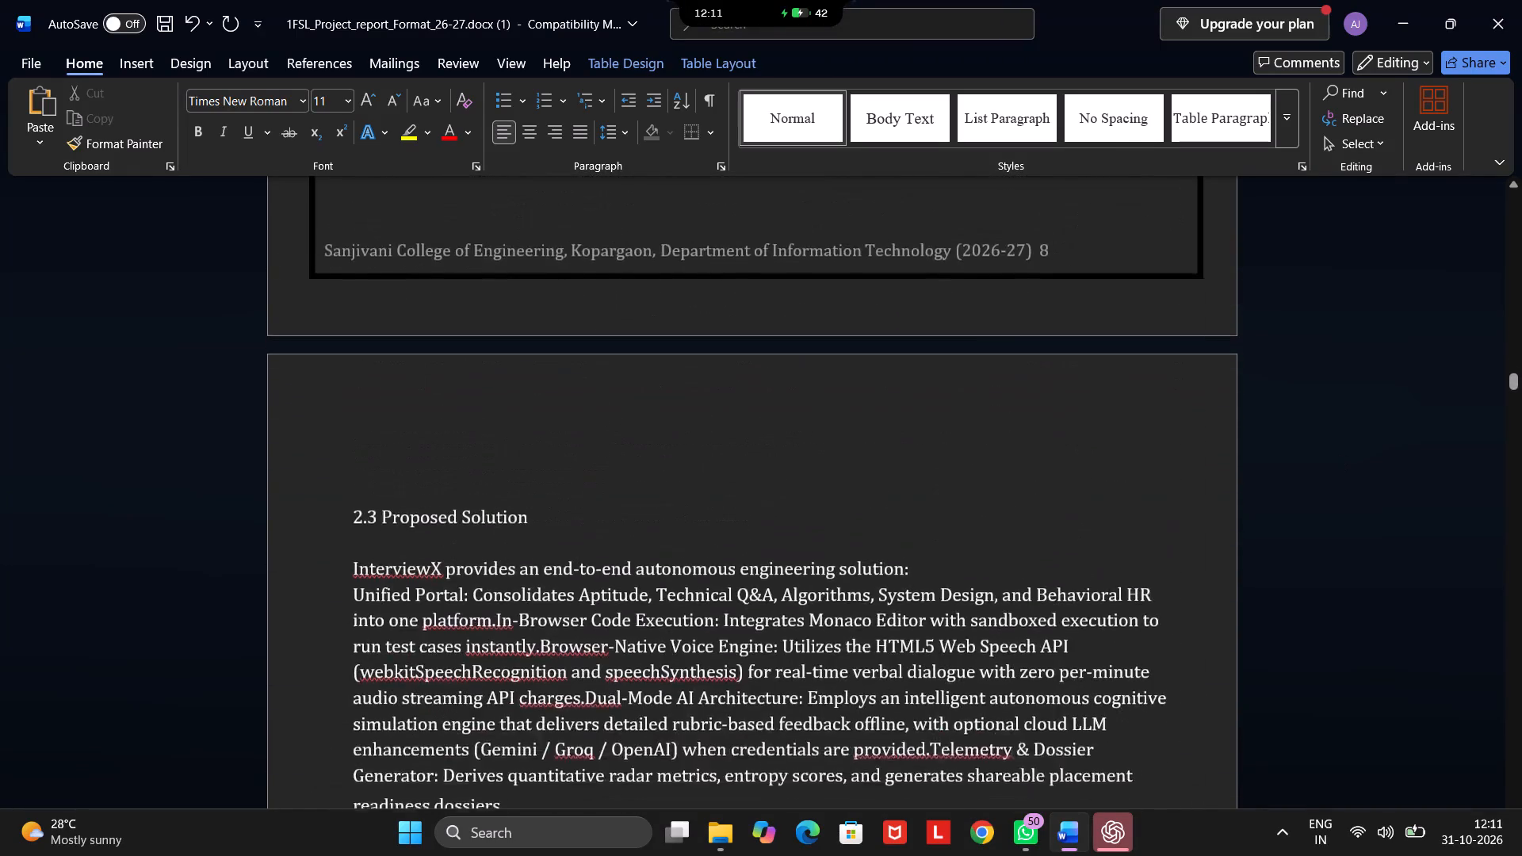
scroll(1339, 456, "down", 2)
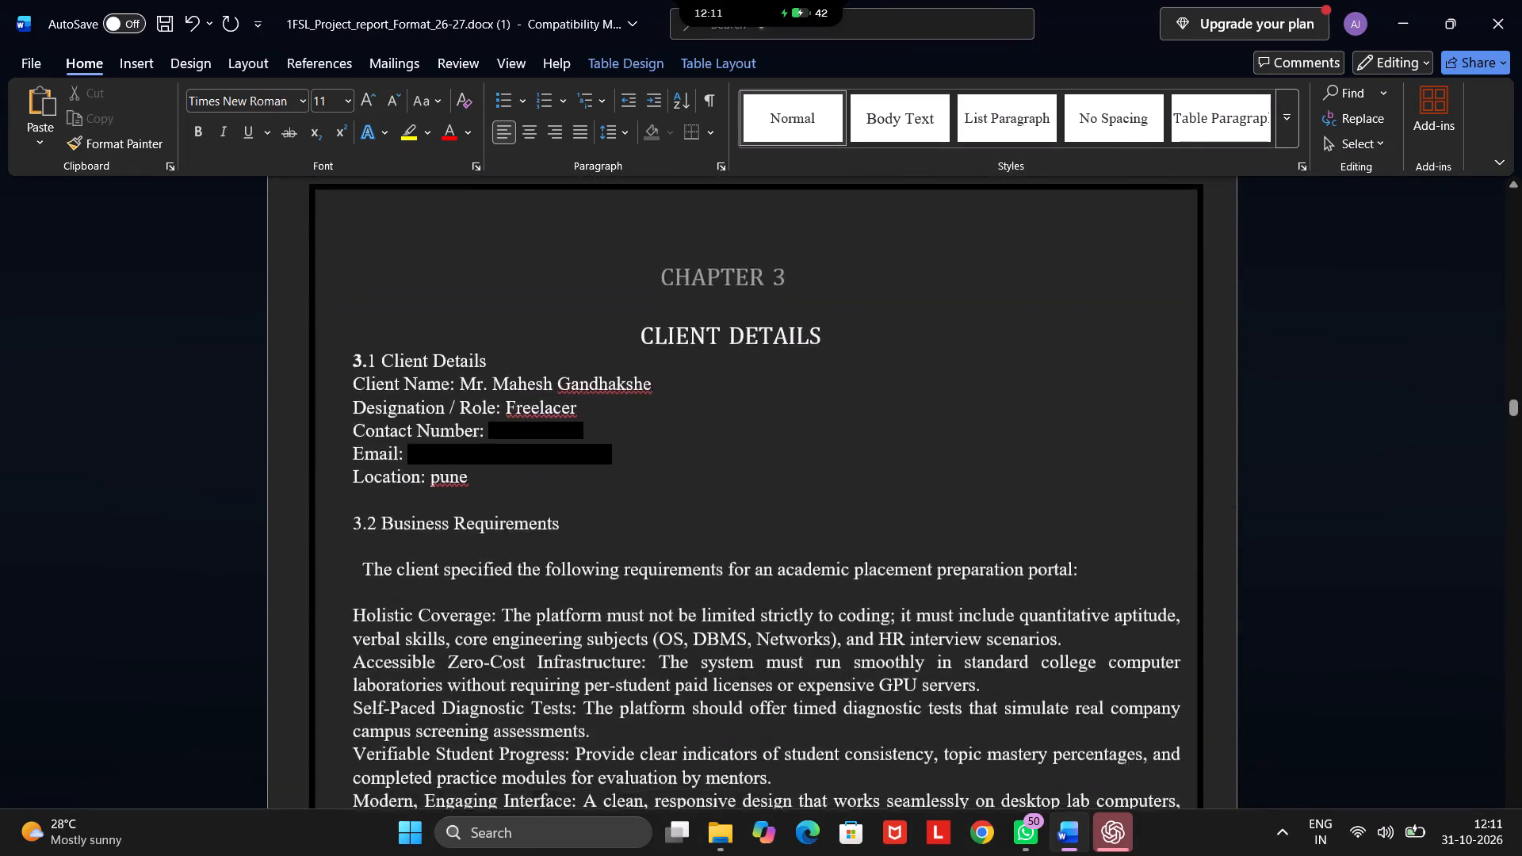
scroll(1339, 456, "down", 3)
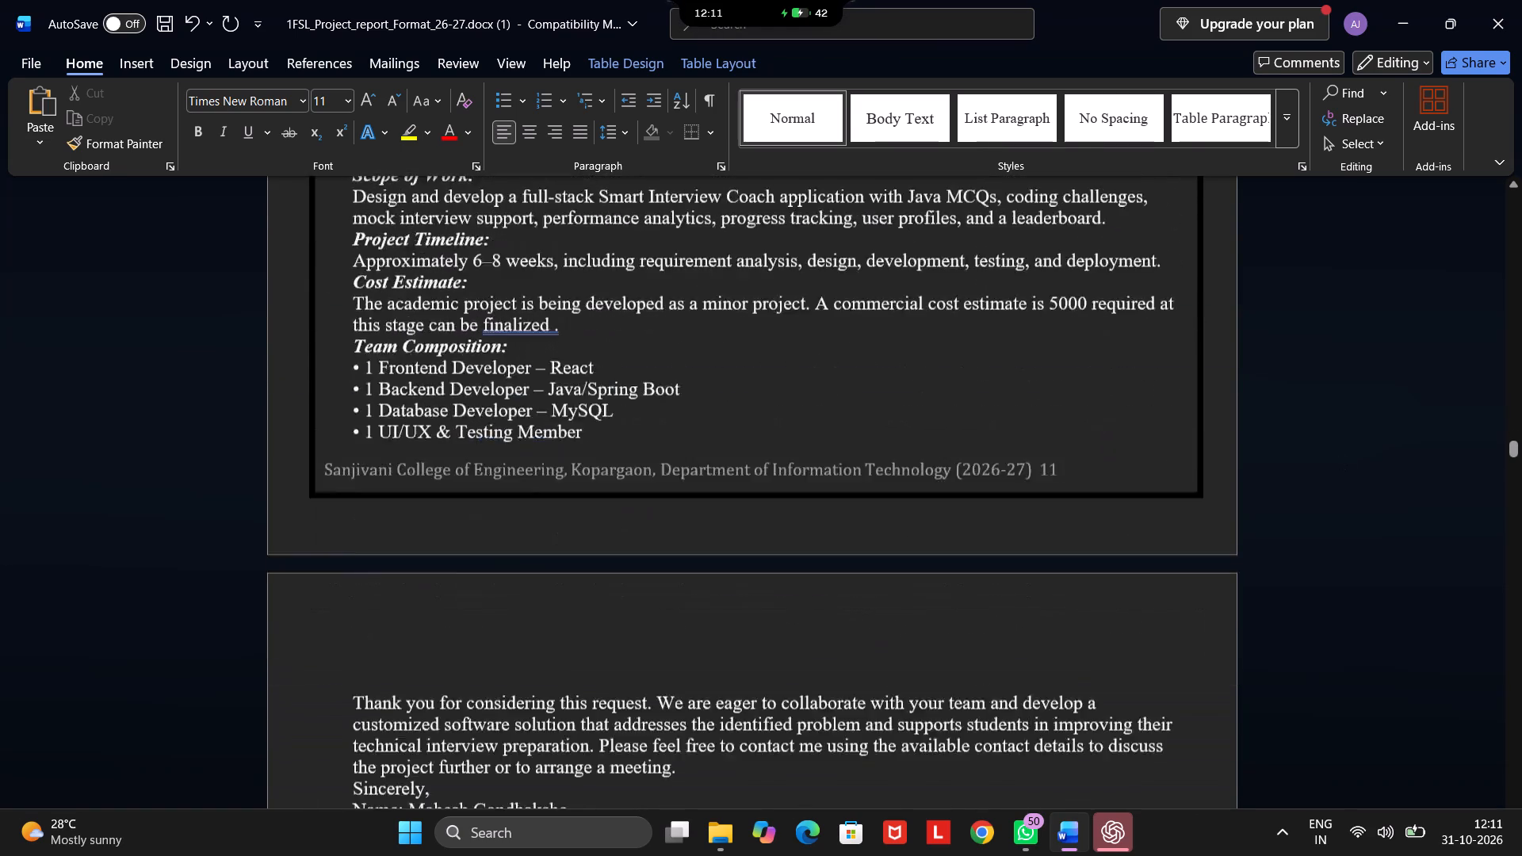
scroll(1339, 456, "down", 3)
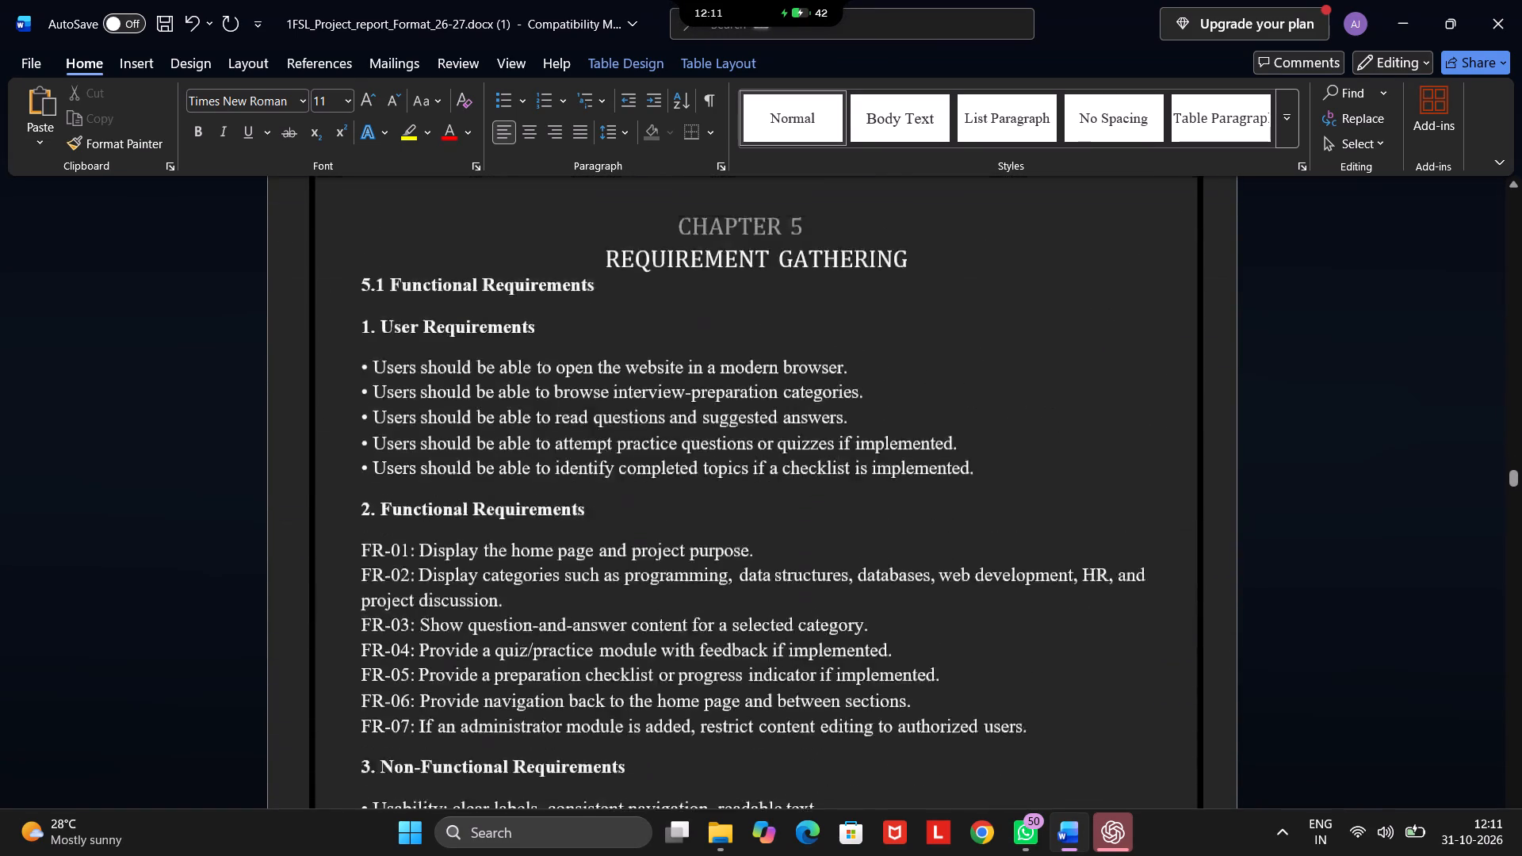
scroll(1339, 456, "down", 4)
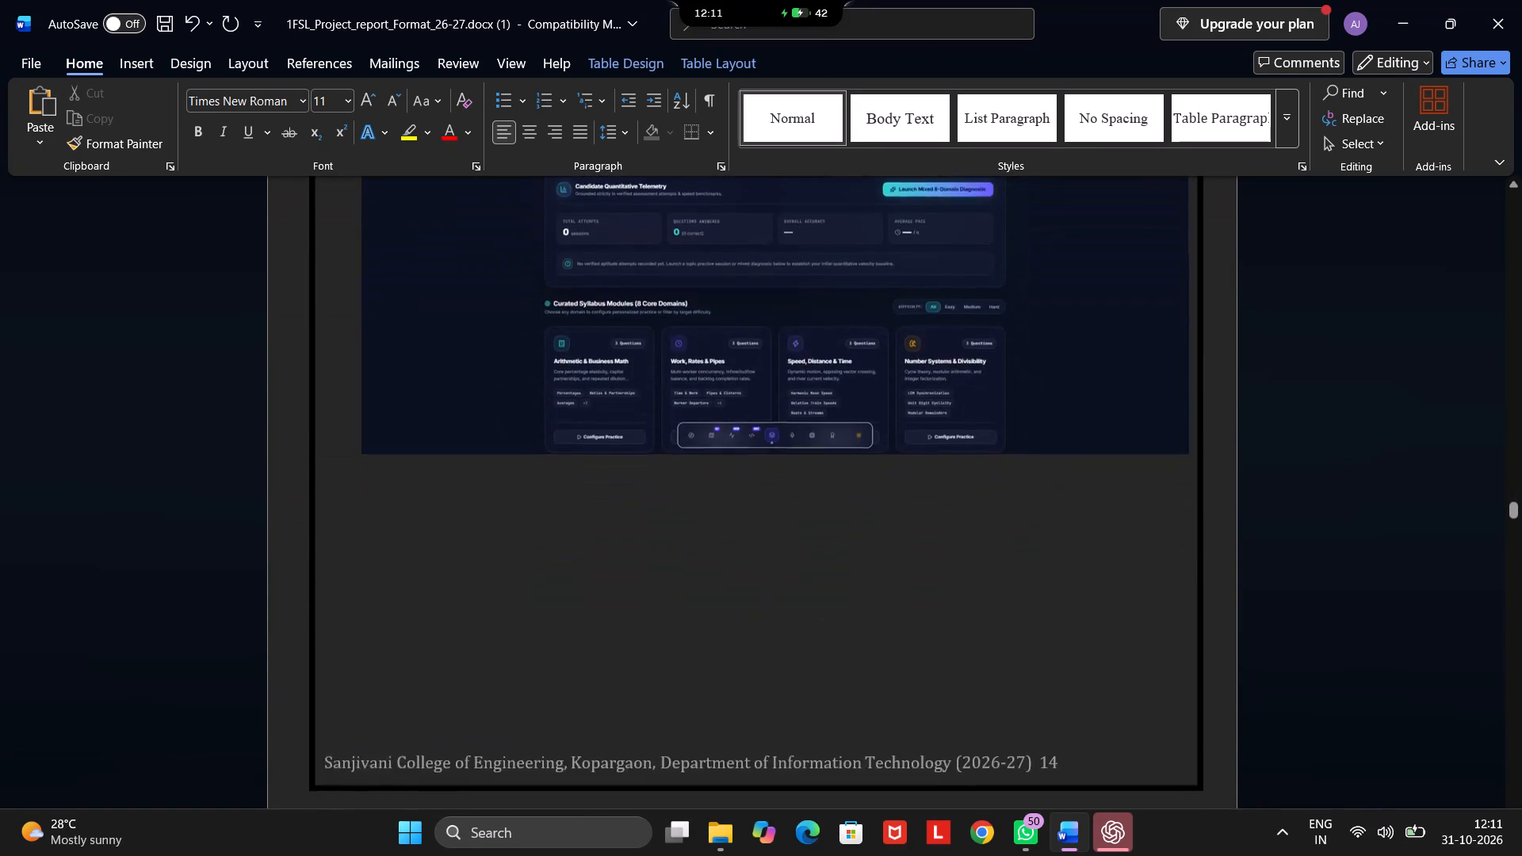
scroll(1339, 456, "down", 3)
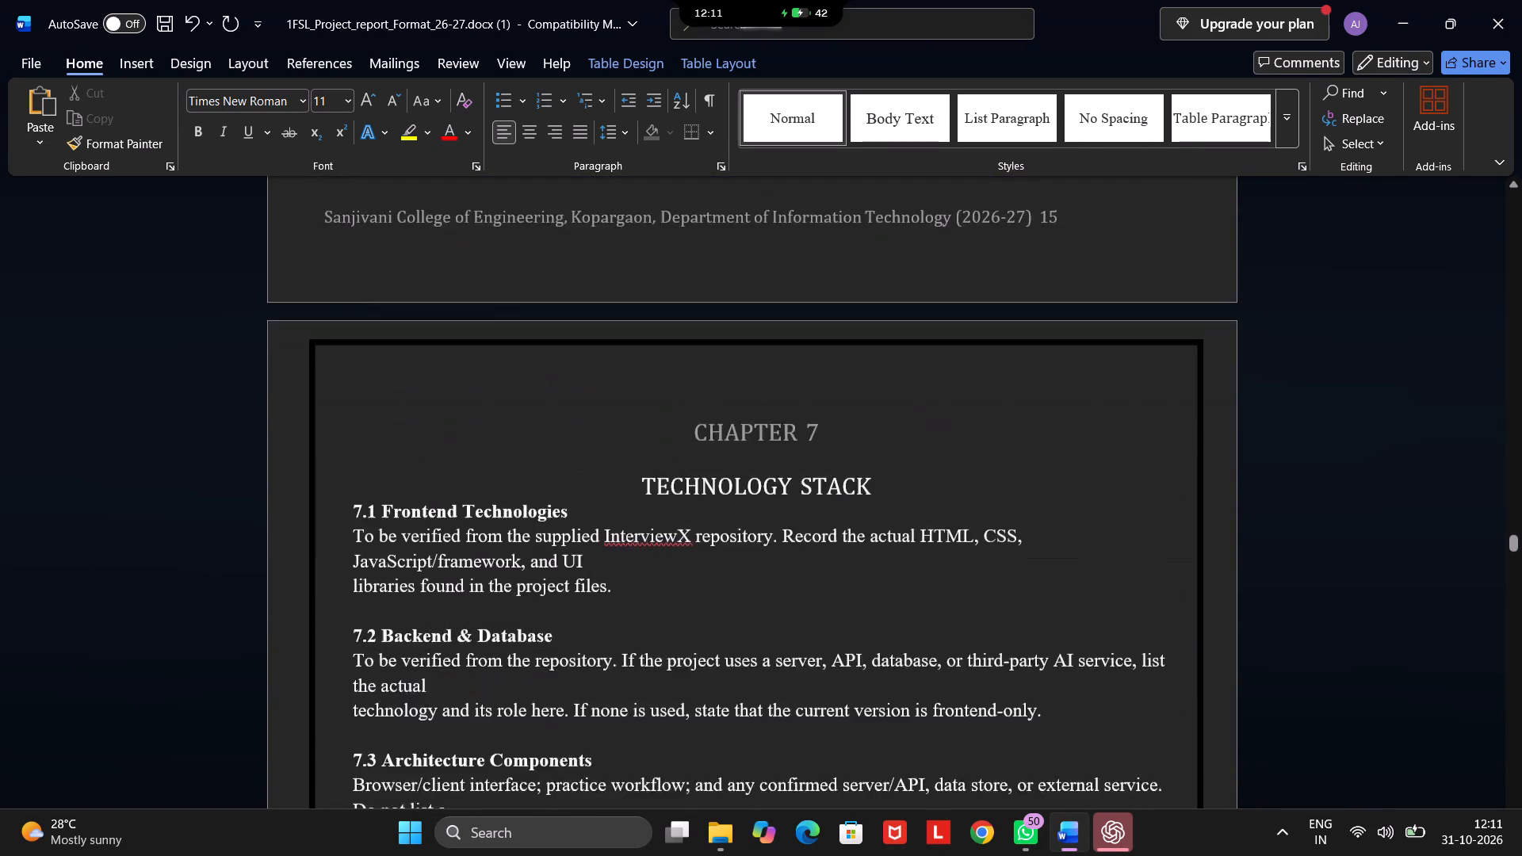
scroll(1339, 456, "down", 5)
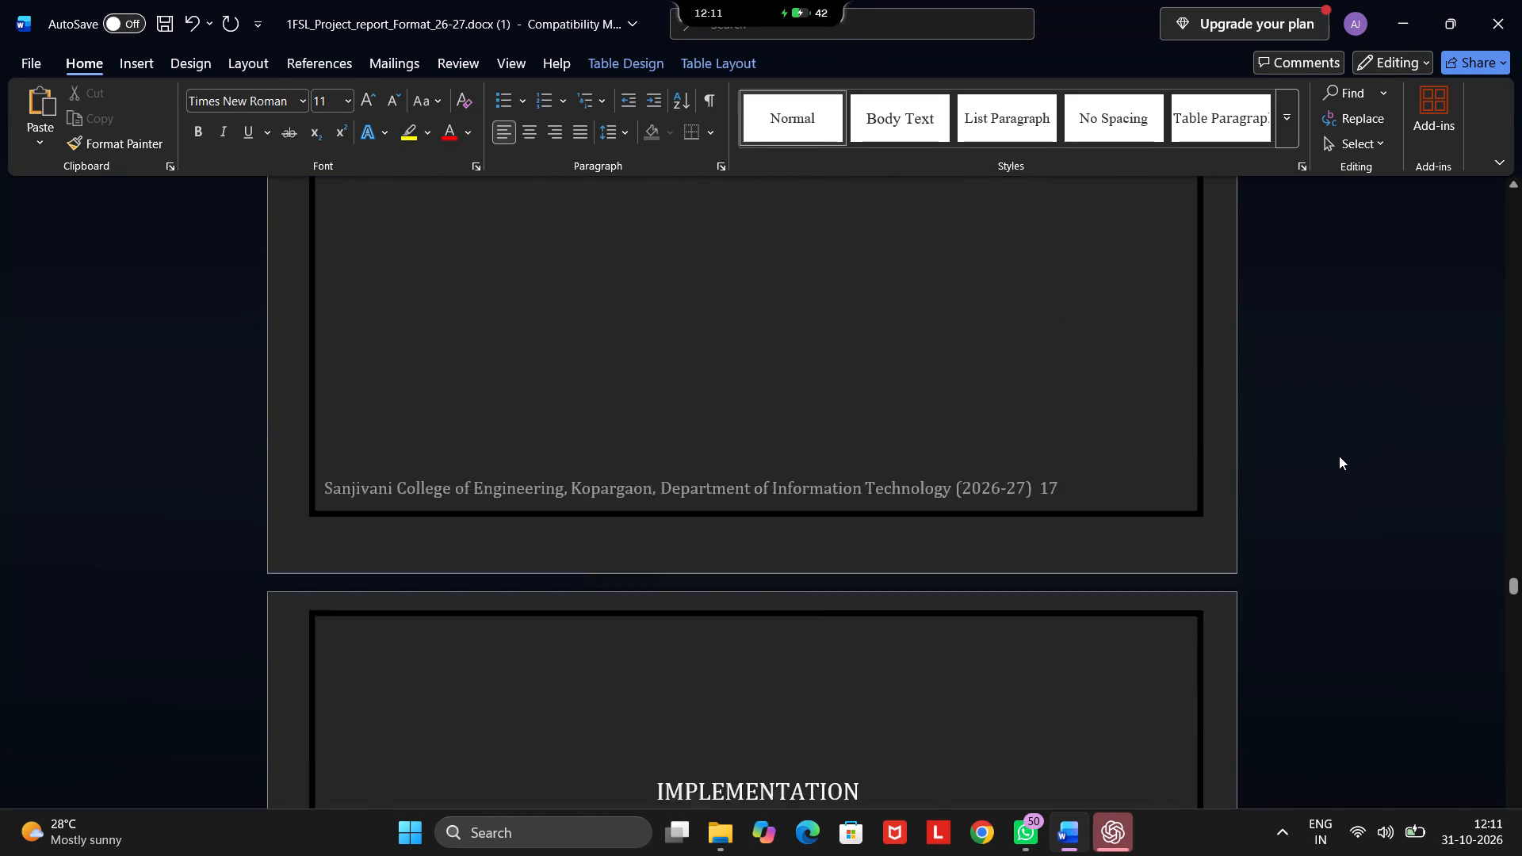
scroll(1339, 456, "down", 3)
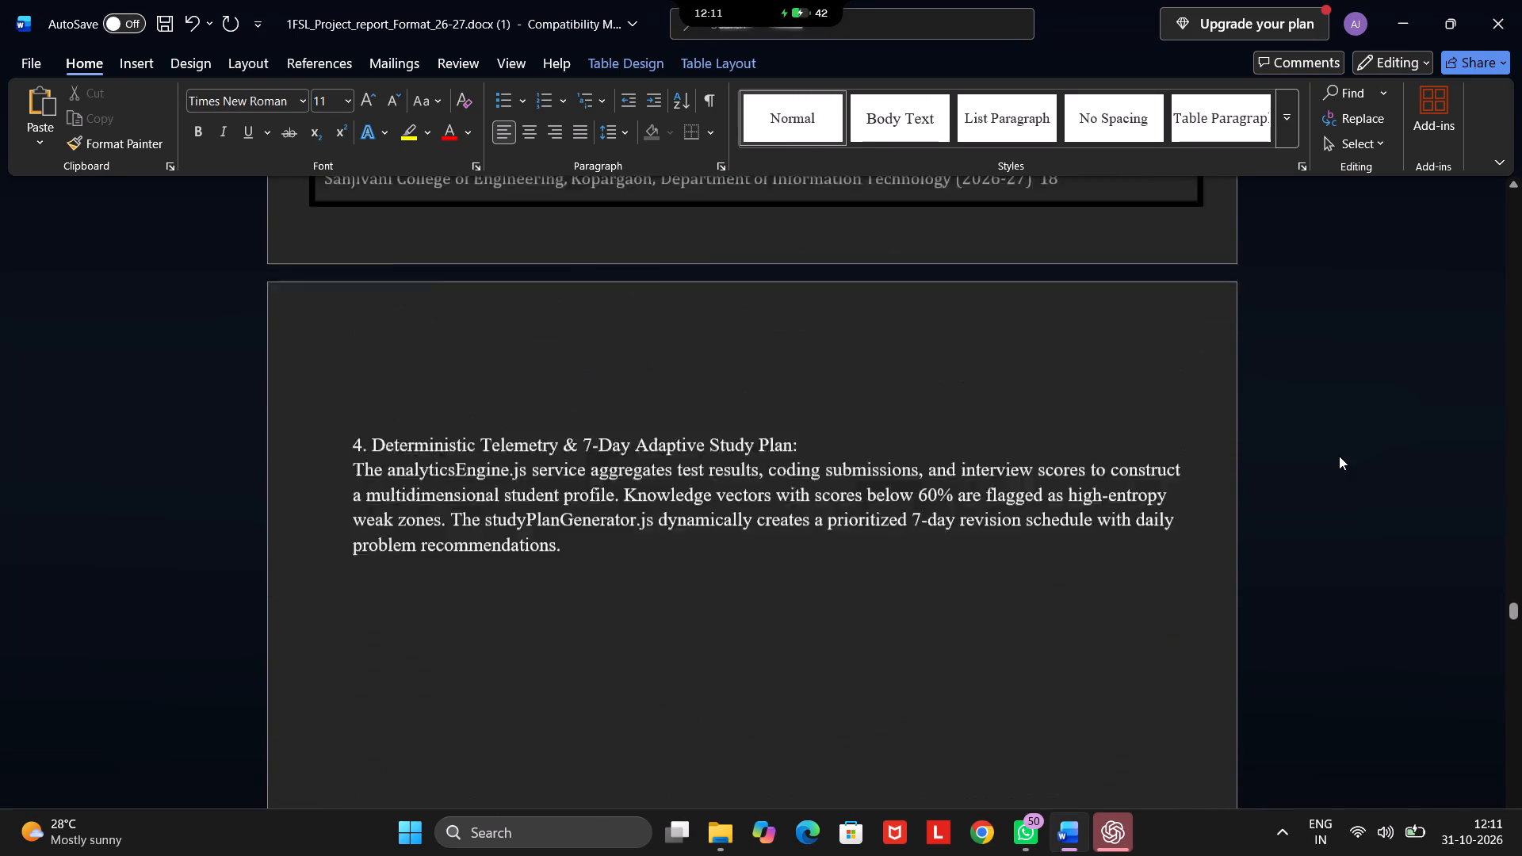
scroll(1339, 456, "down", 3)
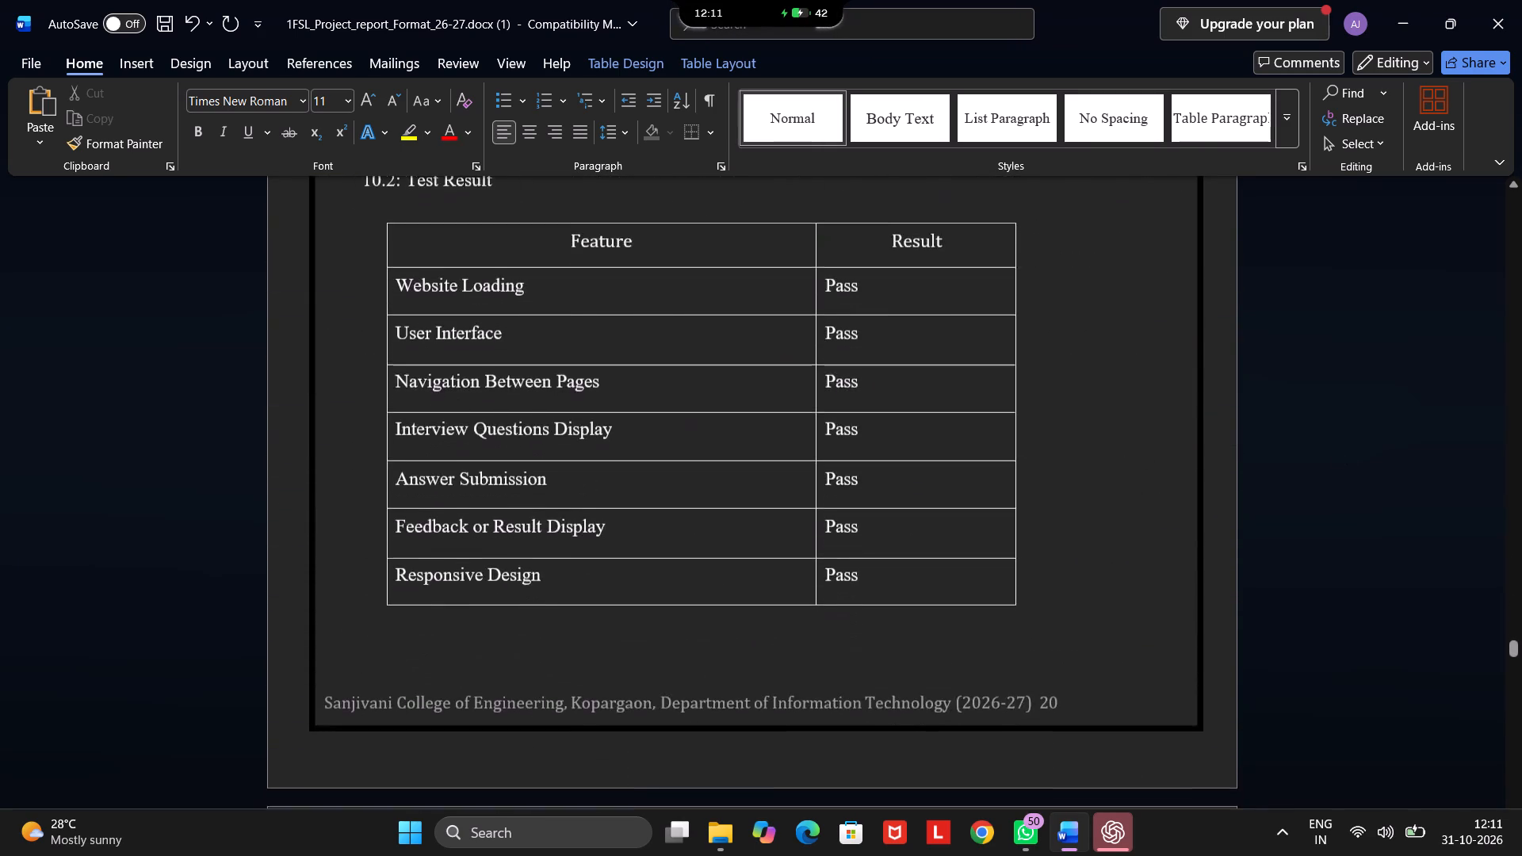
scroll(1339, 456, "down", 3)
scroll(1339, 456, "up", 1)
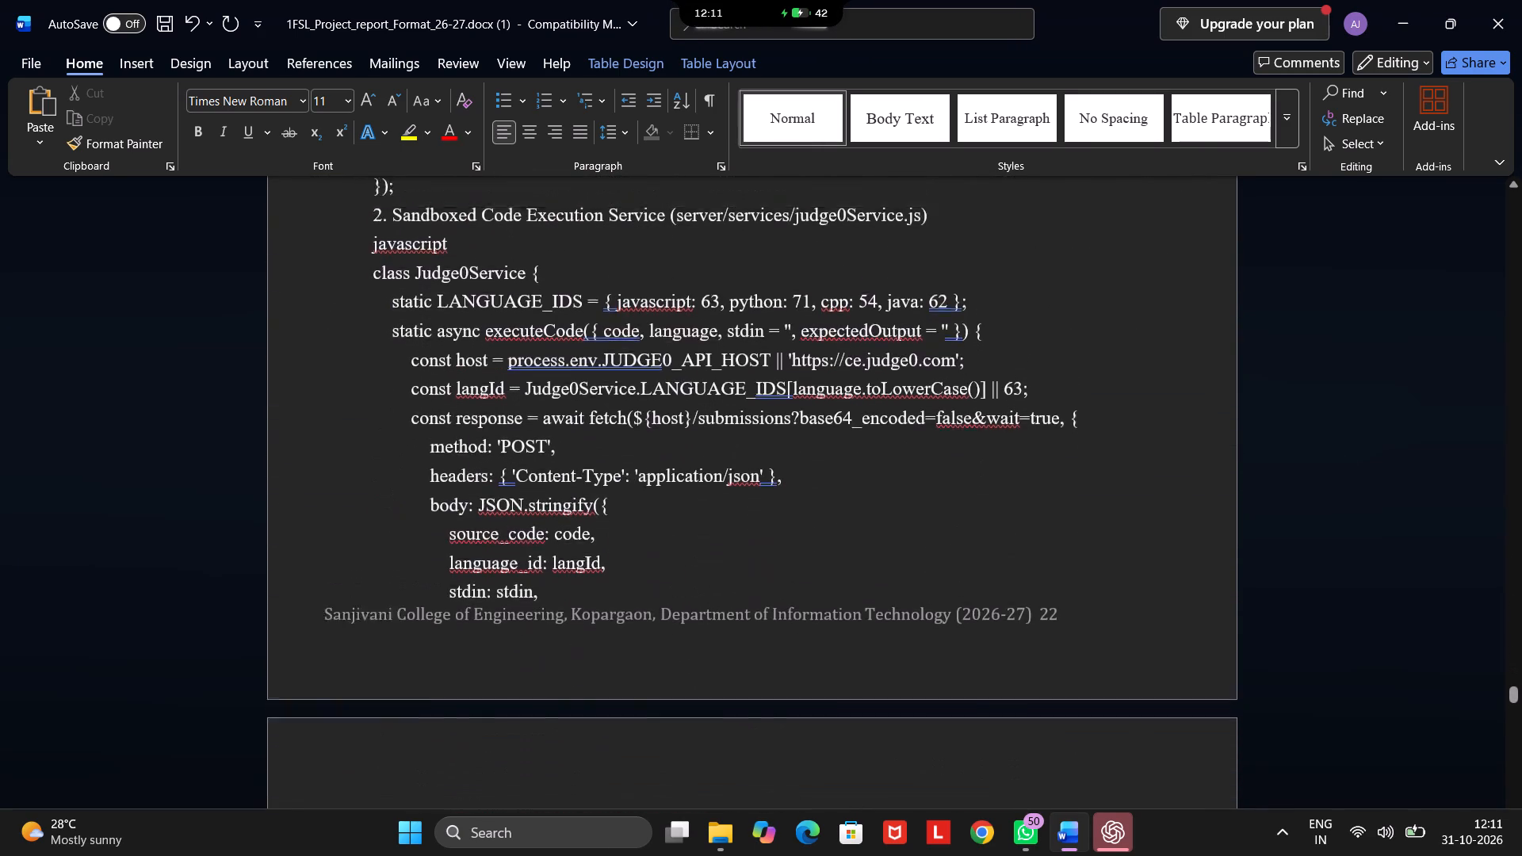
scroll(1339, 456, "up", 4)
scroll(1339, 456, "down", 2)
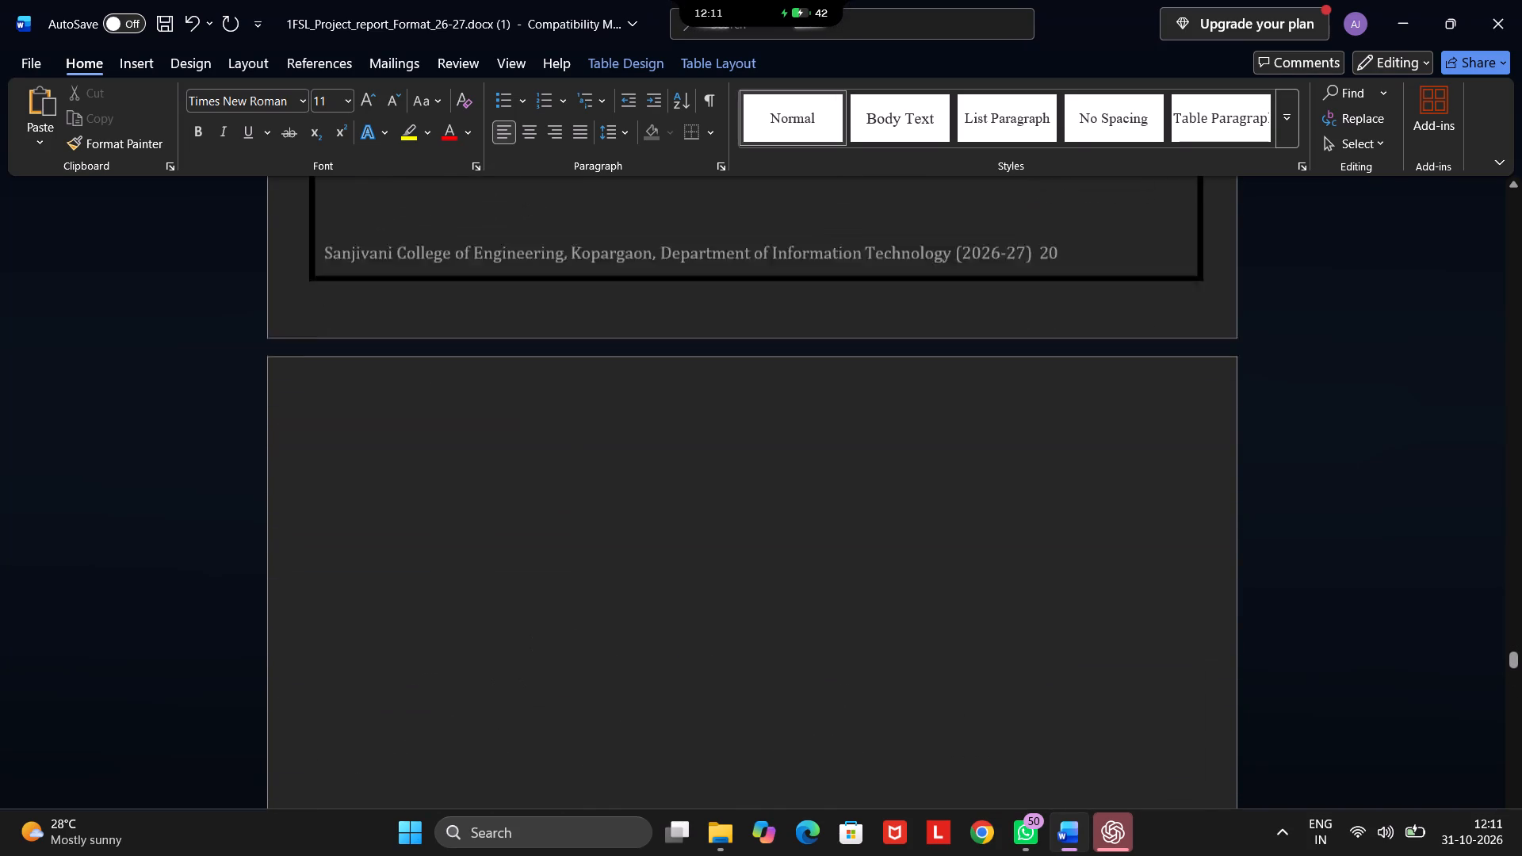
scroll(1339, 456, "down", 2)
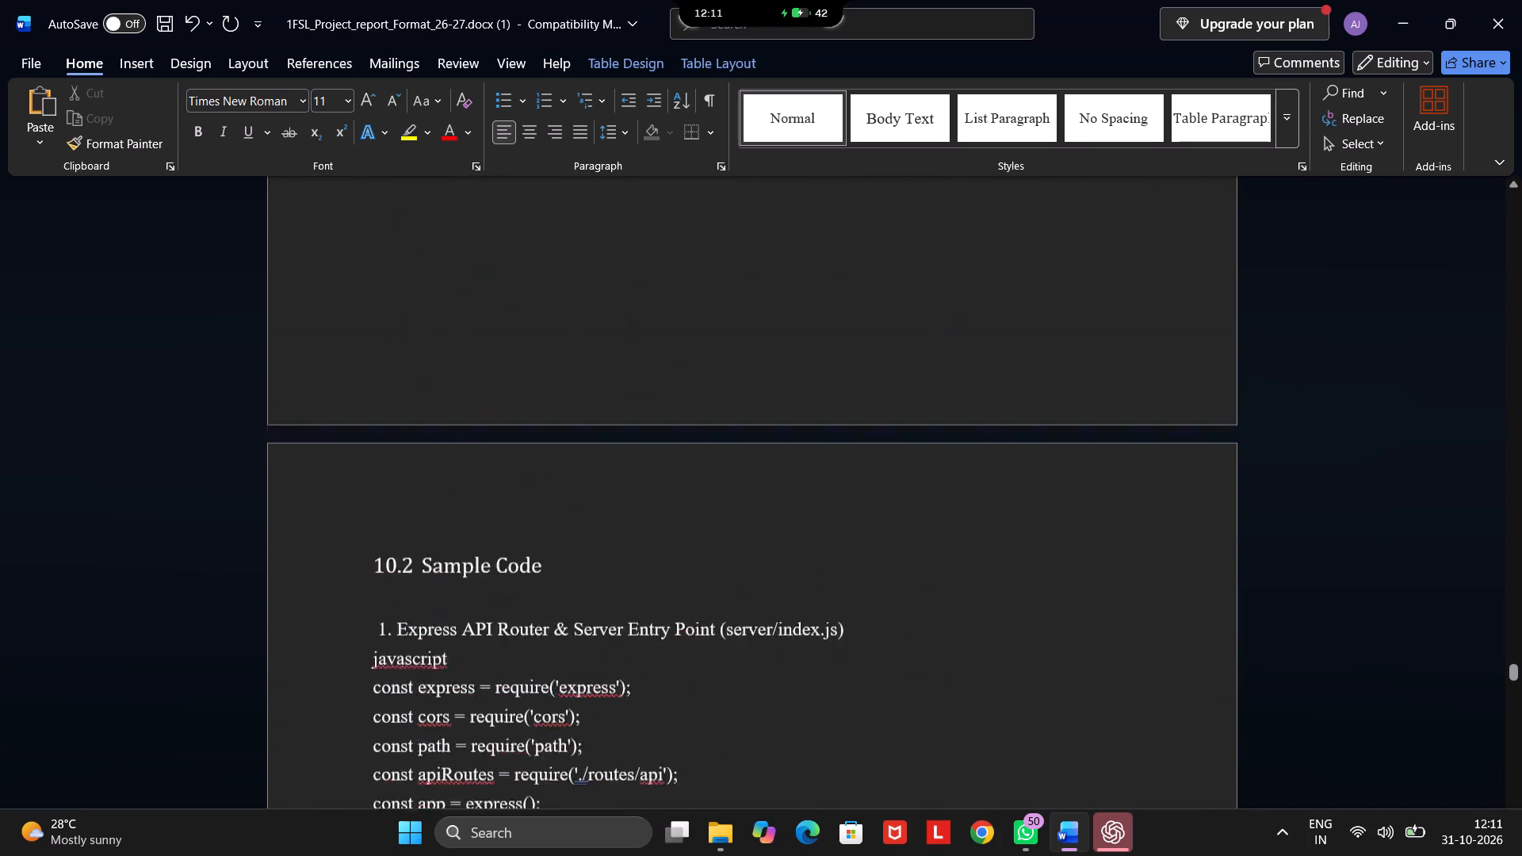
scroll(1339, 456, "down", 1)
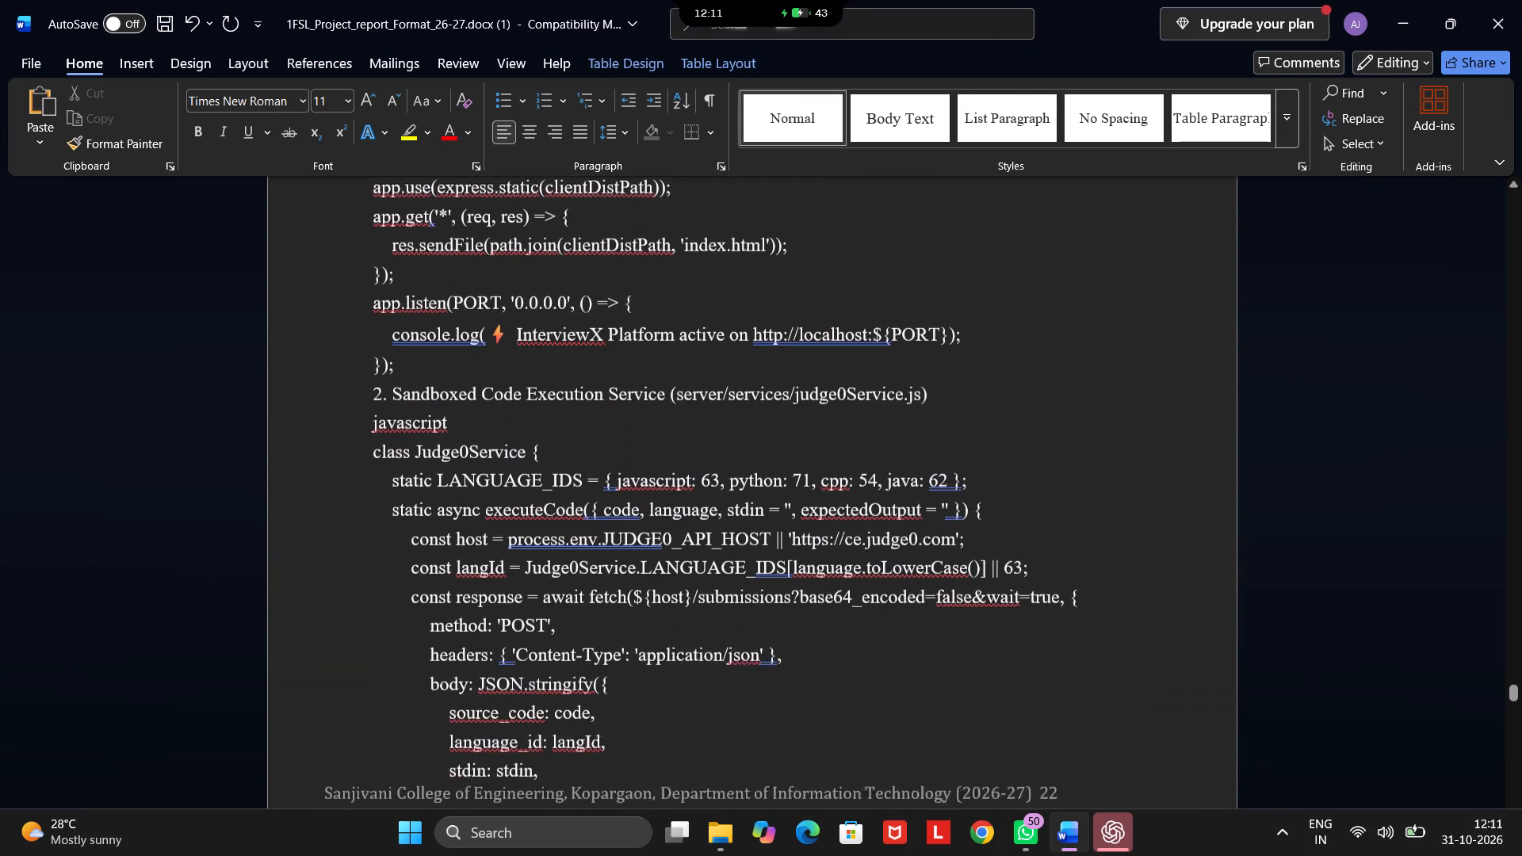
scroll(1339, 456, "down", 1)
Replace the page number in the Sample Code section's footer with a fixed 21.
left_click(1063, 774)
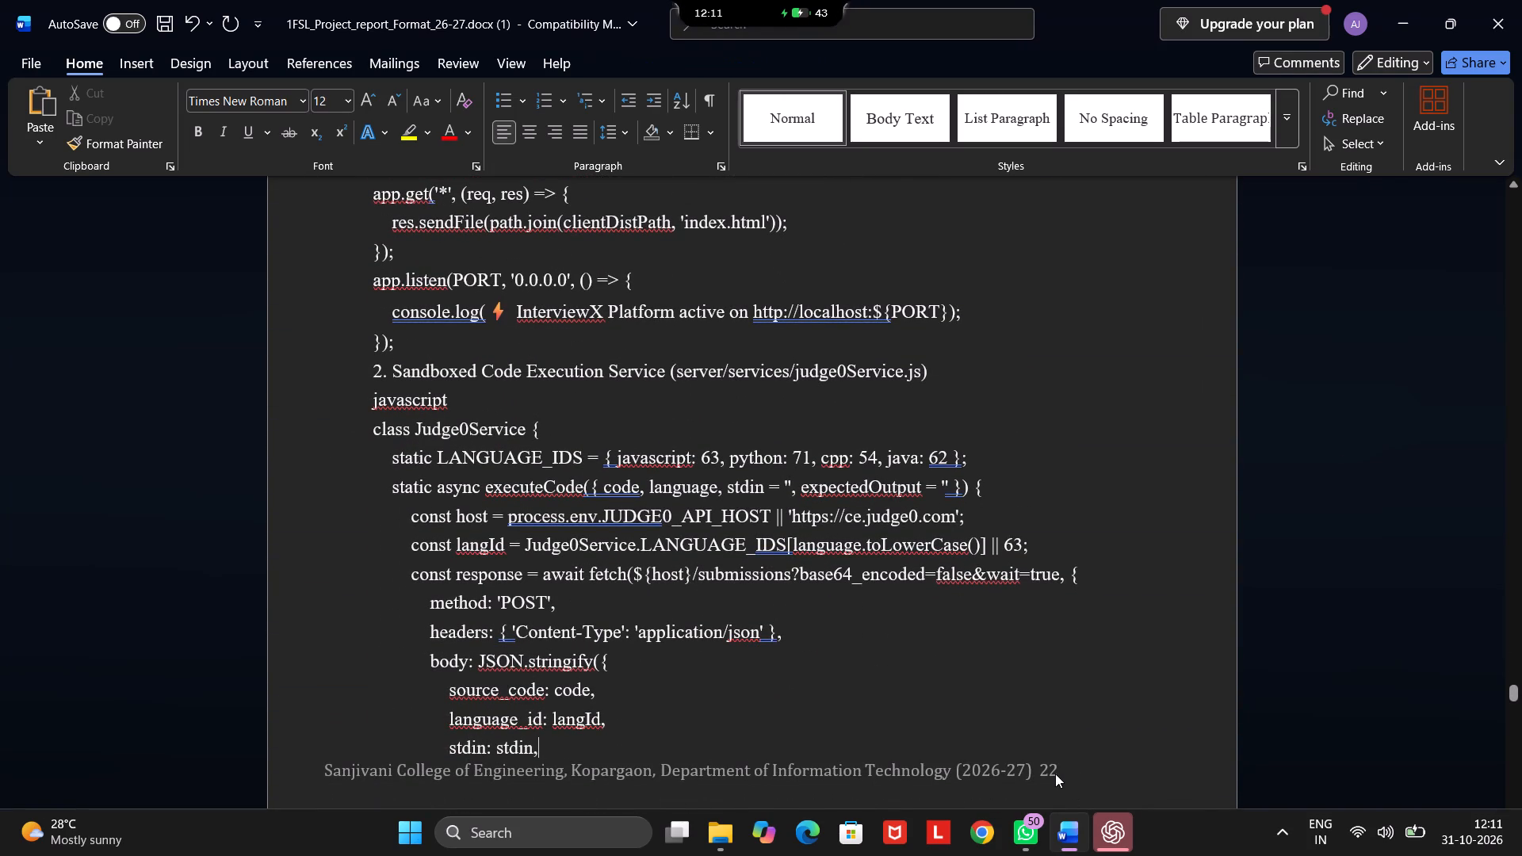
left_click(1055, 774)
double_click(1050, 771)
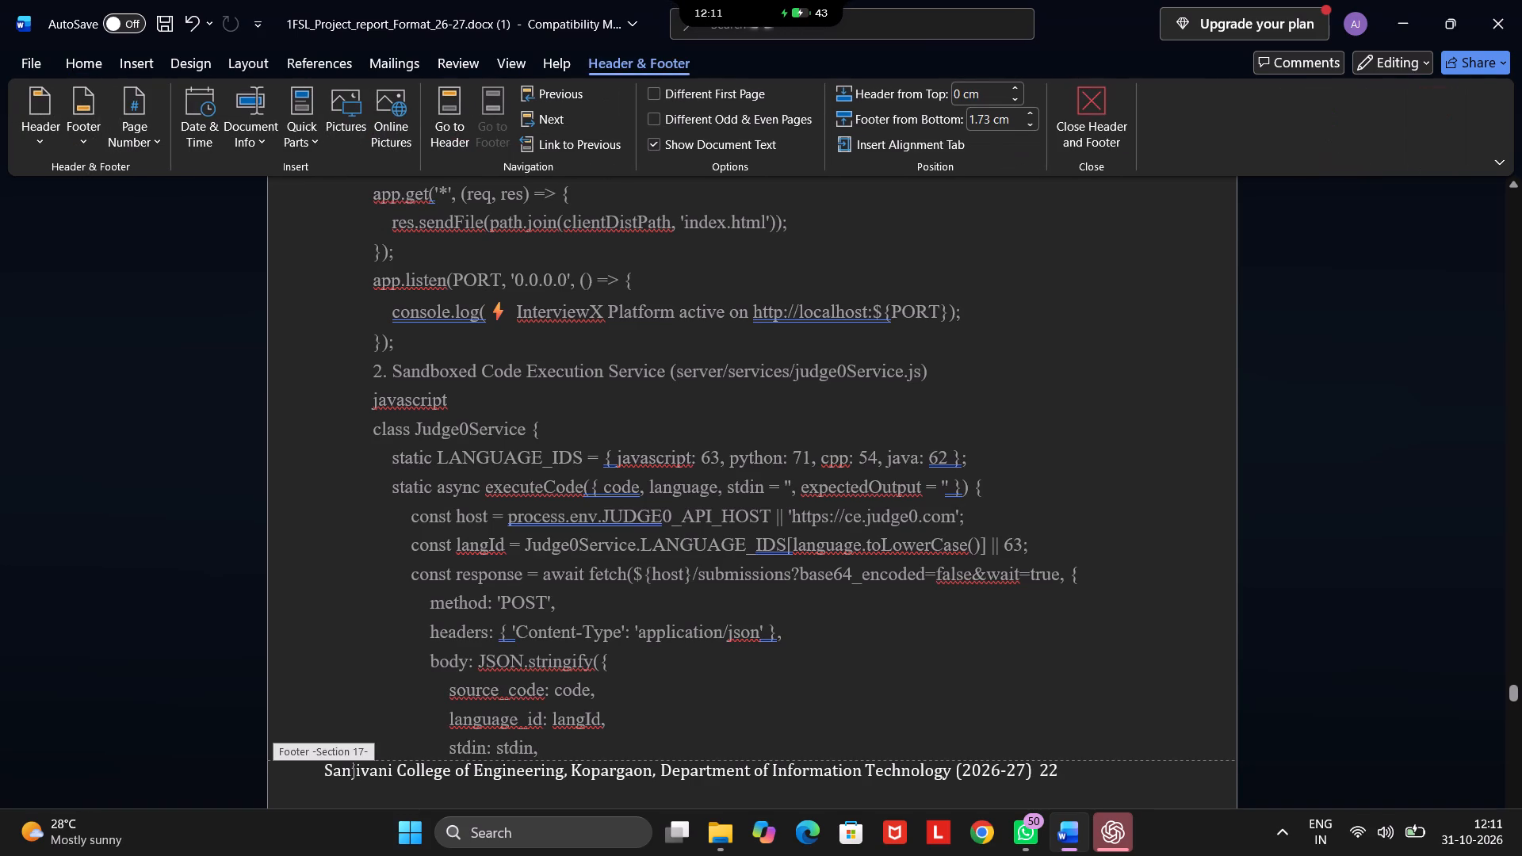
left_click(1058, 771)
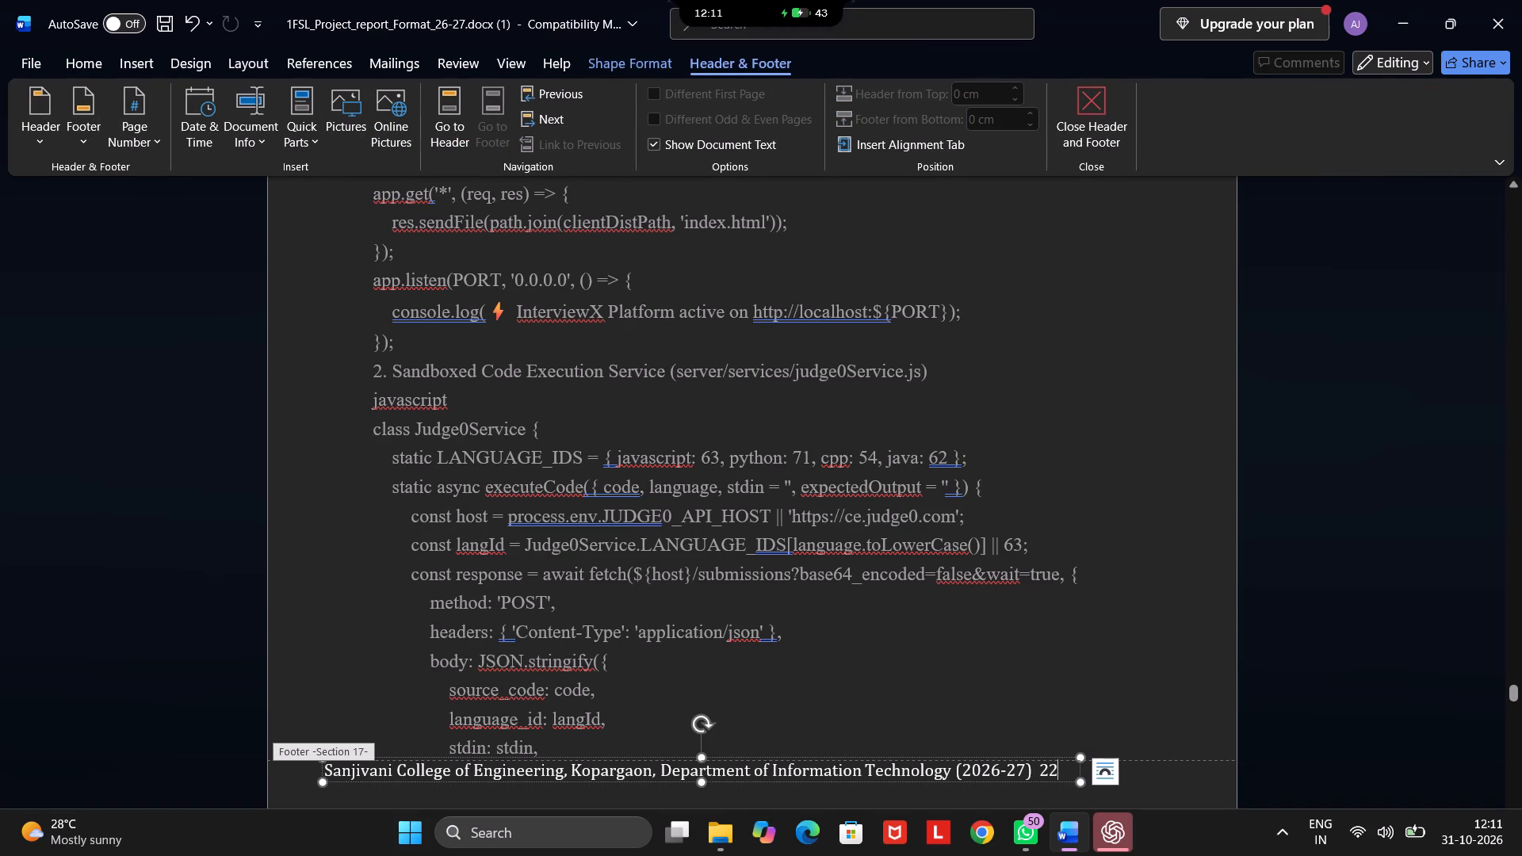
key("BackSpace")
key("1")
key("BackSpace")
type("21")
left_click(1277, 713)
Check the footers of the pages before Chapter 11 and set the Sample Code section's footer page number to 22.
scroll(1277, 713, "down", 1)
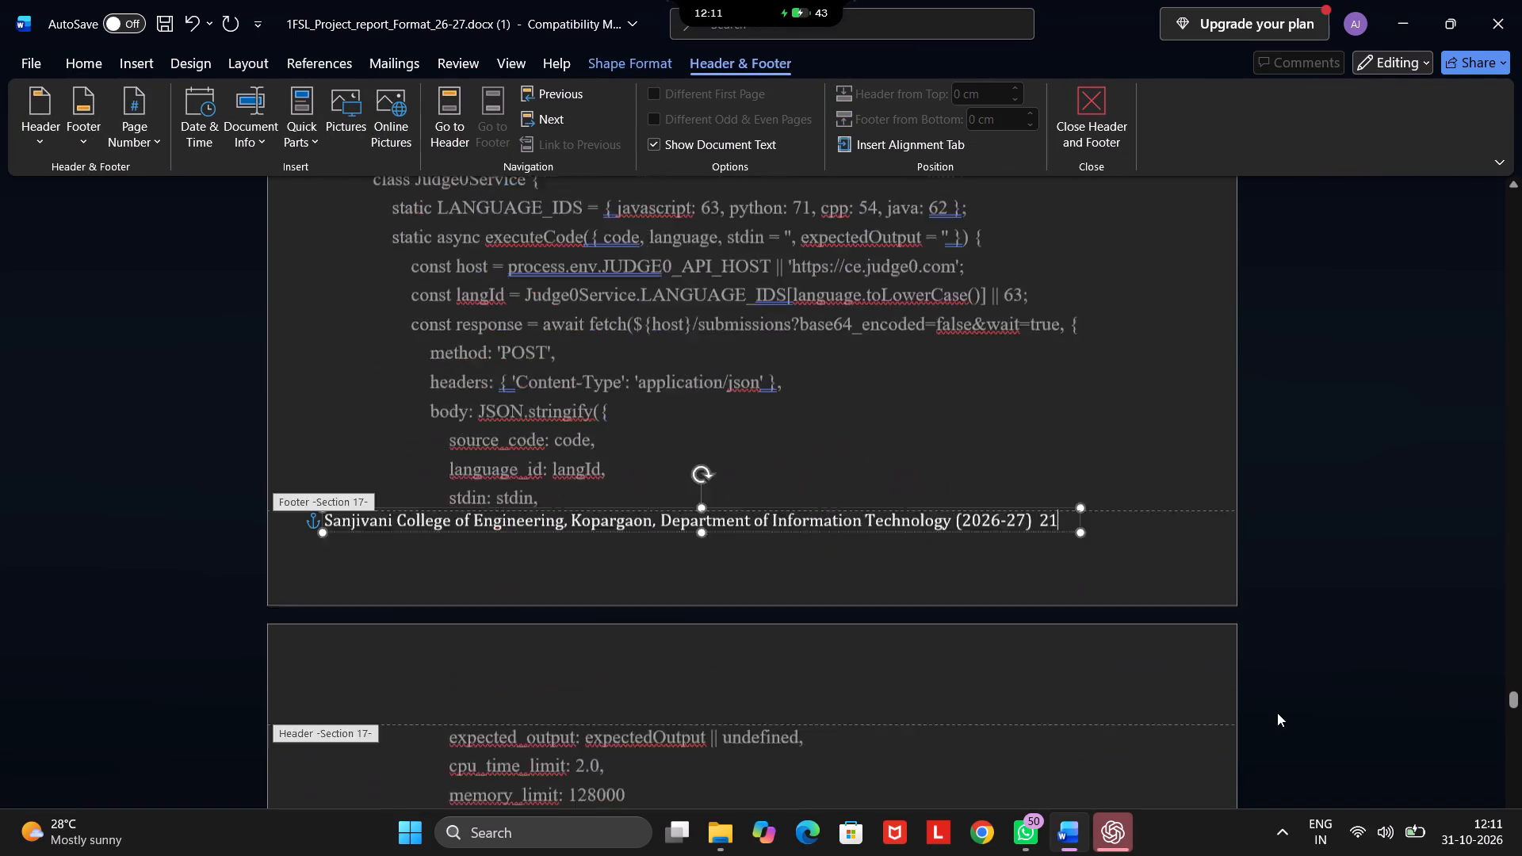
scroll(1277, 713, "down", 1)
left_click(1092, 719)
scroll(1092, 719, "down", 1)
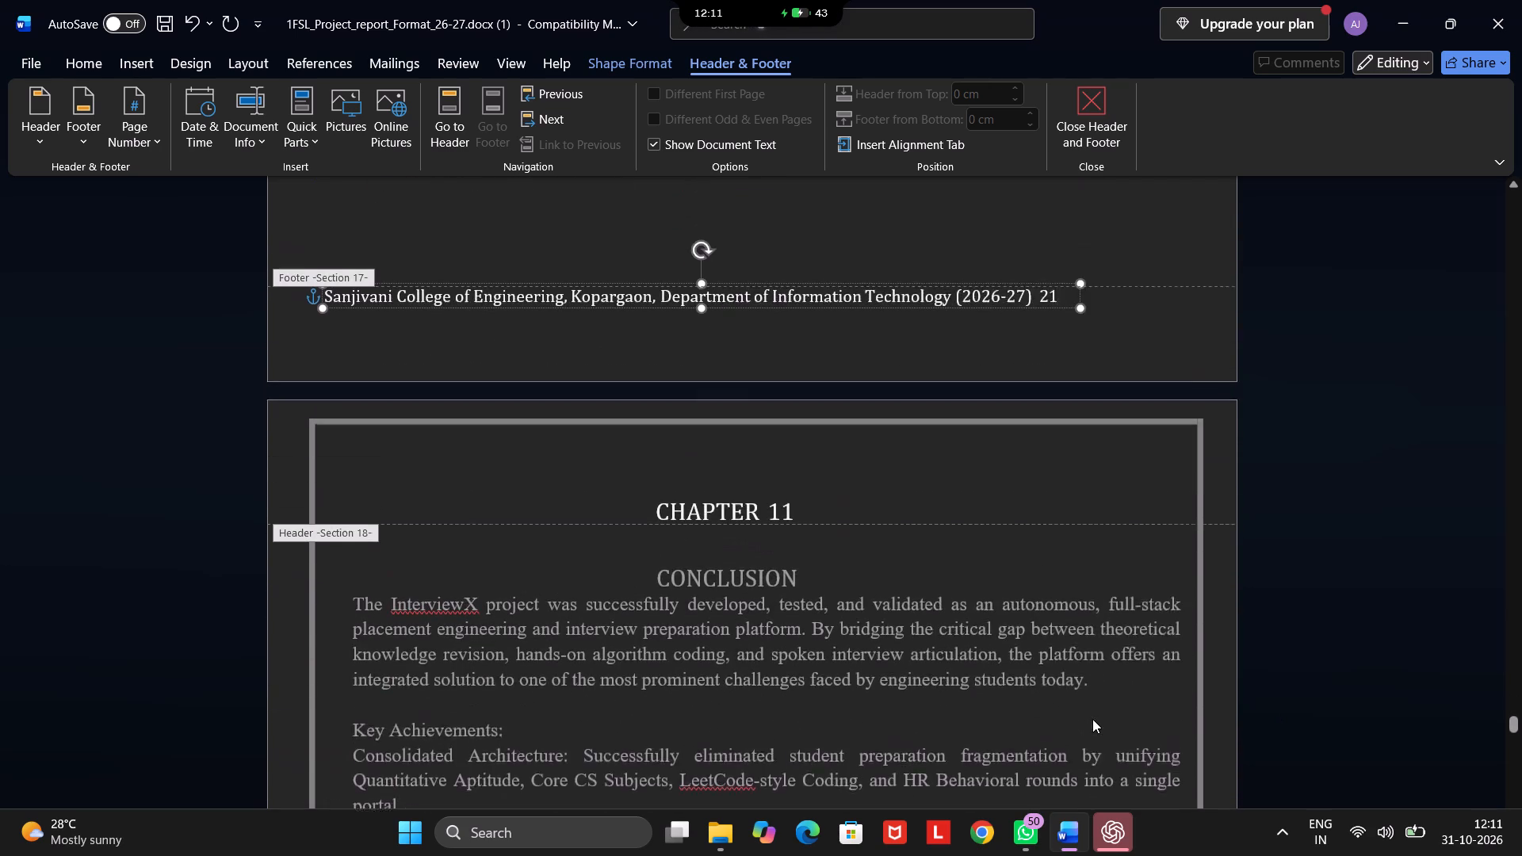
scroll(1092, 719, "down", 1)
scroll(1109, 545, "up", 1)
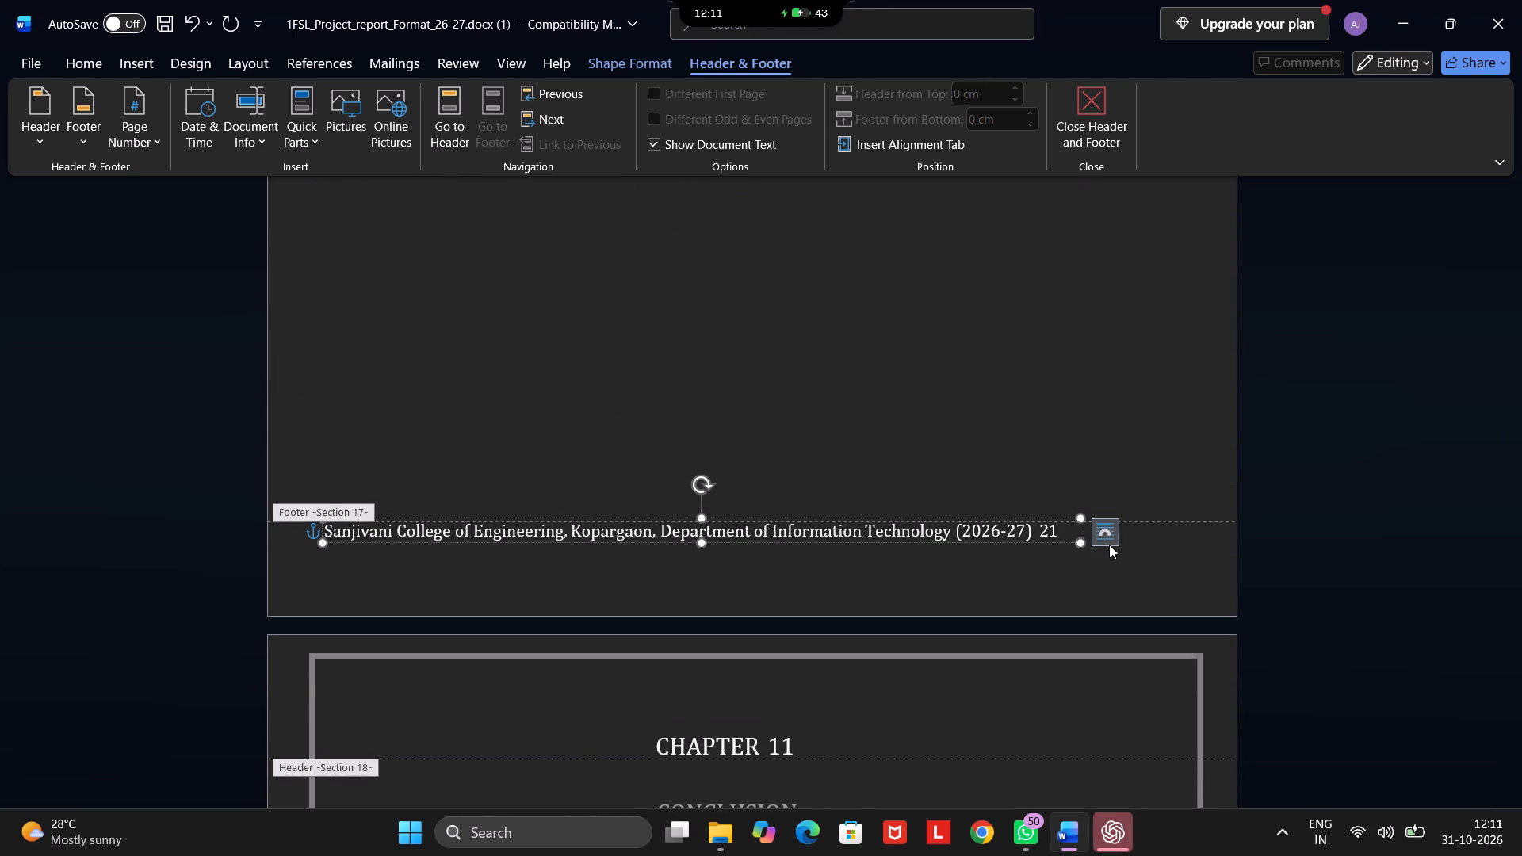
scroll(1291, 455, "up", 2)
scroll(1291, 455, "down", 2)
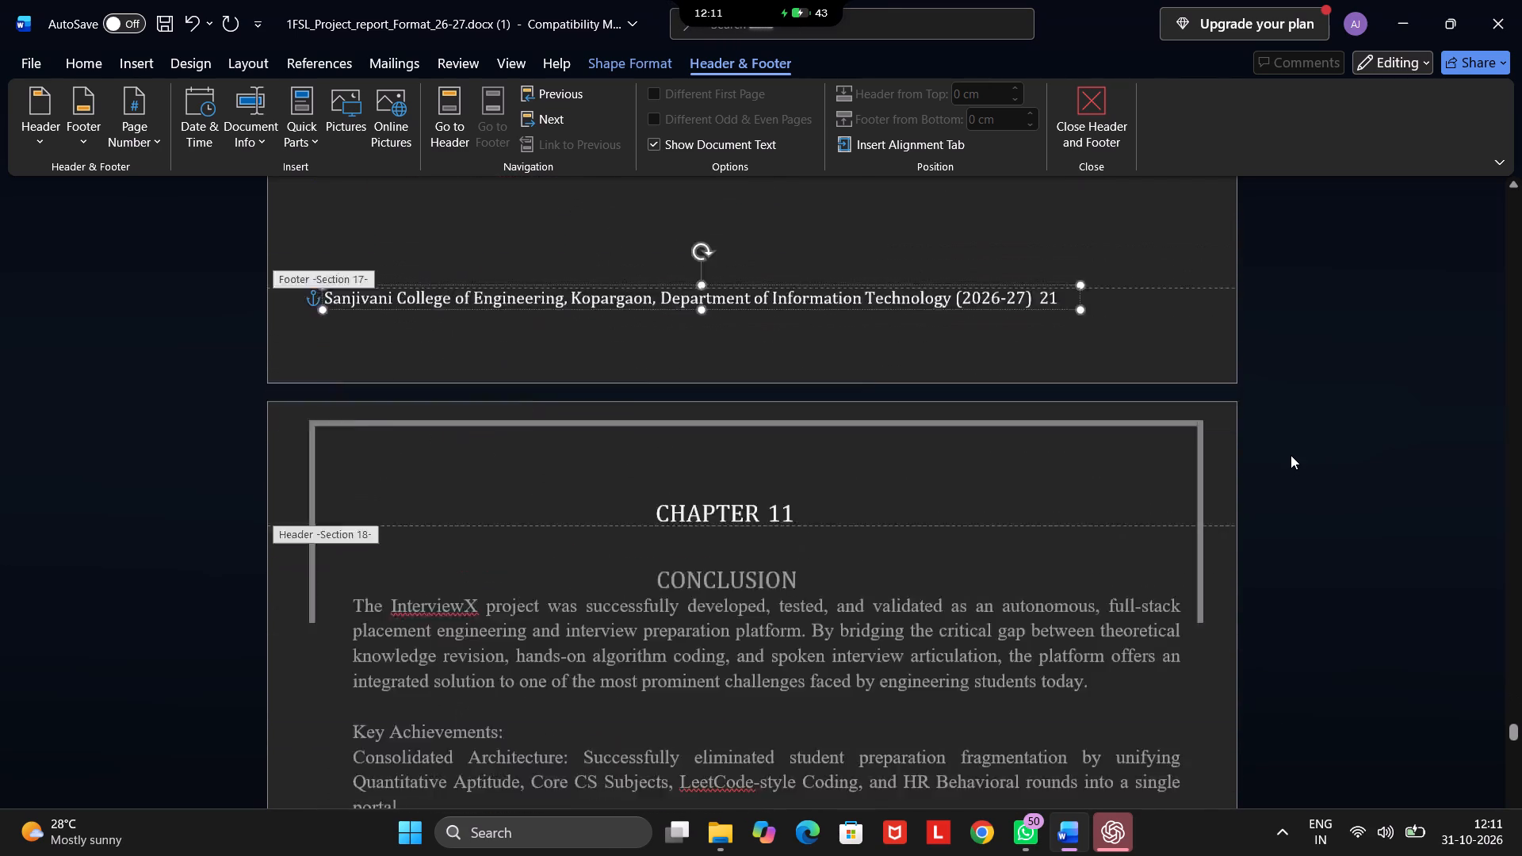
scroll(1291, 455, "down", 2)
scroll(1291, 455, "up", 2)
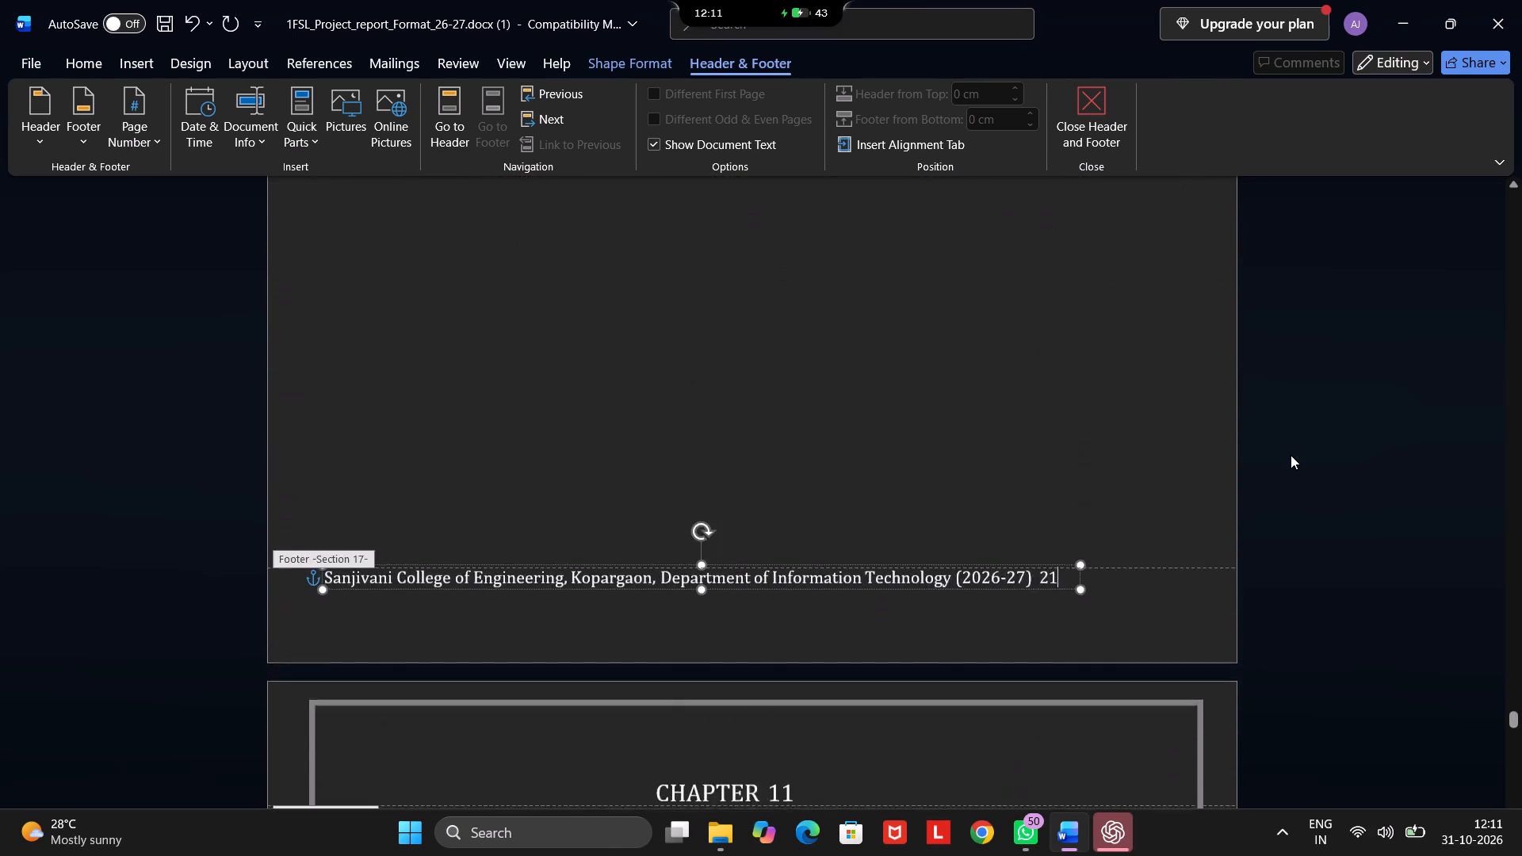
scroll(1291, 455, "up", 1)
scroll(1291, 455, "down", 1)
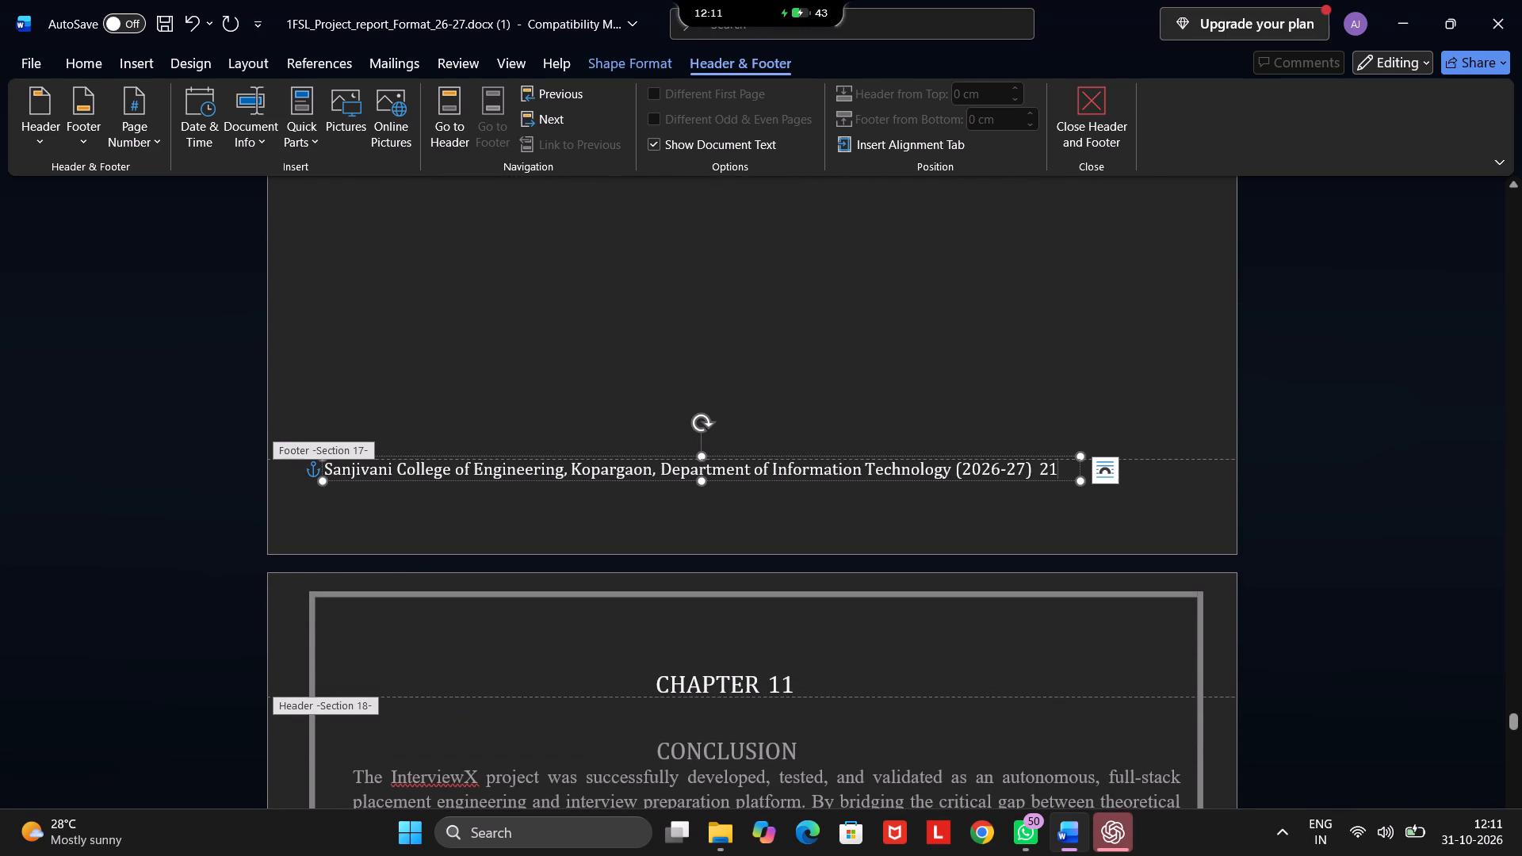
key("BackSpace")
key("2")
Replace the footer page number on the Chapter 11 Conclusion page with 23.
scroll(1063, 472, "down", 1)
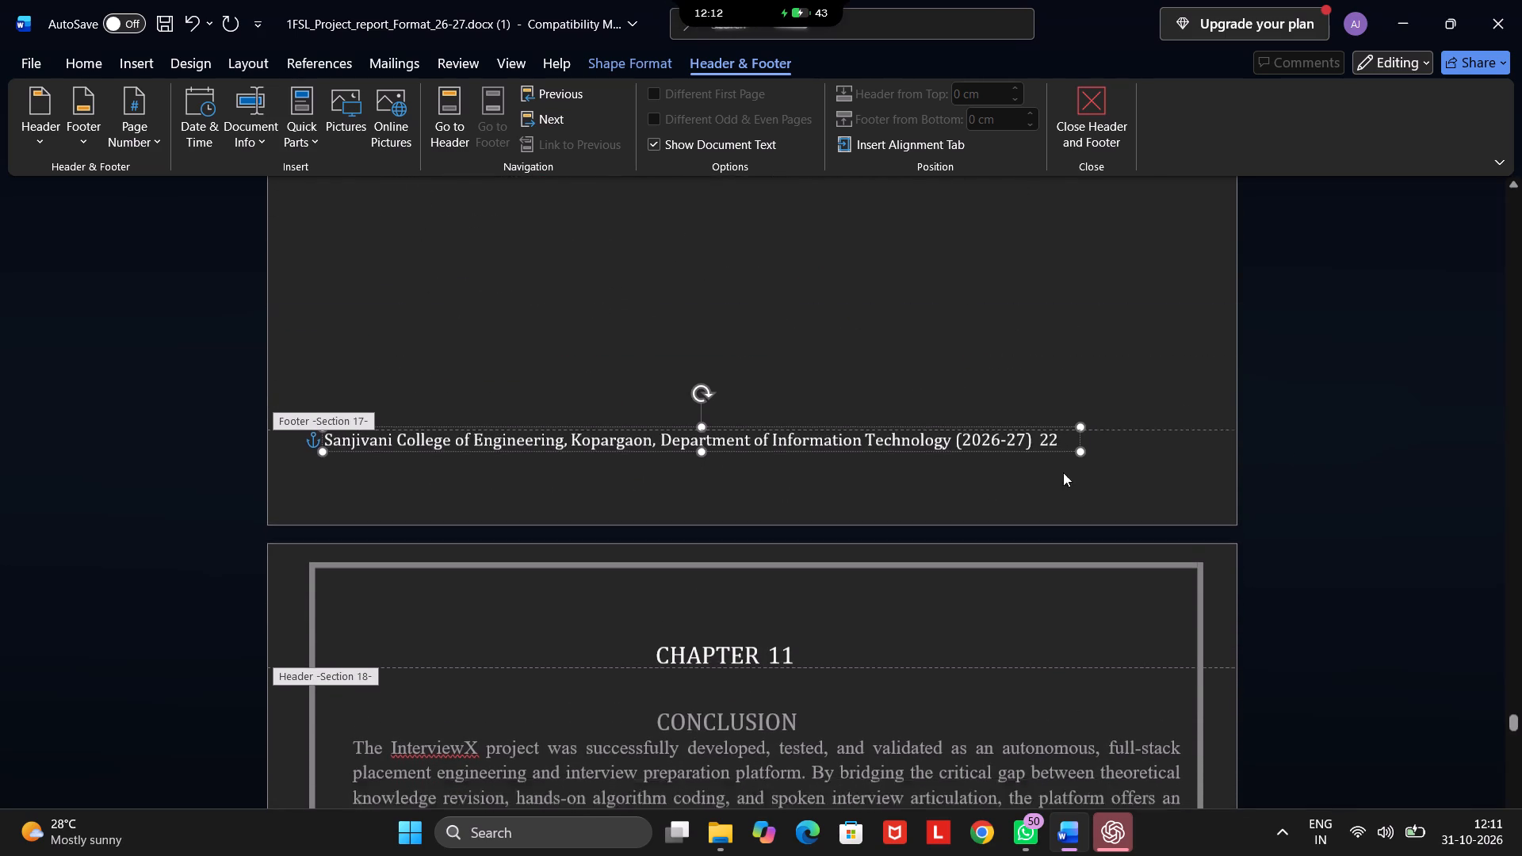
scroll(1063, 472, "down", 2)
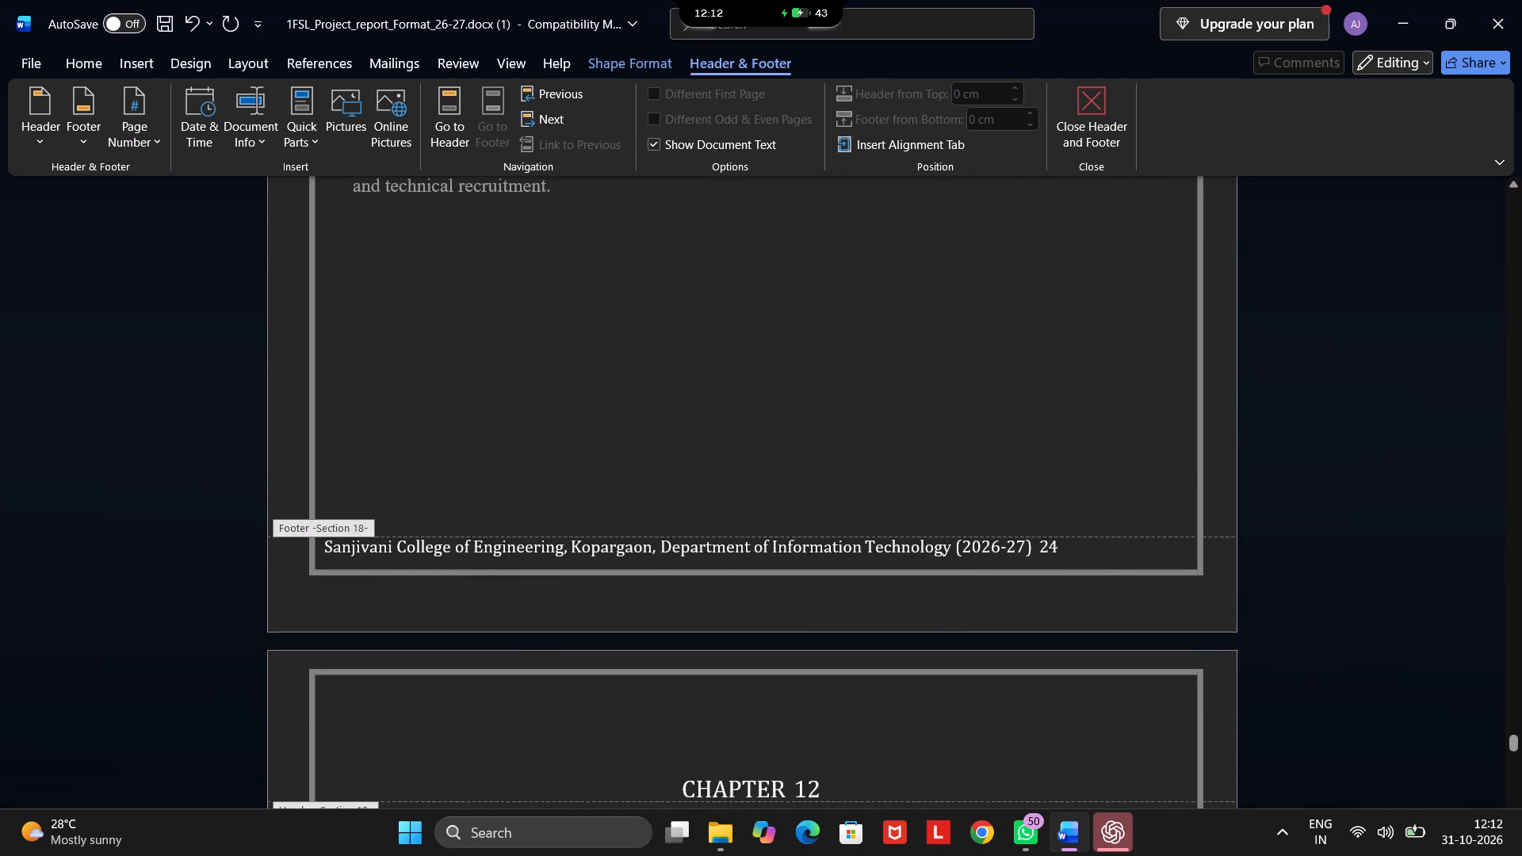
left_click(1050, 545)
left_click(1061, 547)
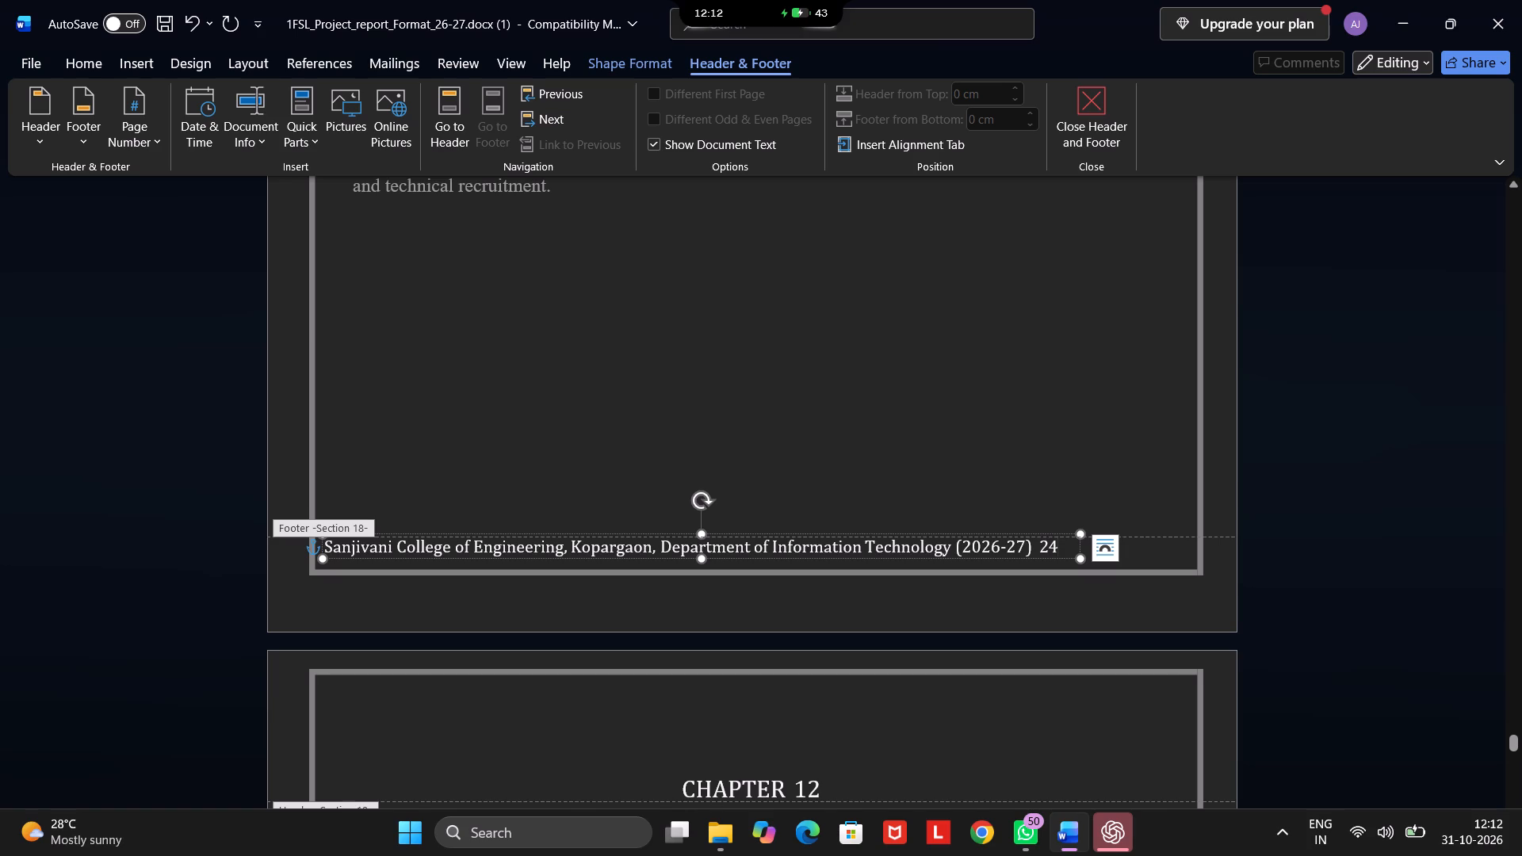
key("BackSpace")
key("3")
key("BackSpace")
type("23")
Replace the footer page number on the Chapter 12 page with 24.
scroll(1061, 547, "down", 1)
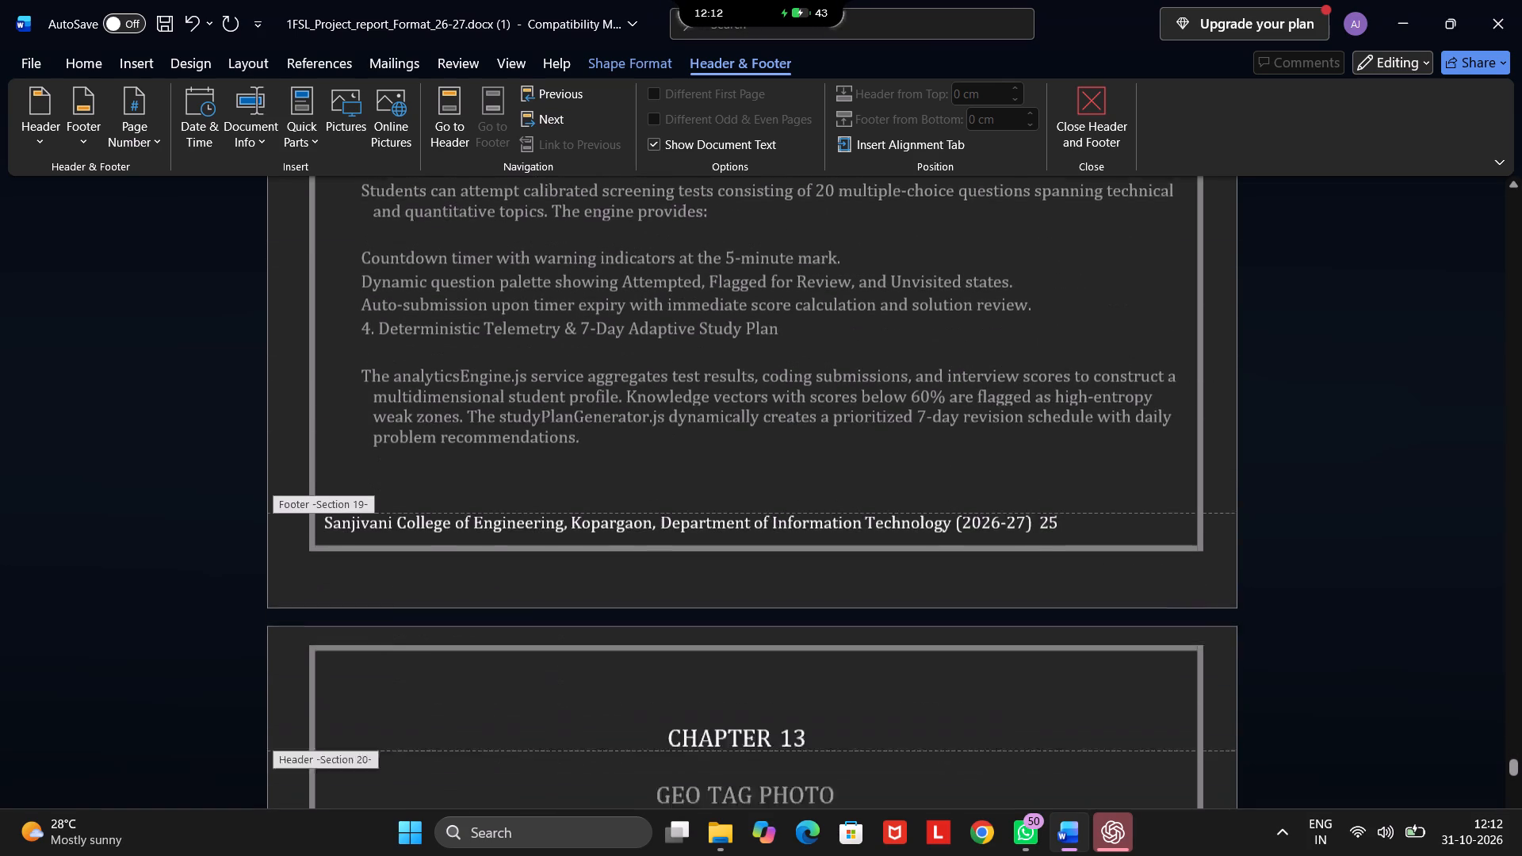
scroll(1061, 547, "down", 1)
left_click(1058, 446)
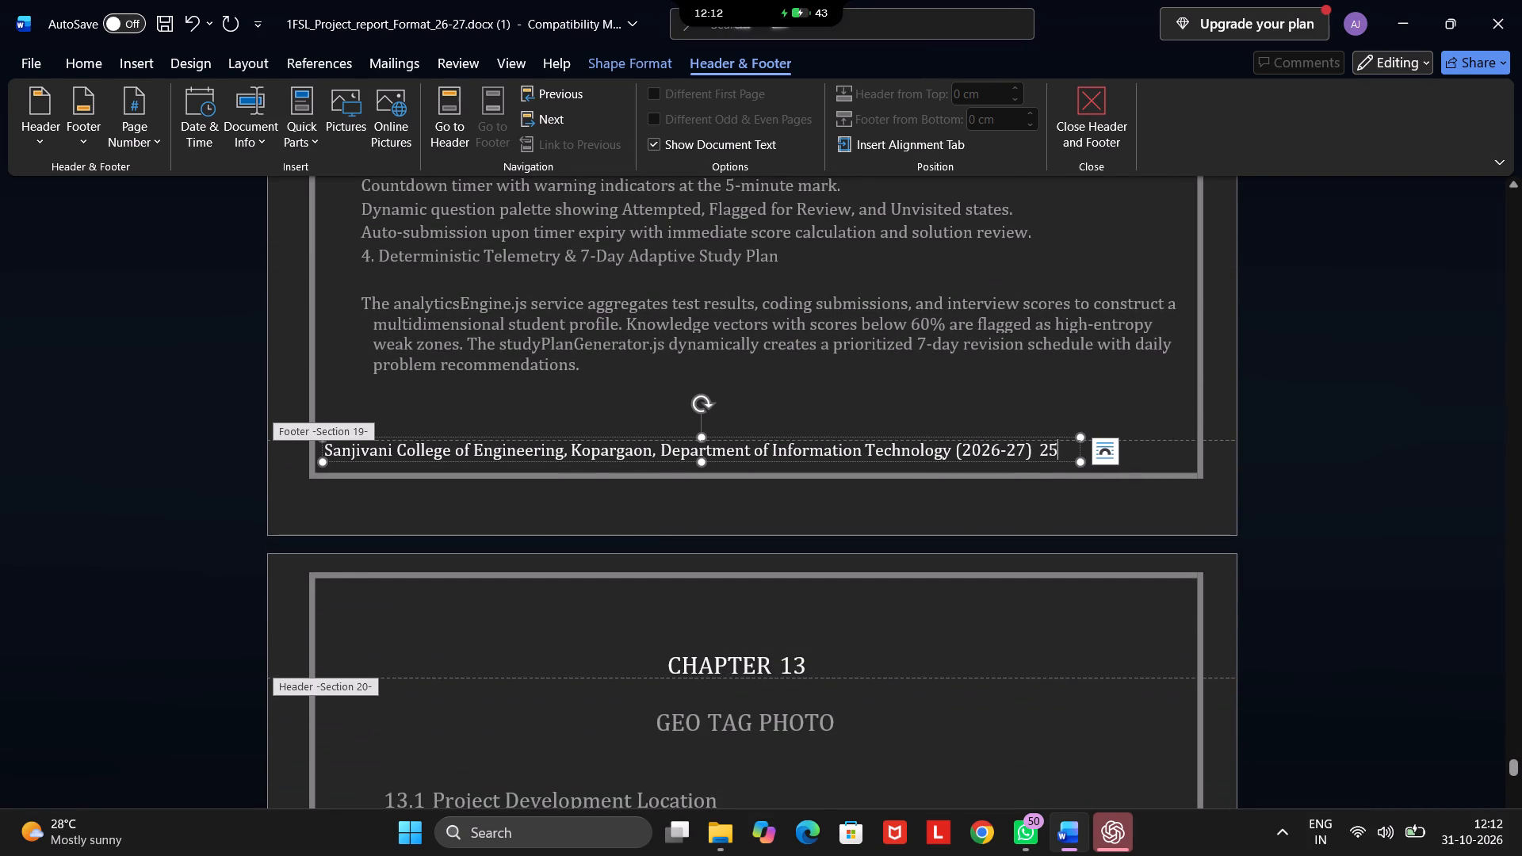
key("BackSpace")
key("BackSpace")
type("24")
Replace the footer page number on the Chapter 13 Geo Tag Photo page with 25.
scroll(1075, 453, "down", 2)
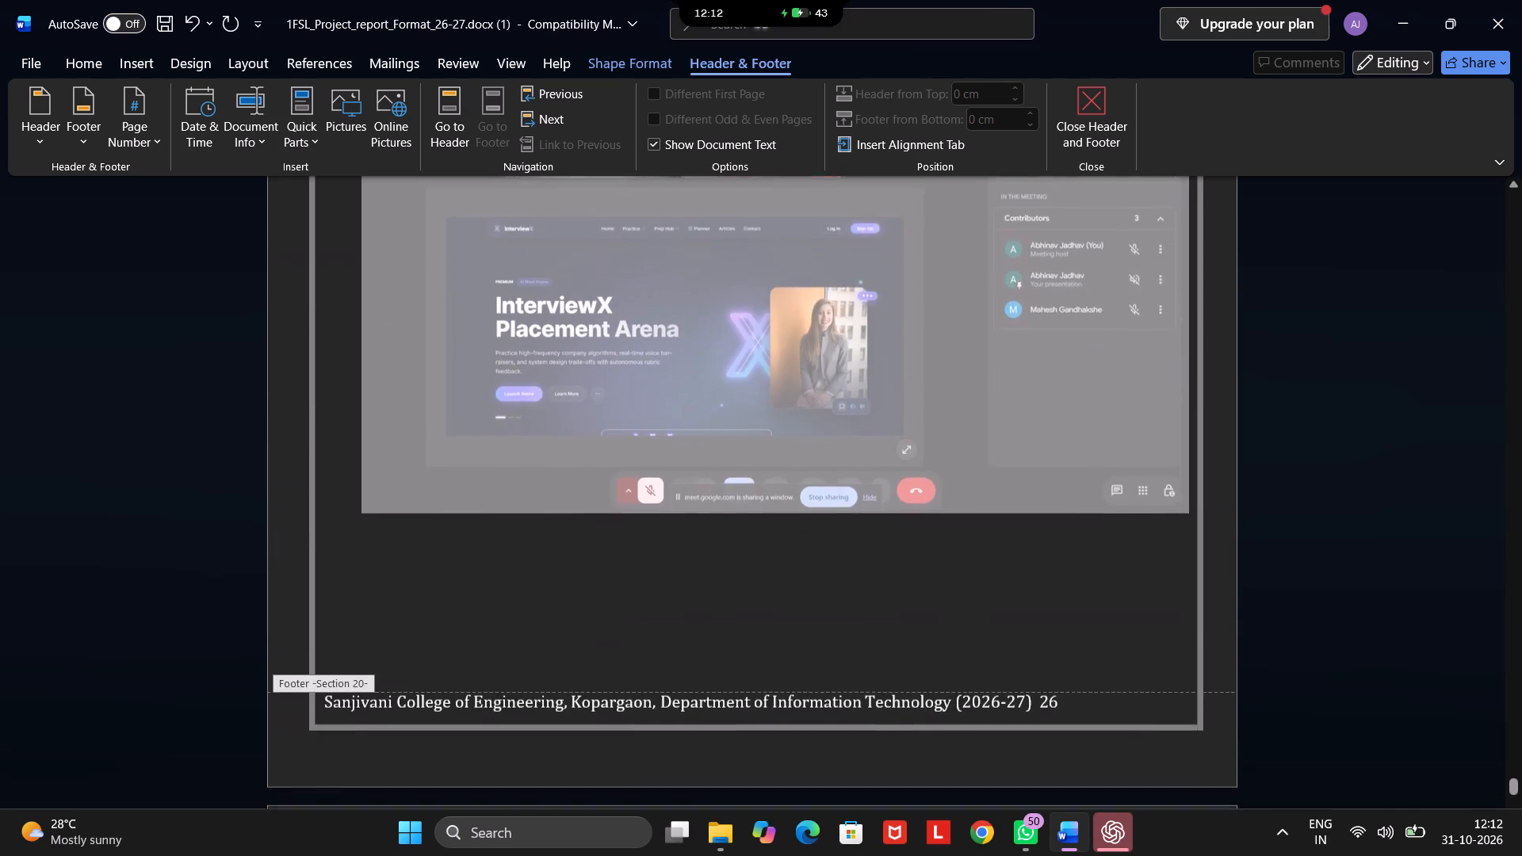
scroll(1075, 453, "down", 1)
left_click(1054, 599)
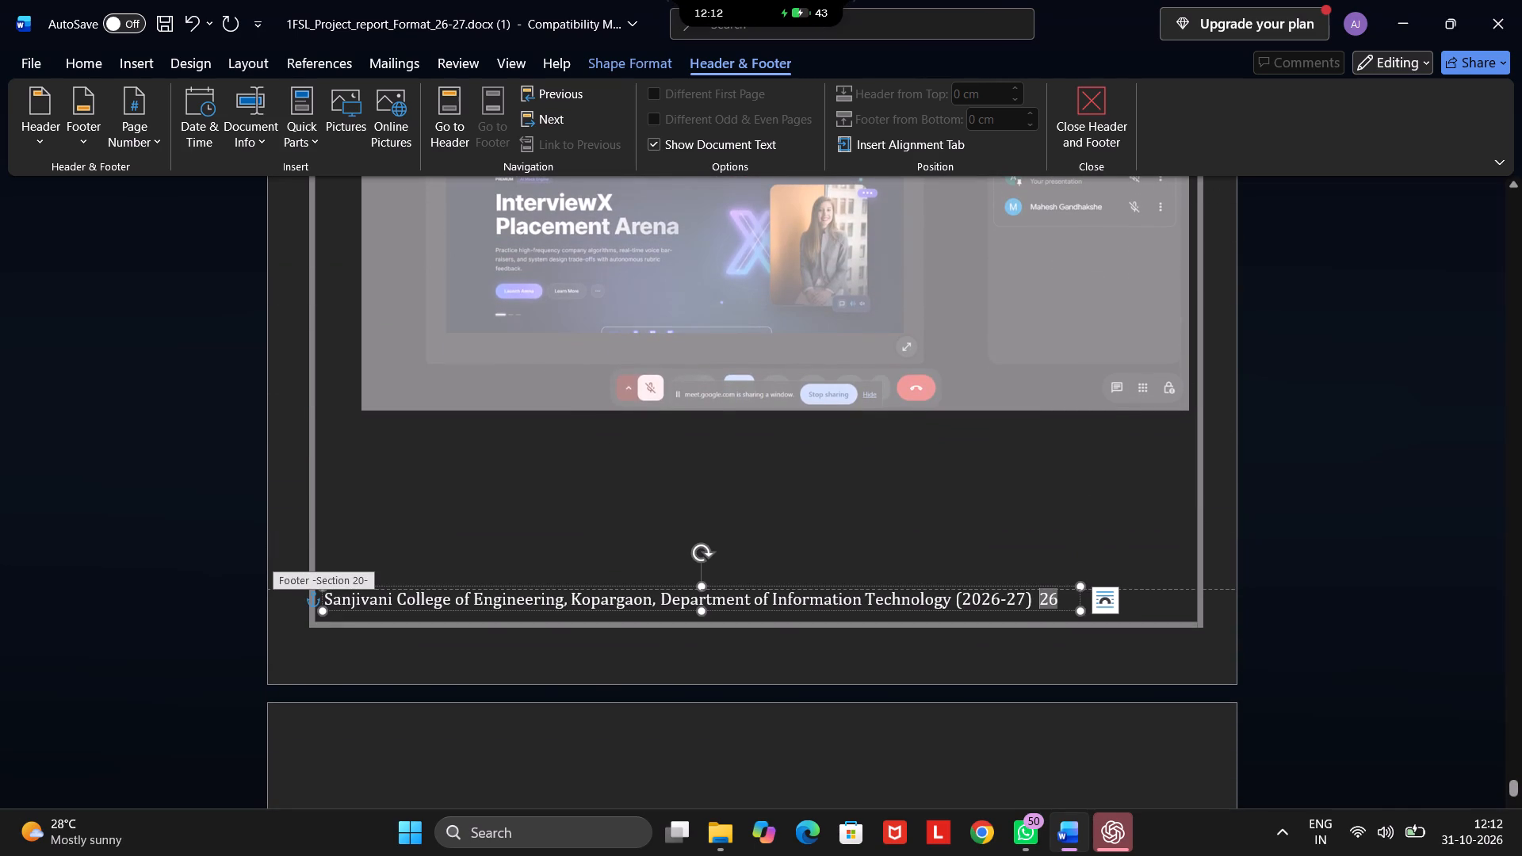
key("BackSpace")
key("BackSpace")
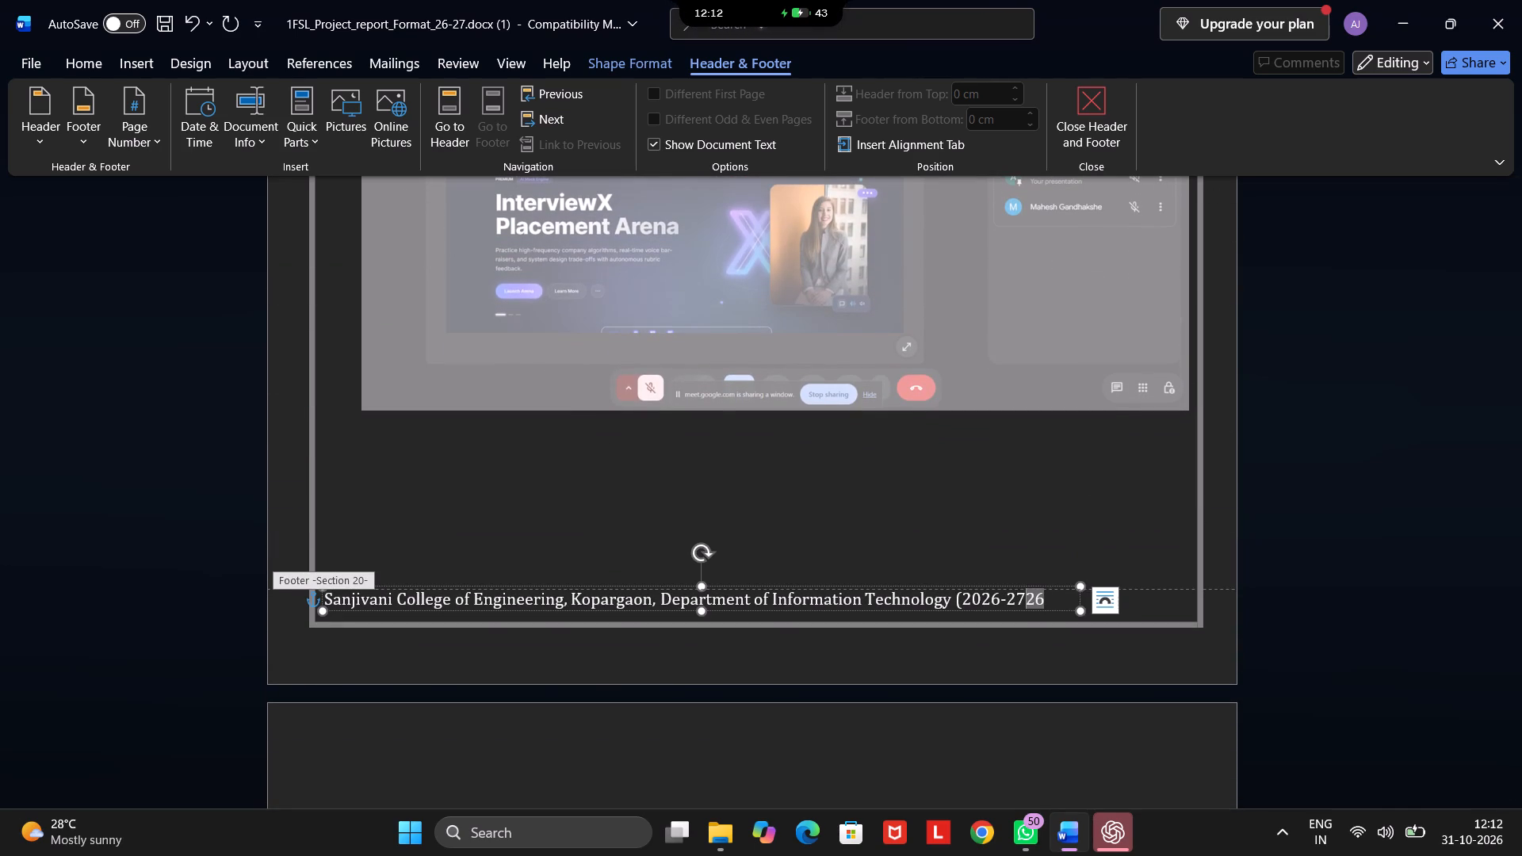
key("Right")
key("ctrl+z")
key("ctrl+z")
key("Right")
key("BackSpace")
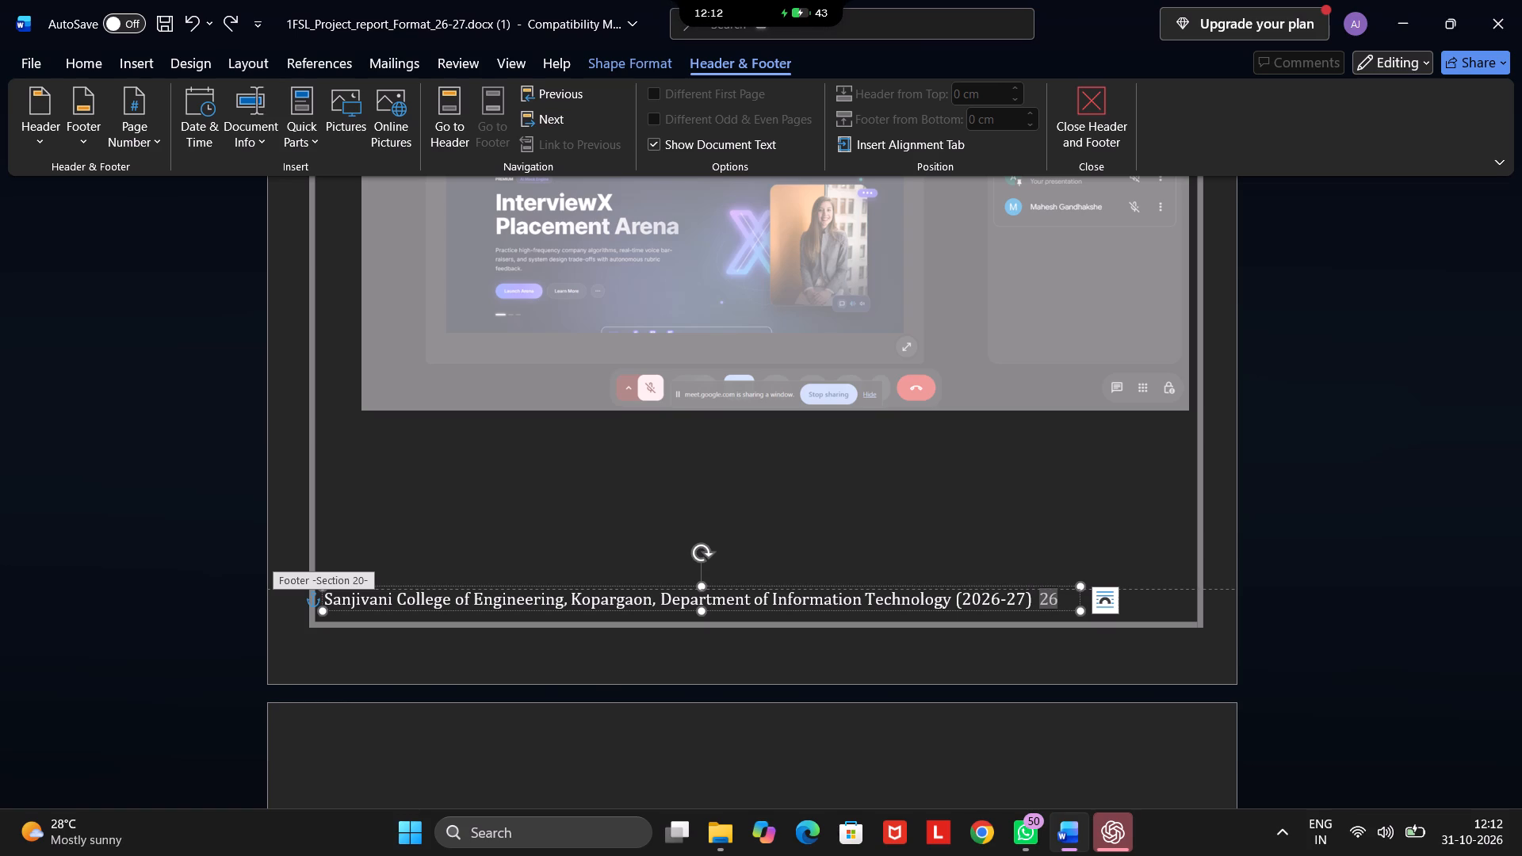
key("BackSpace")
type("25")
scroll(1070, 599, "down", 5)
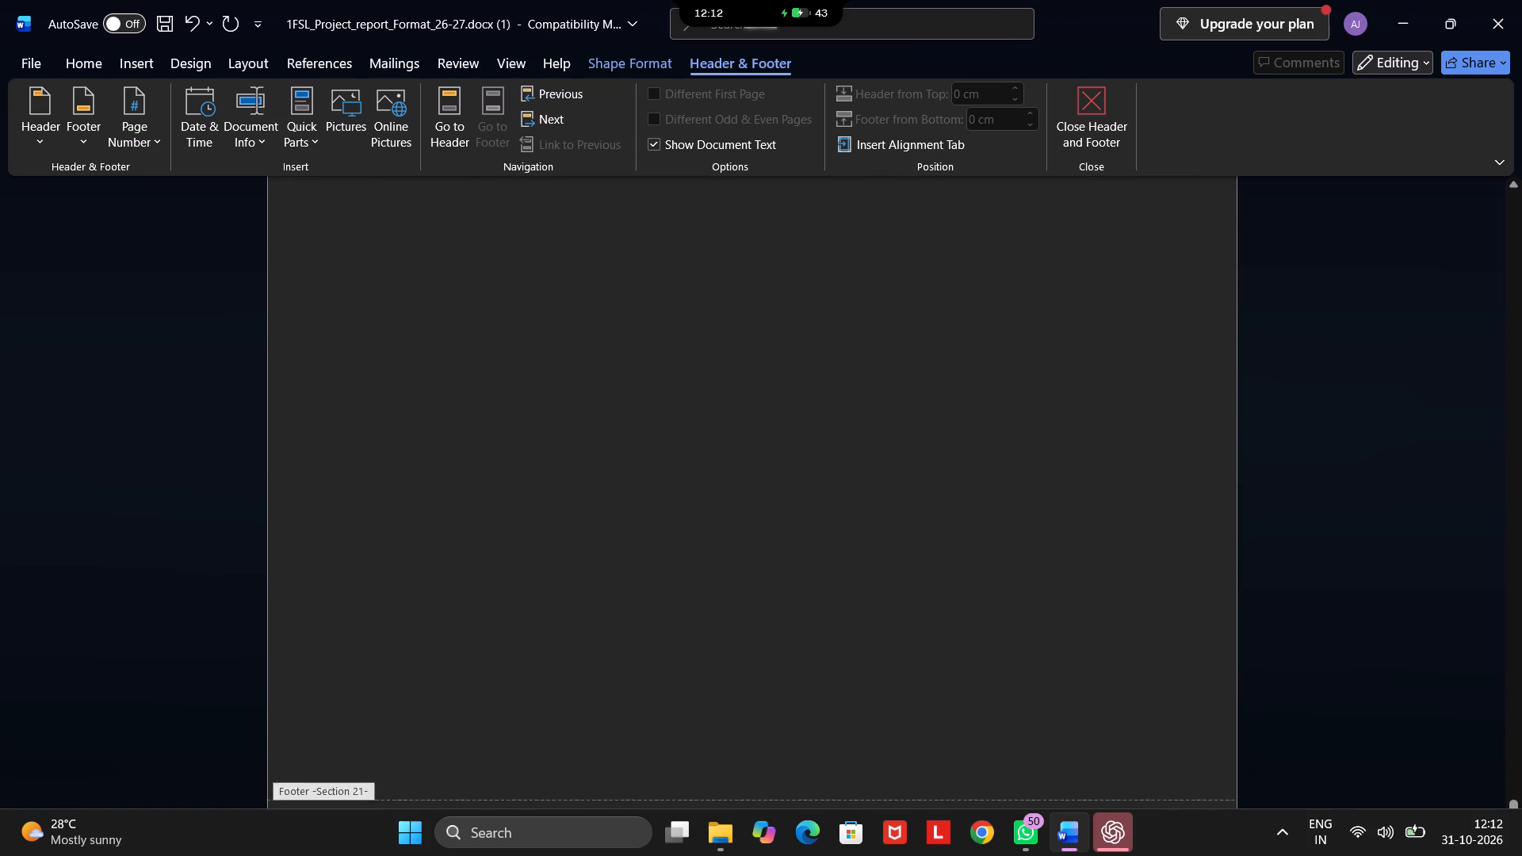
scroll(1070, 599, "down", 3)
left_click(1299, 455)
scroll(1299, 455, "up", 5)
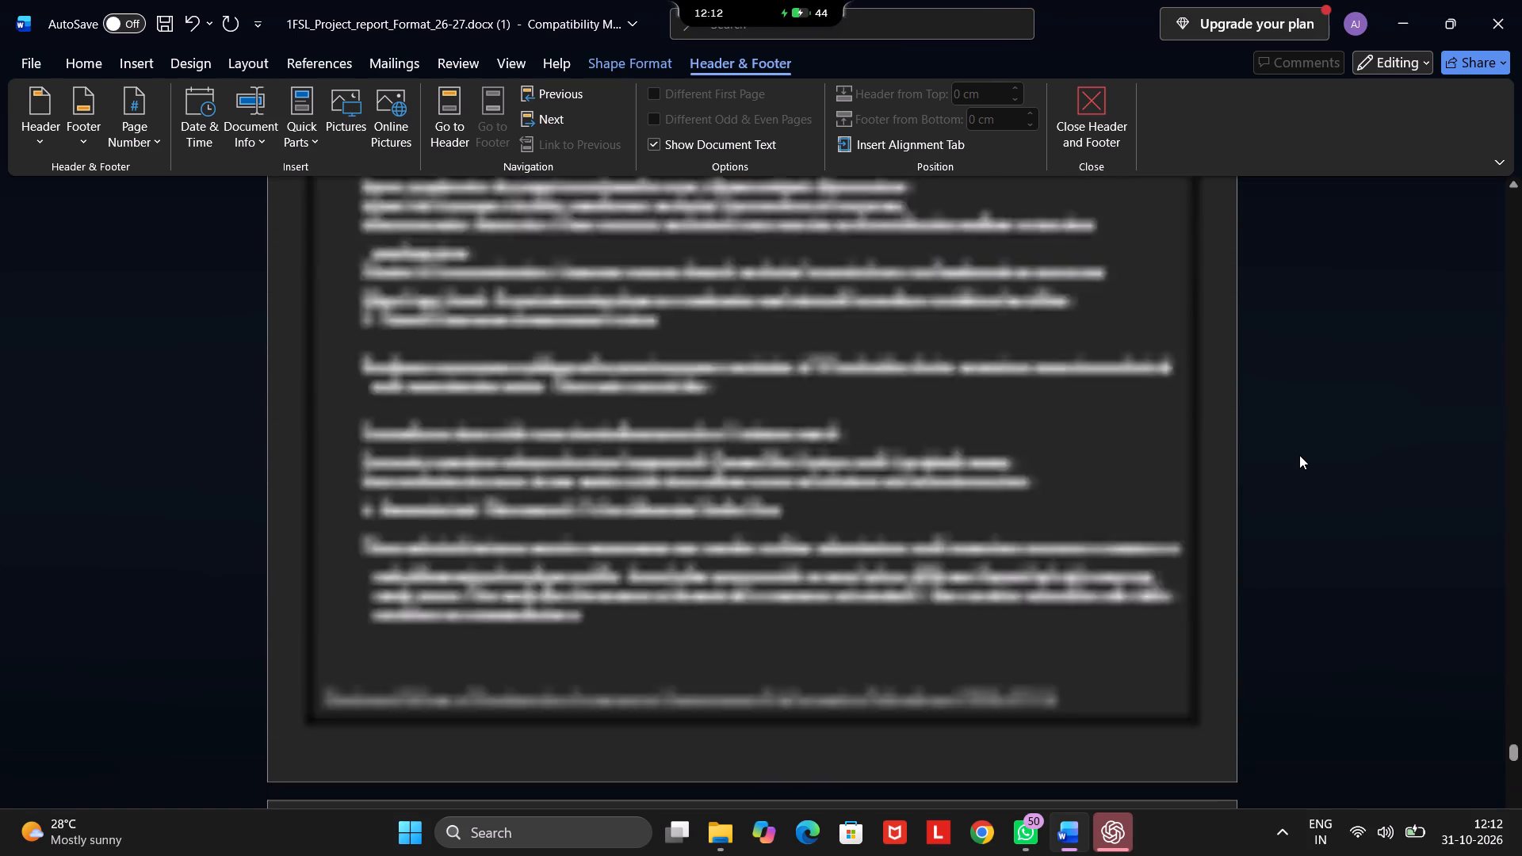
scroll(1299, 455, "up", 20)
scroll(1299, 455, "up", 8)
key("ctrl+p")
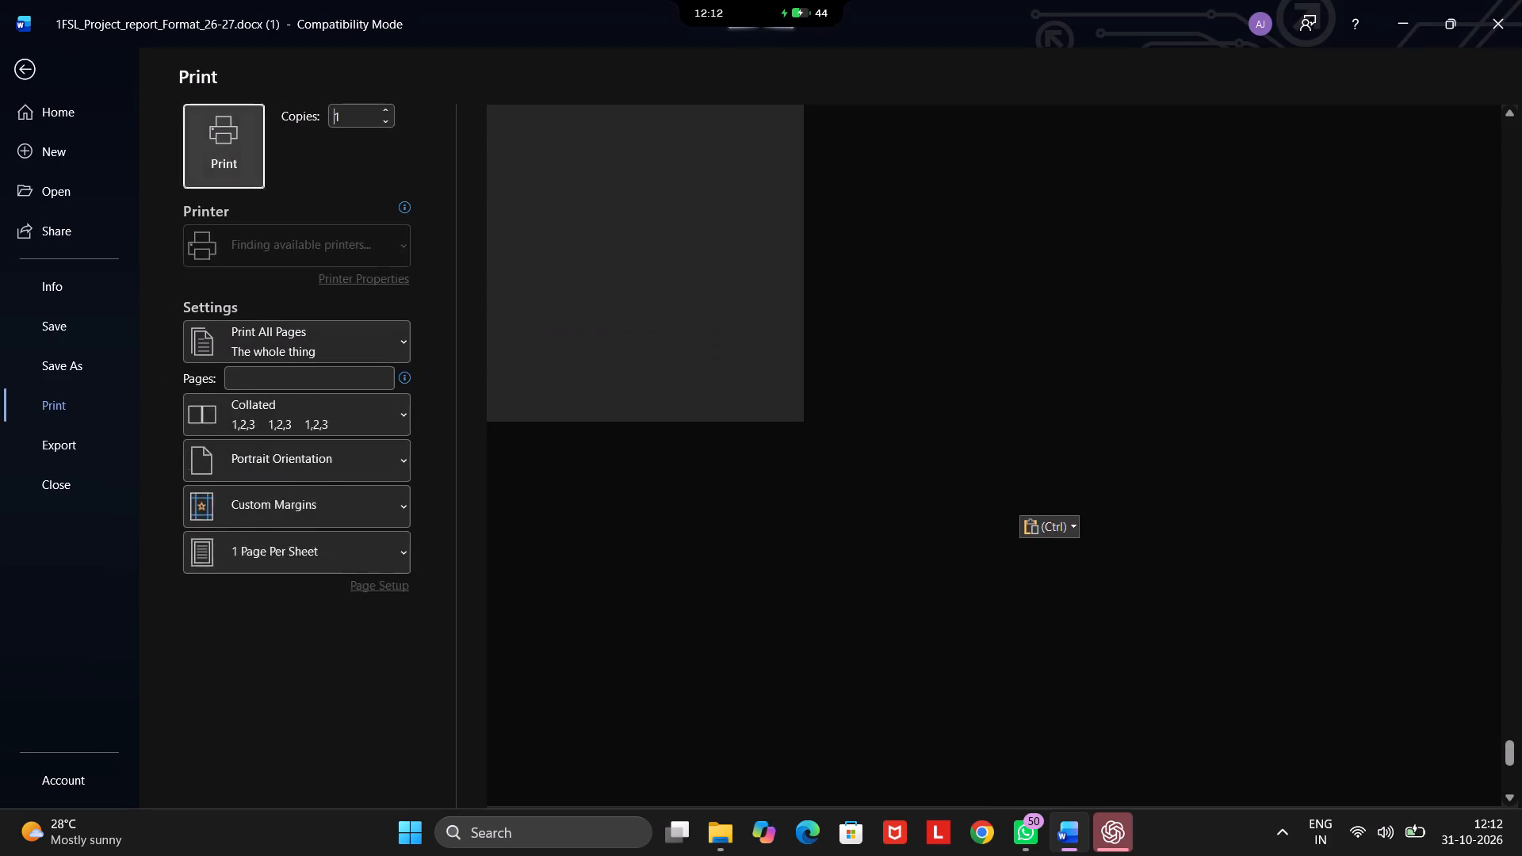
left_click(245, 152)
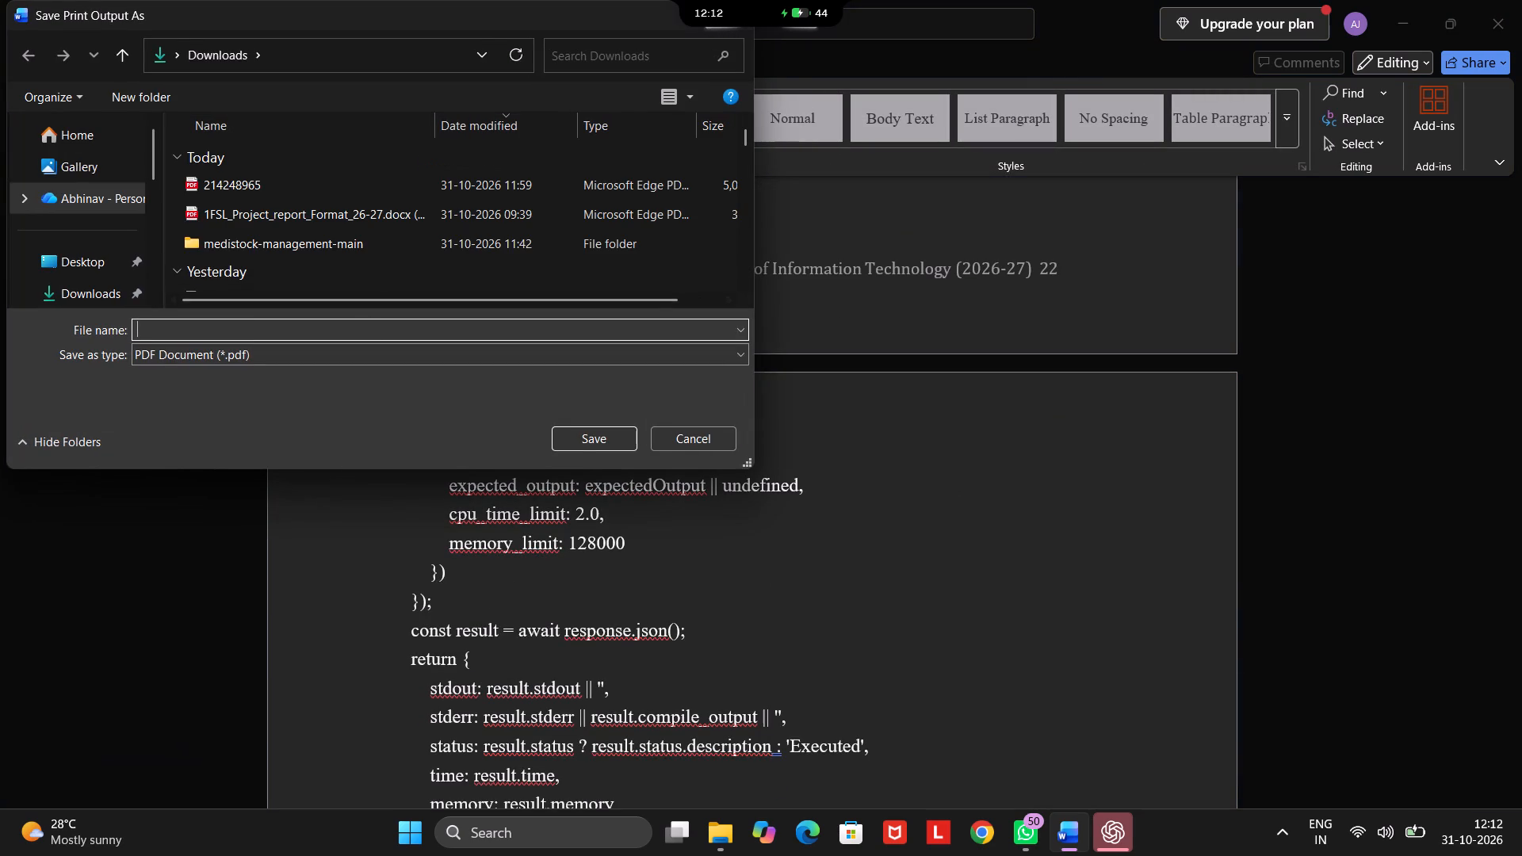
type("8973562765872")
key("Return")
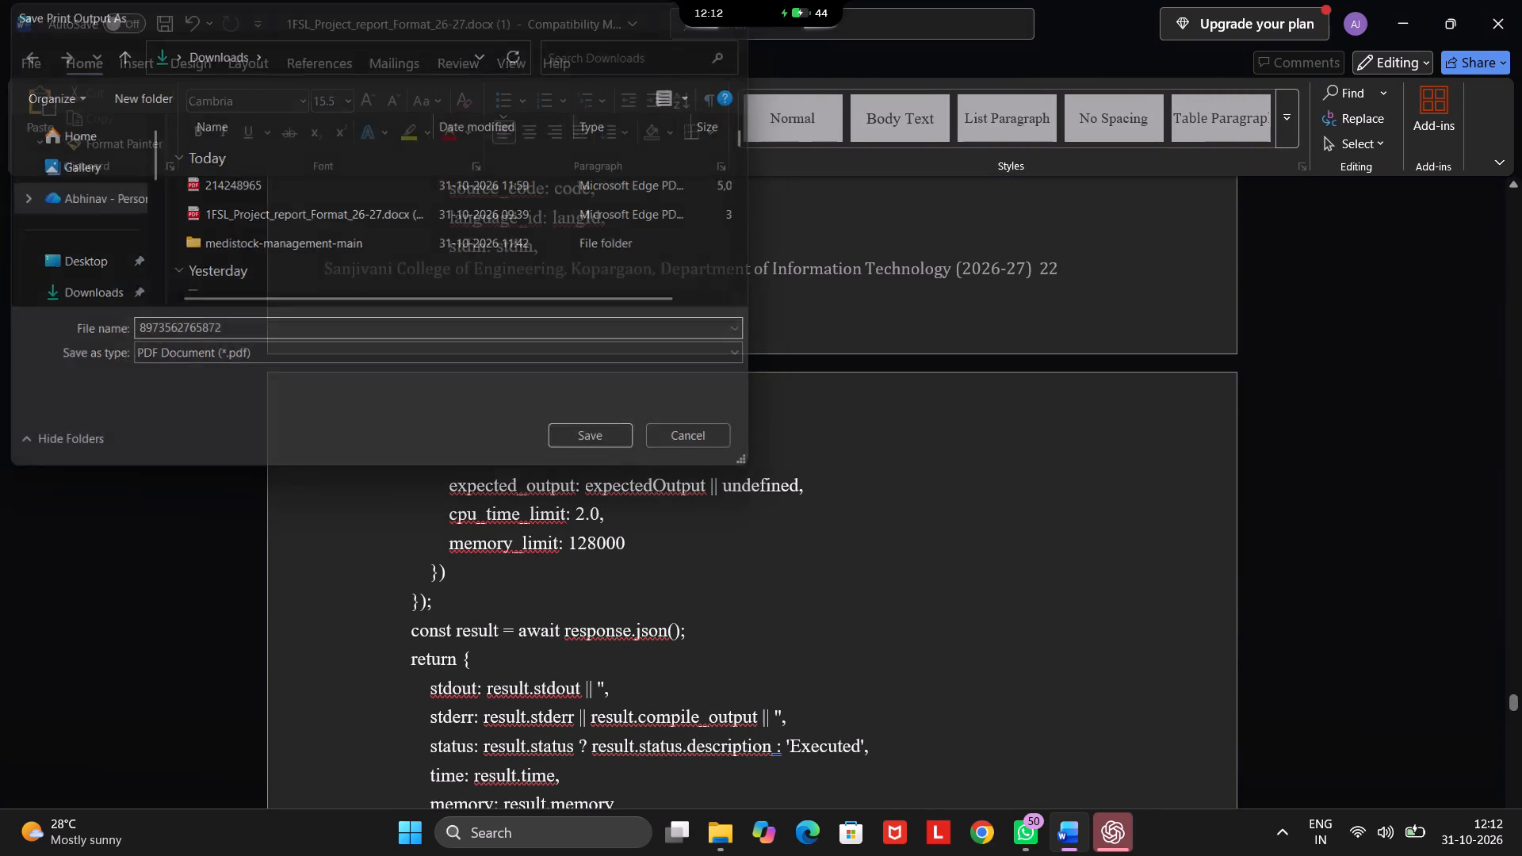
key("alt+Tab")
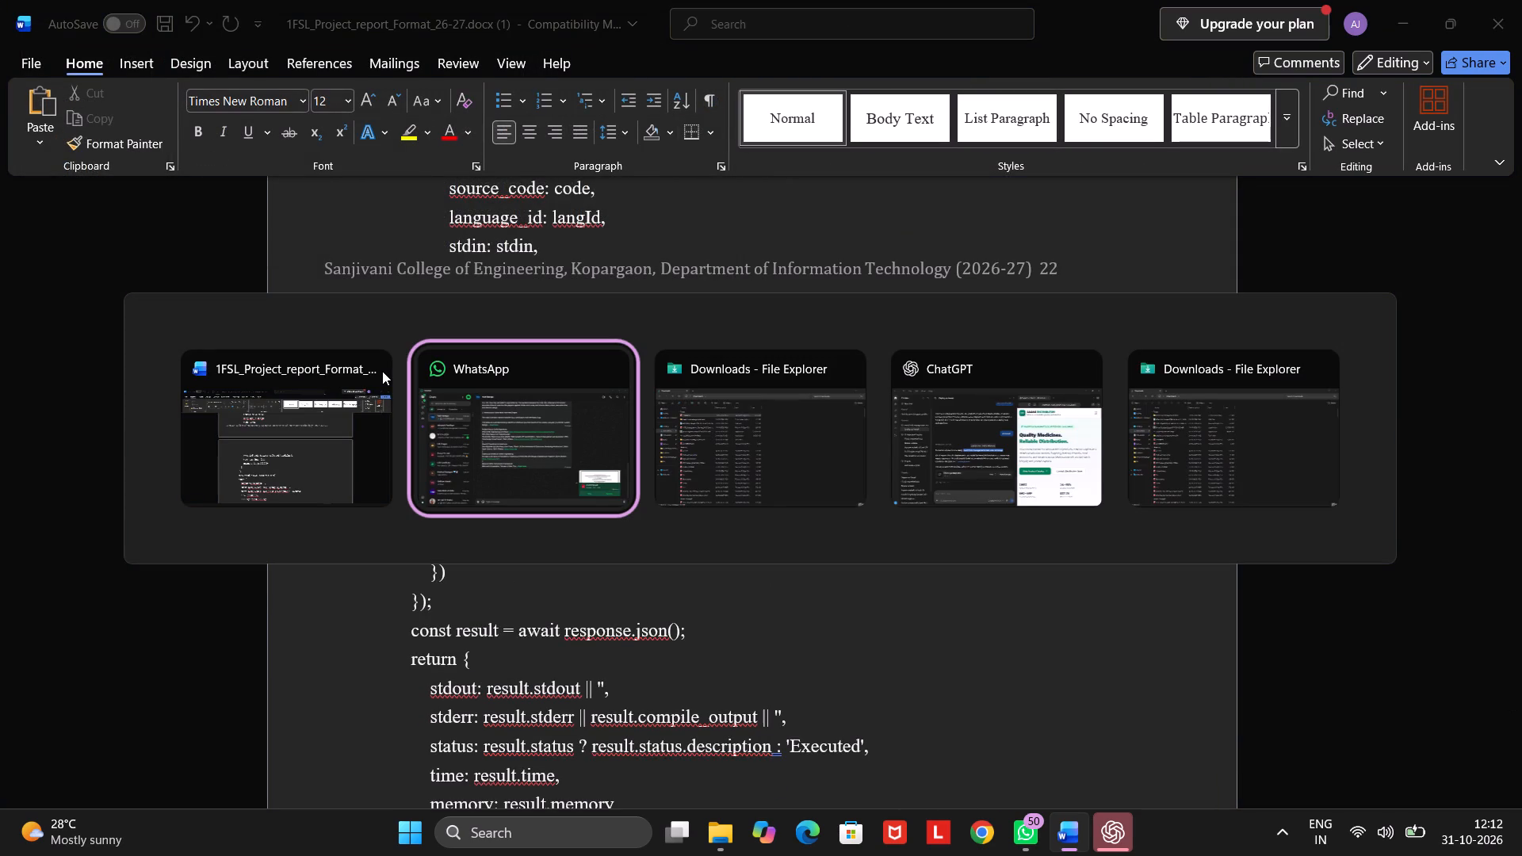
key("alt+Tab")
scroll(282, 240, "up", 4)
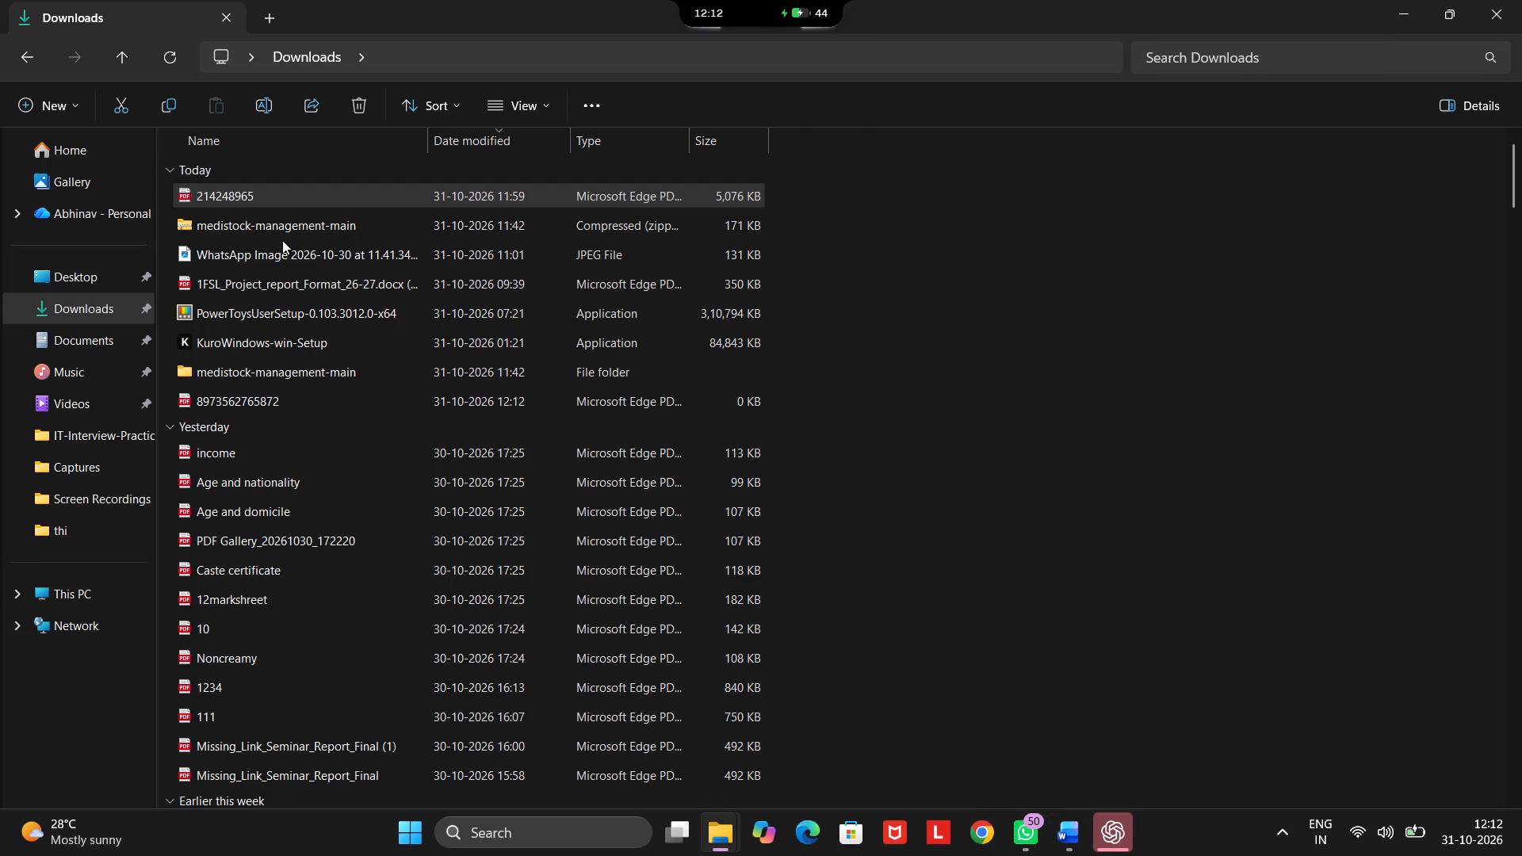
triple_click(168, 52)
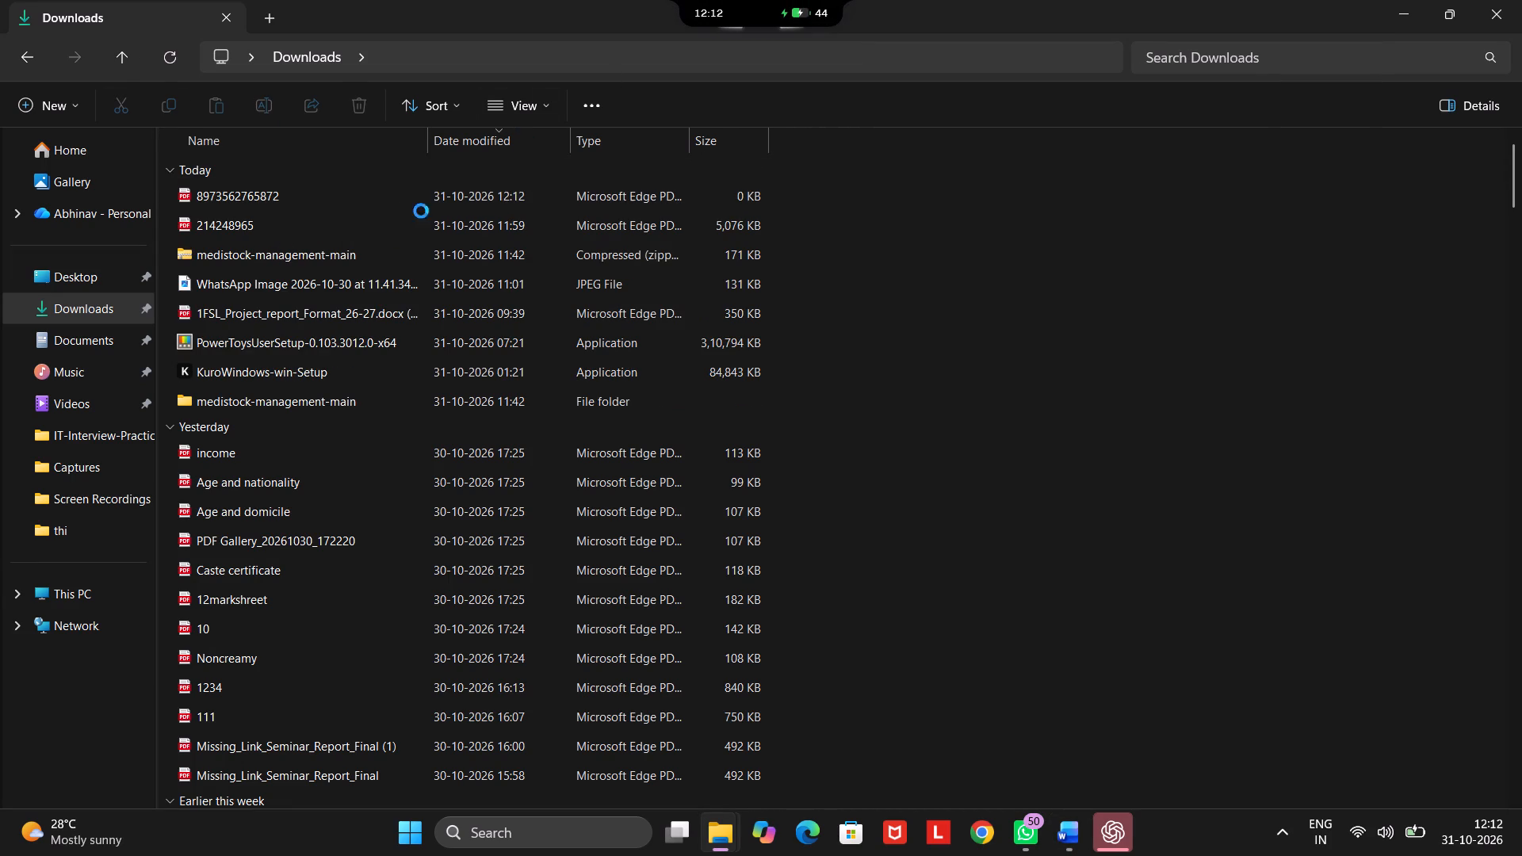
left_click_drag(404, 189, 557, 184)
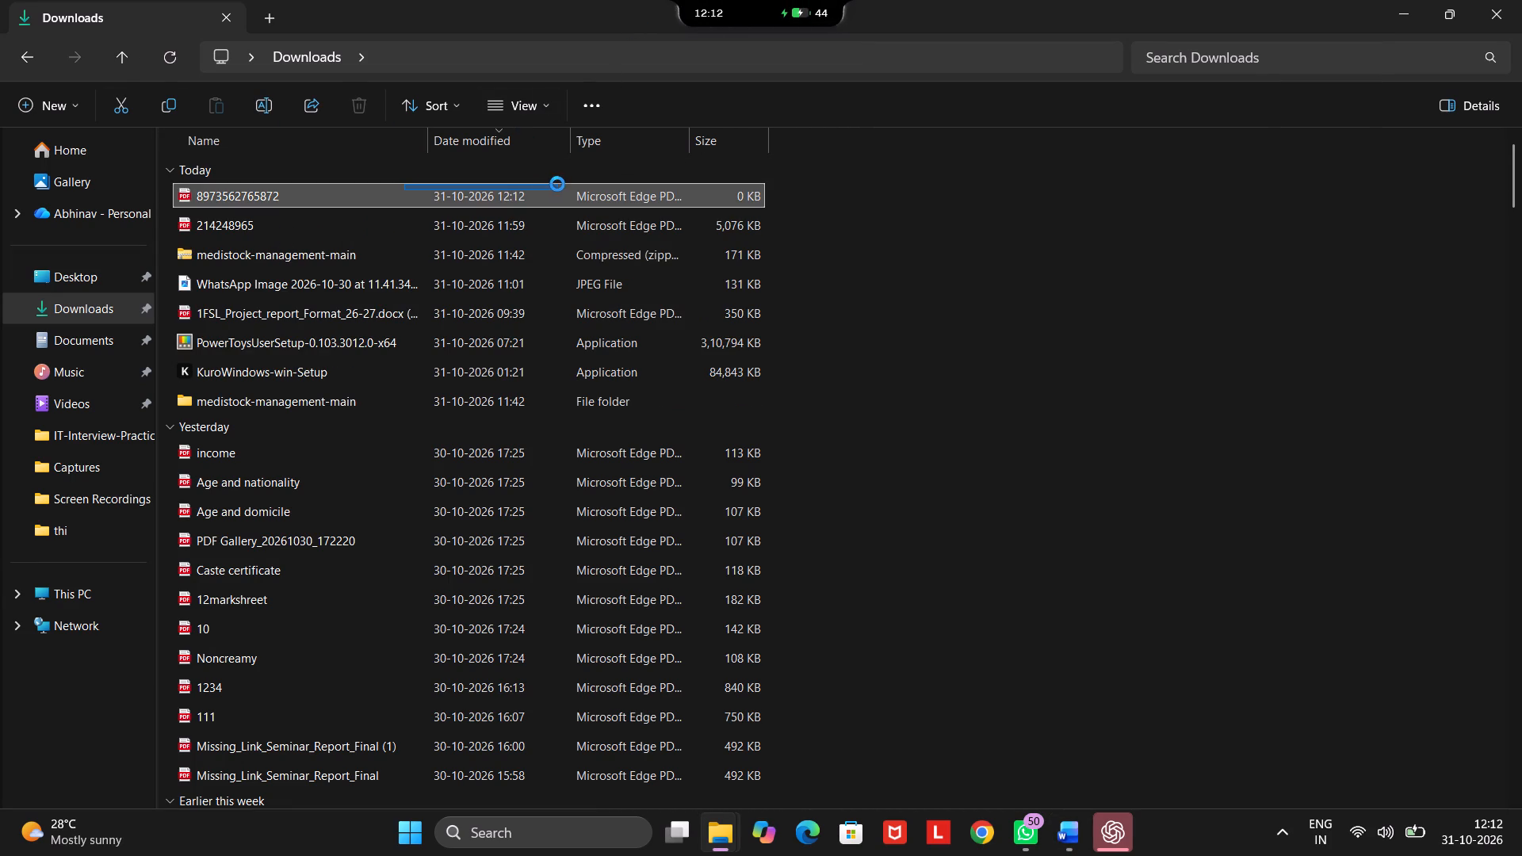
left_click_drag(557, 184, 381, 197)
left_click(381, 197)
key("alt+Tab")
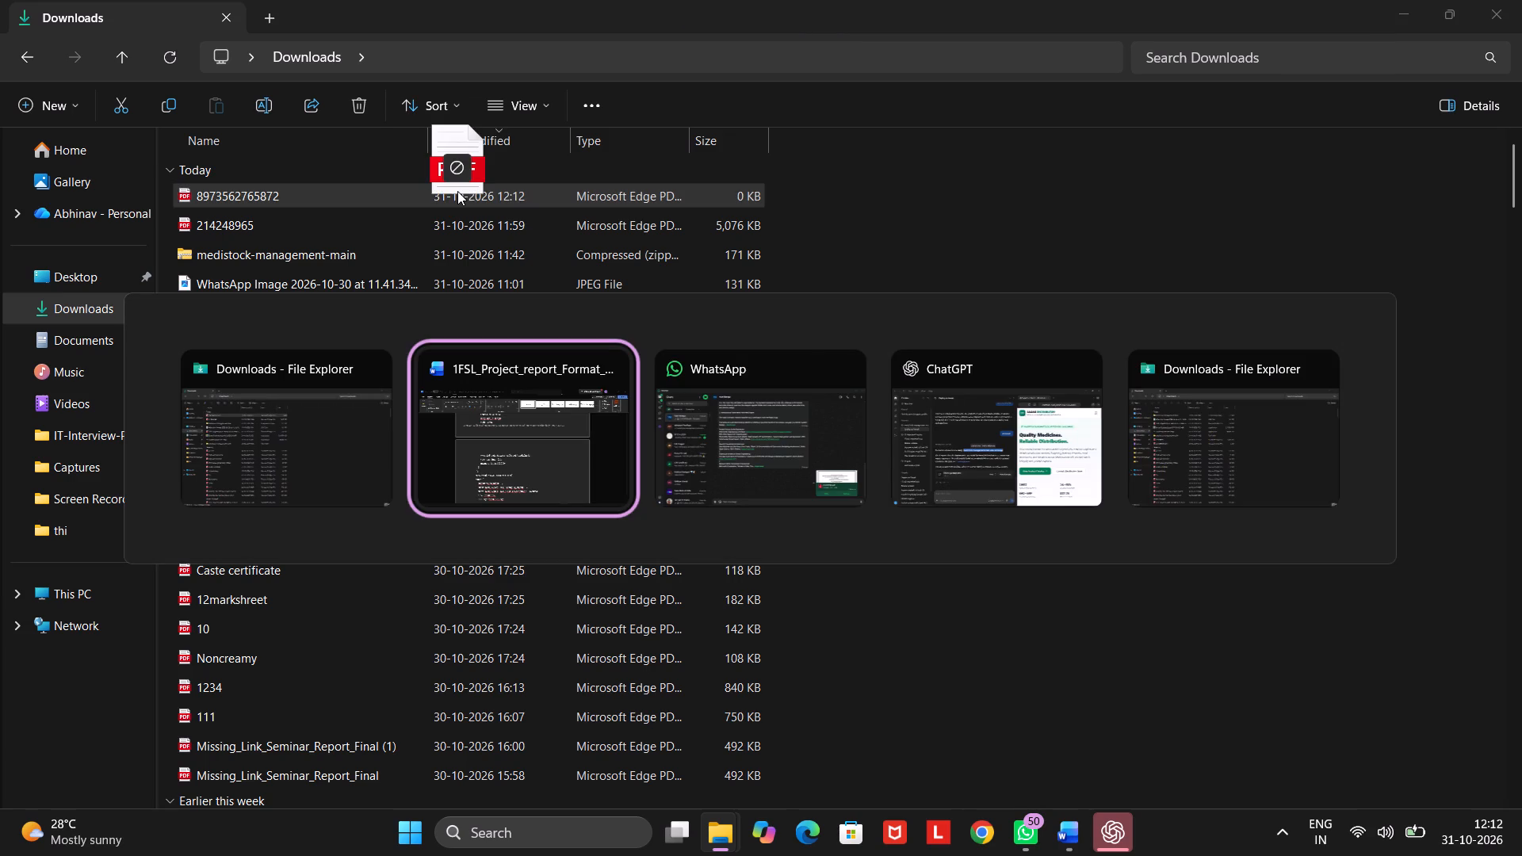
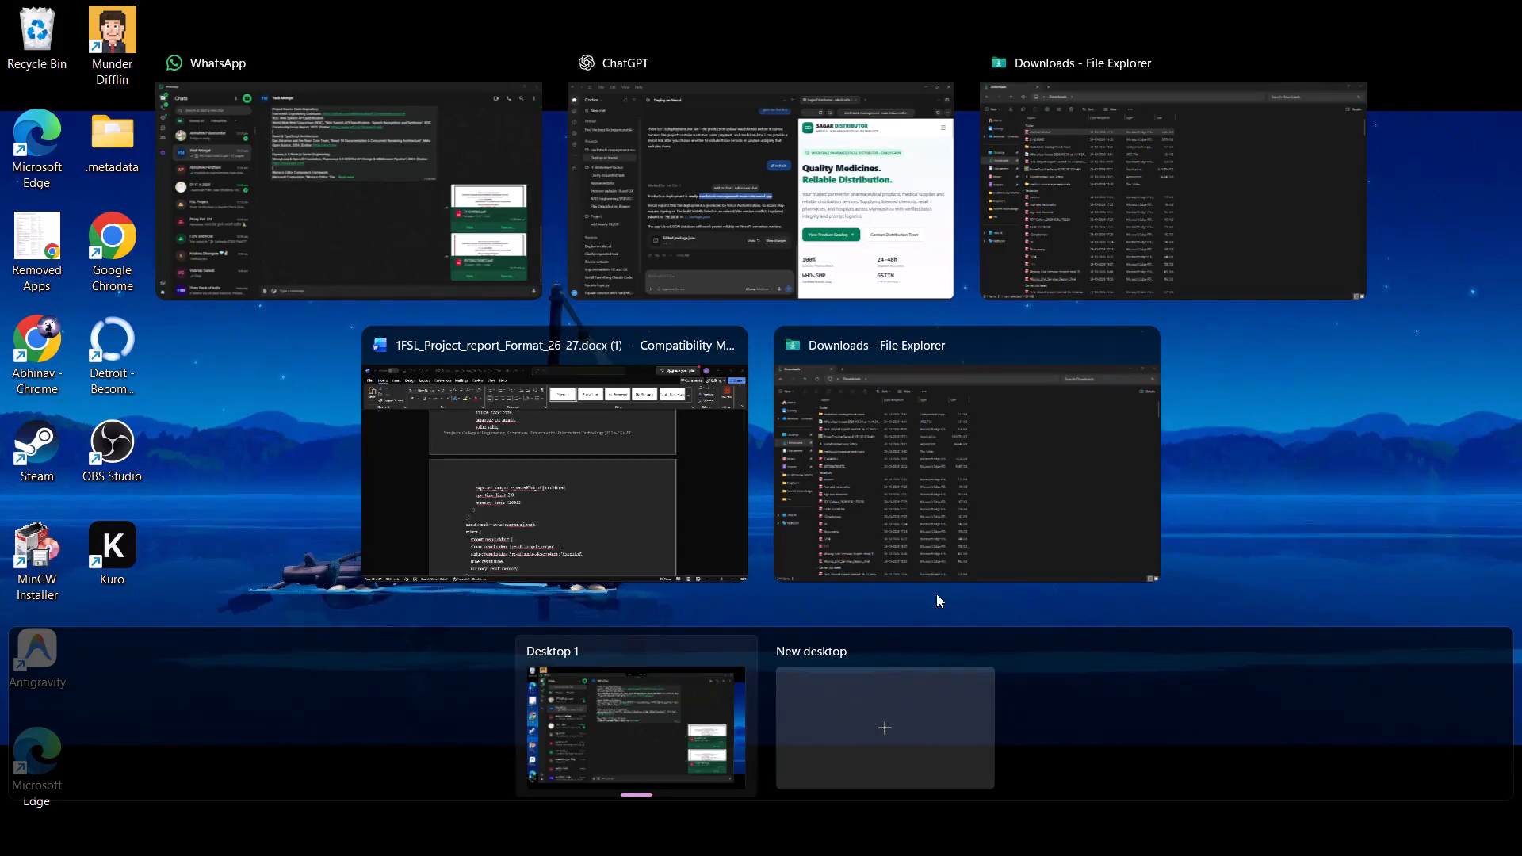
Switch to the Word report and enter CHAPTER in the header of the Implementation page.
left_click(676, 504)
scroll(679, 471, "up", 3)
scroll(679, 471, "down", 1, "ctrl")
scroll(679, 471, "up", 1, "ctrl")
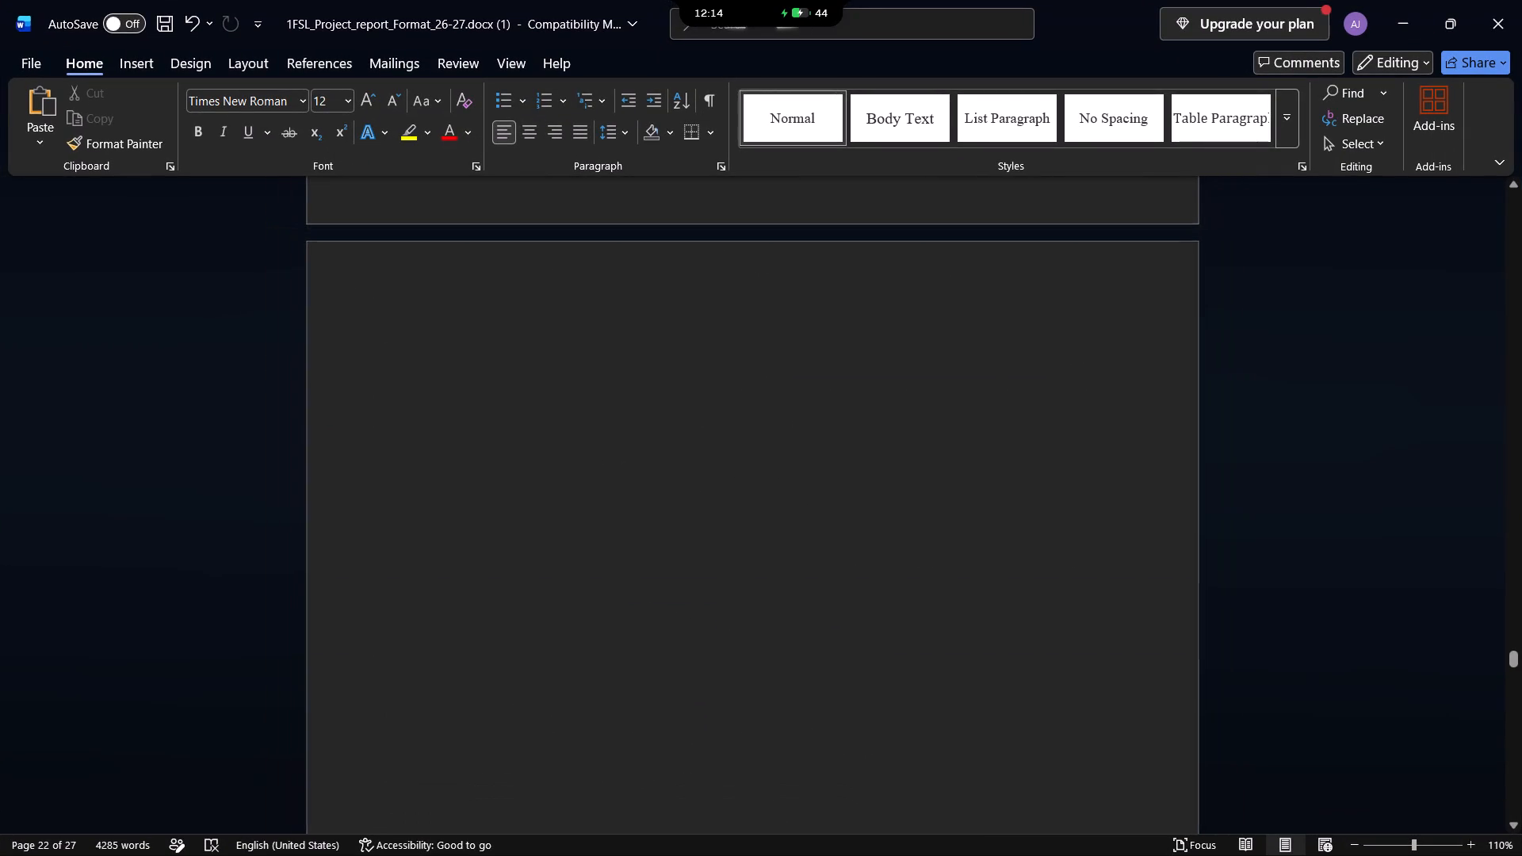
scroll(679, 471, "up", 2, "ctrl")
scroll(679, 471, "down", 1)
scroll(679, 471, "up", 1)
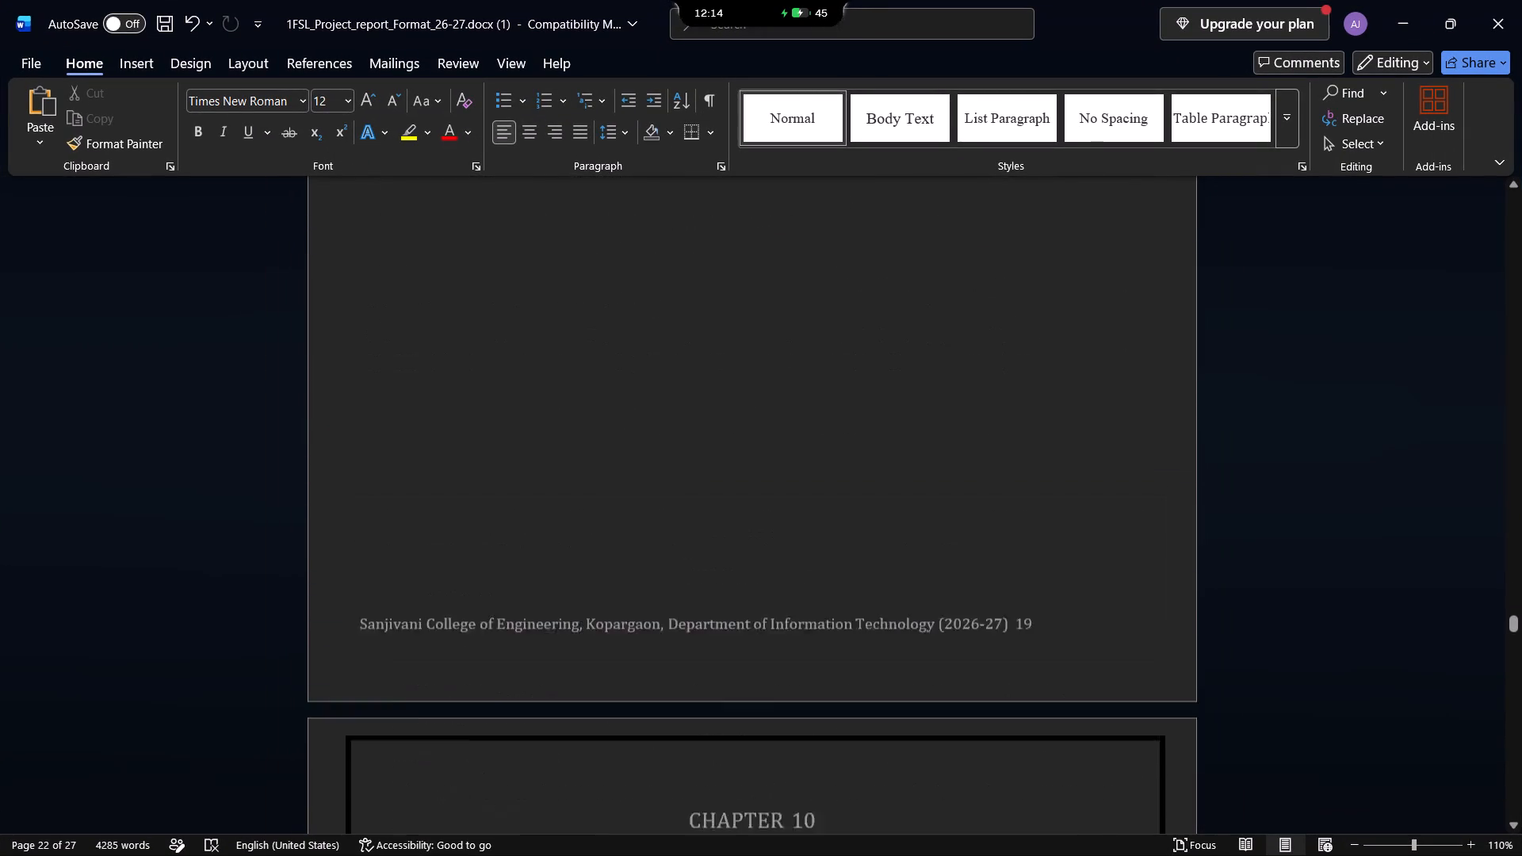
scroll(679, 471, "up", 2)
scroll(679, 471, "down", 5)
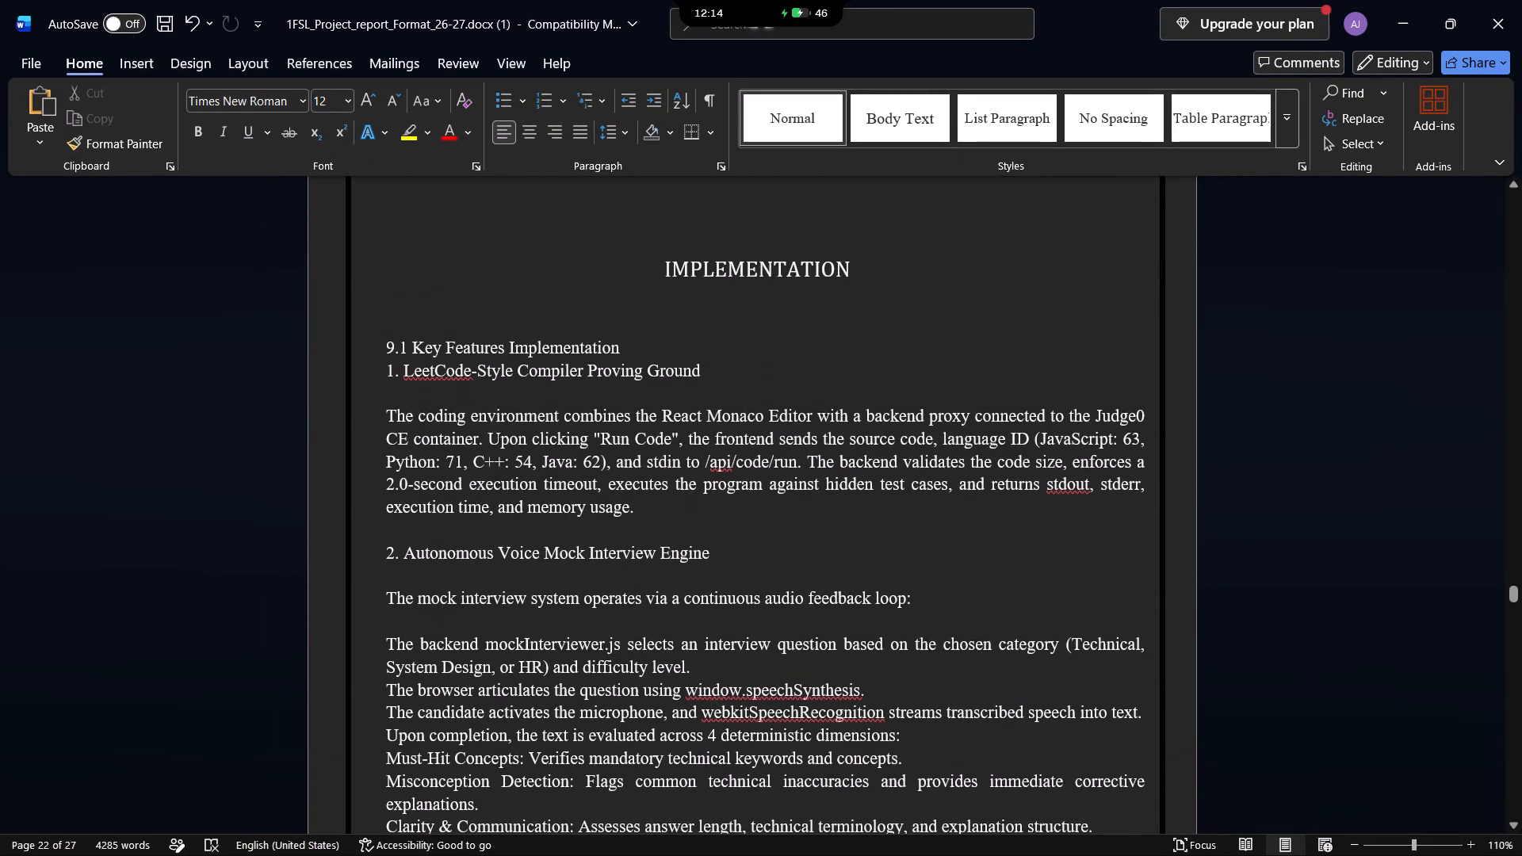
scroll(615, 399, "up", 1)
double_click(686, 416)
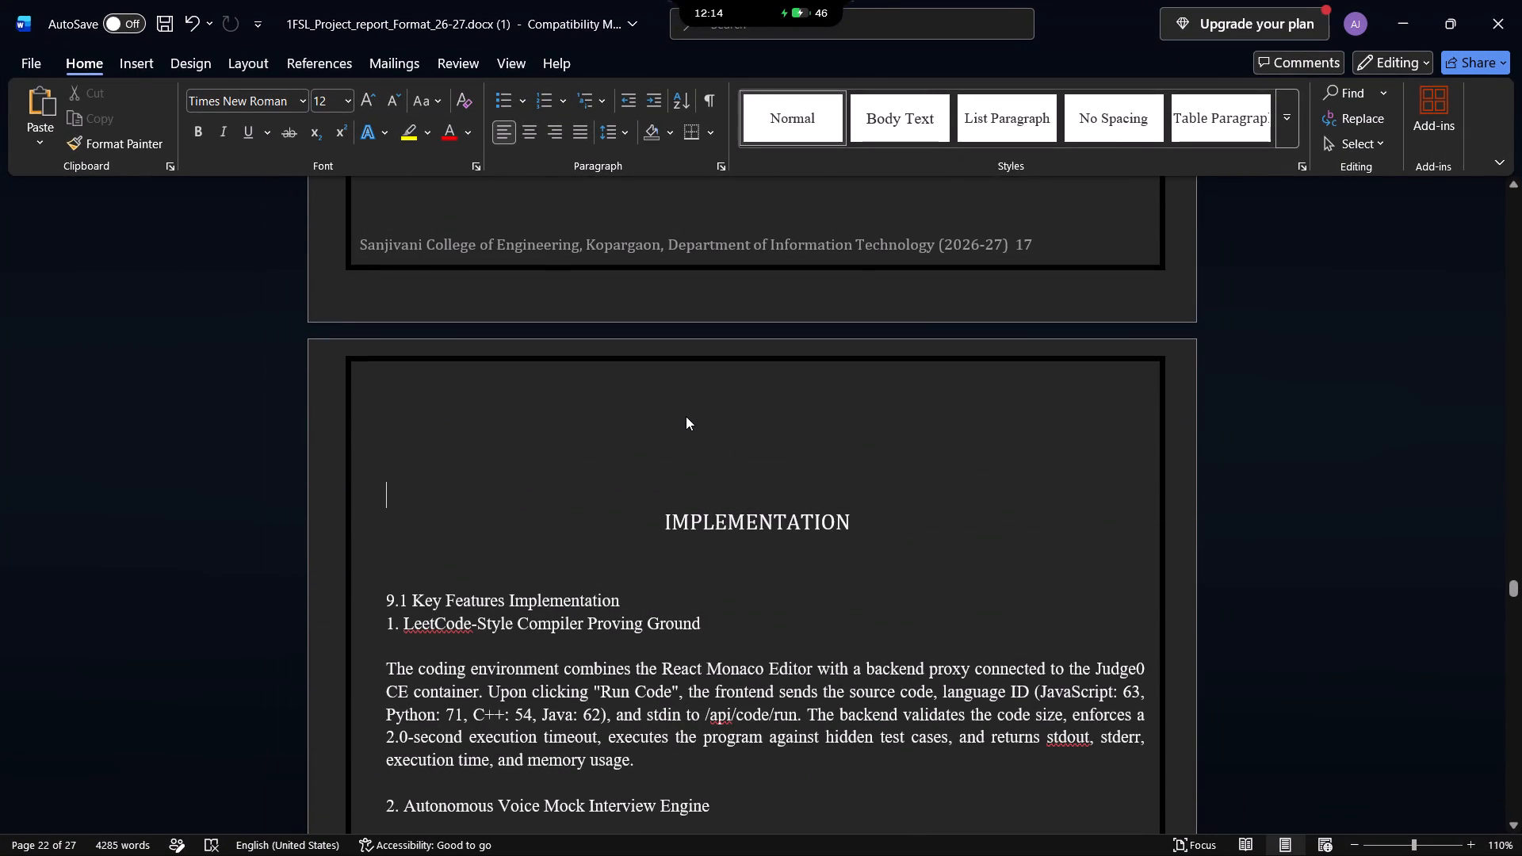
left_click(702, 456)
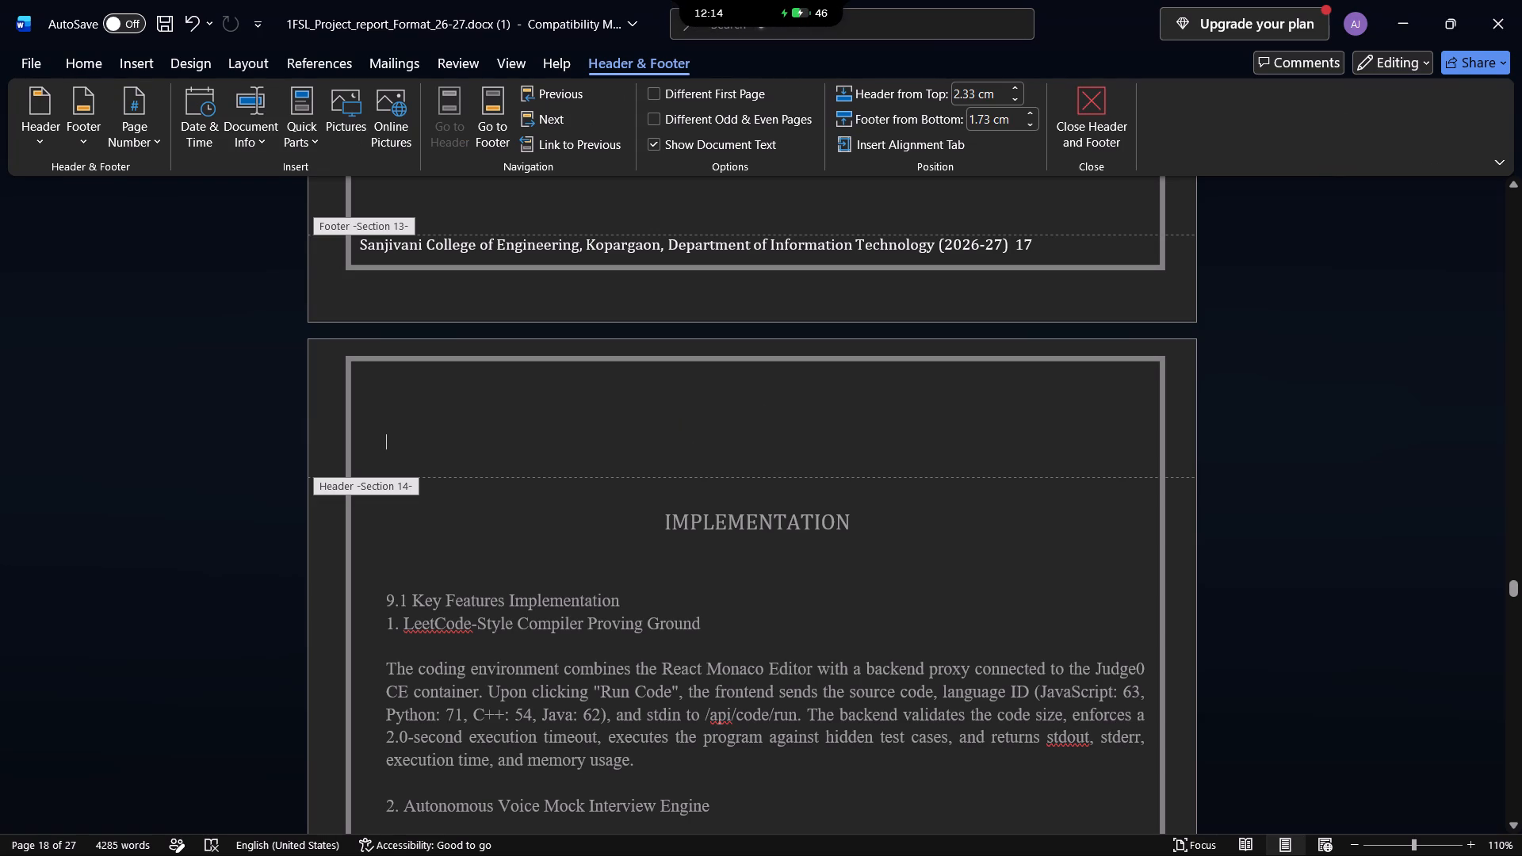
type("CHAPTER")
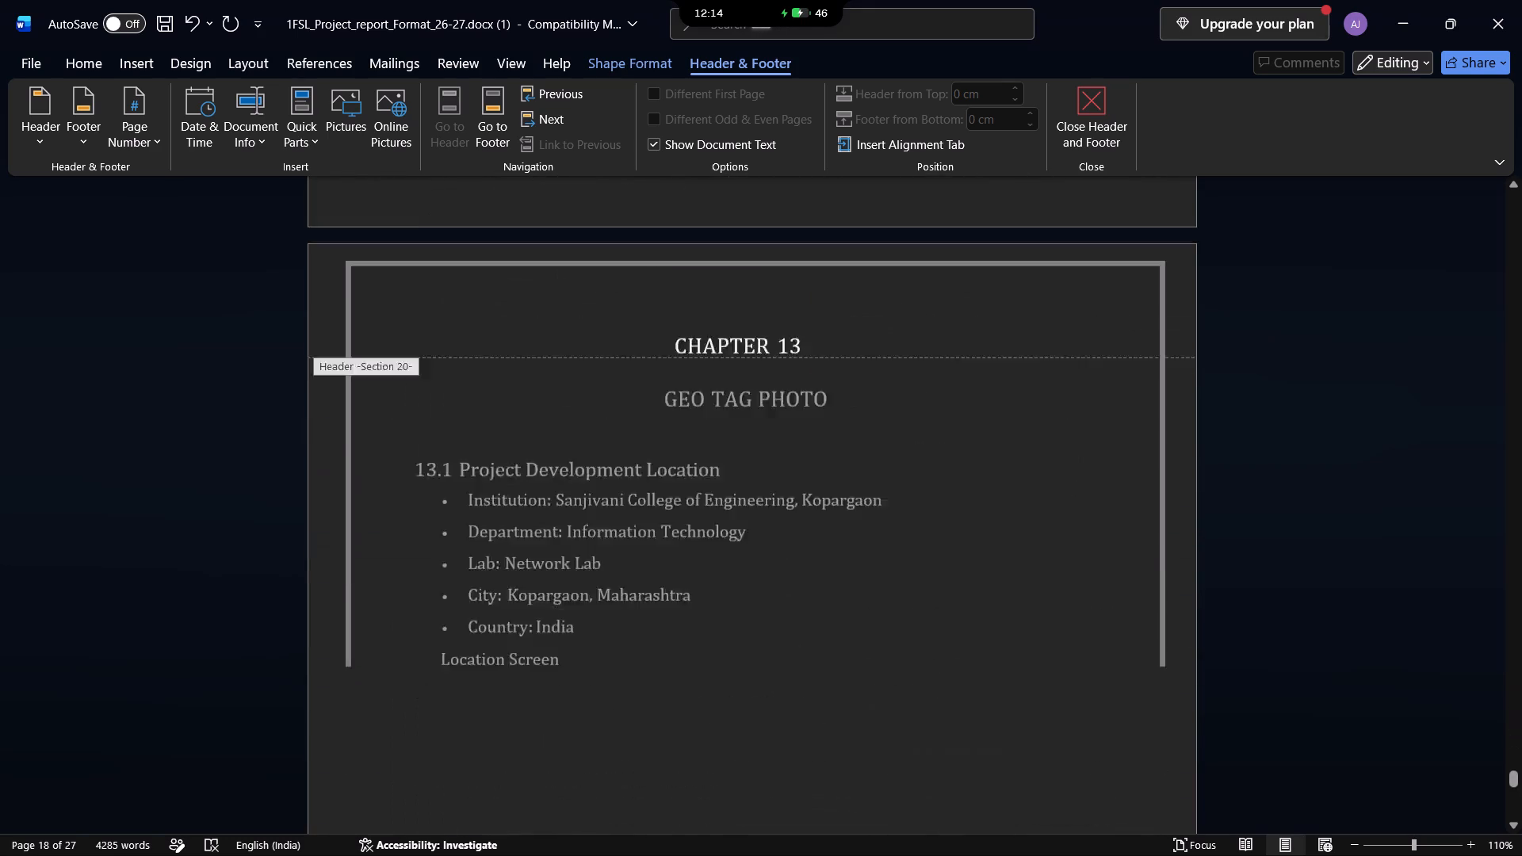
Complete the Section 14 header label as CHAPTER 9 on the Deterministic Telemetry page and leave header editing.
scroll(702, 456, "up", 3)
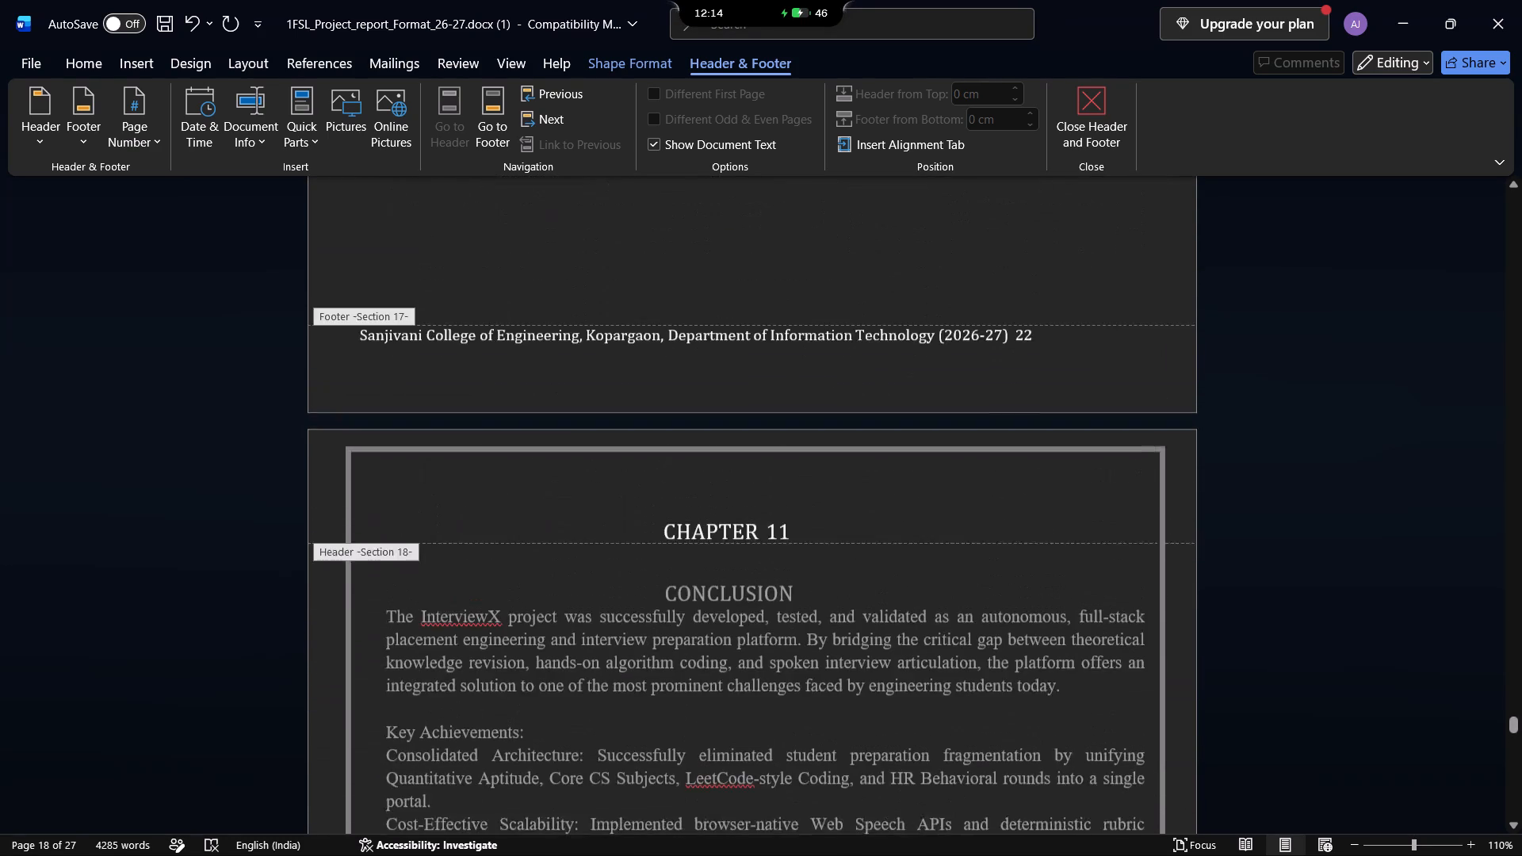
scroll(702, 456, "up", 6)
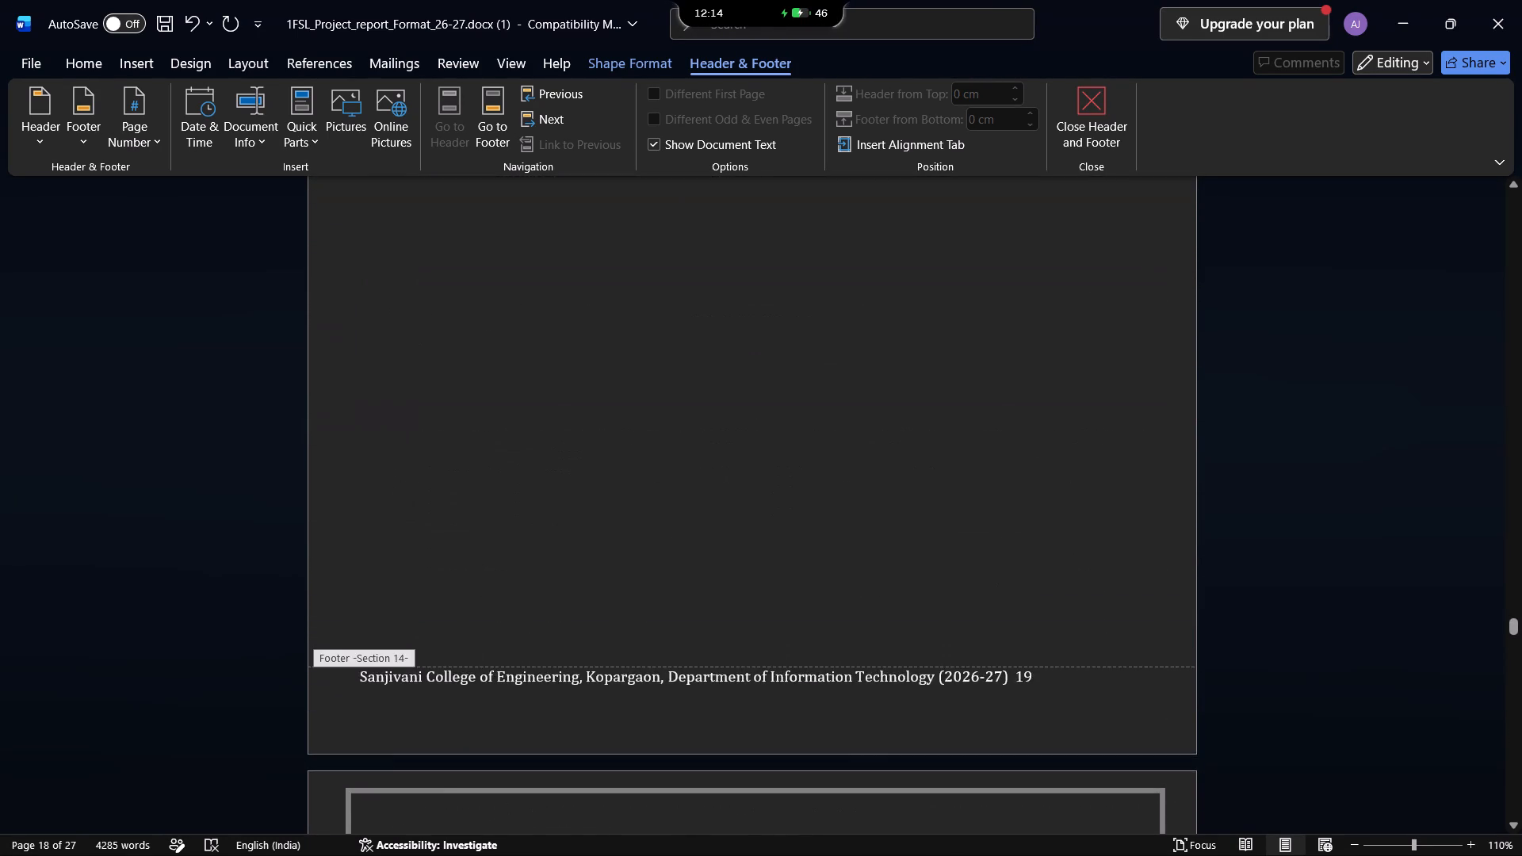
scroll(702, 456, "up", 1)
left_click(793, 389)
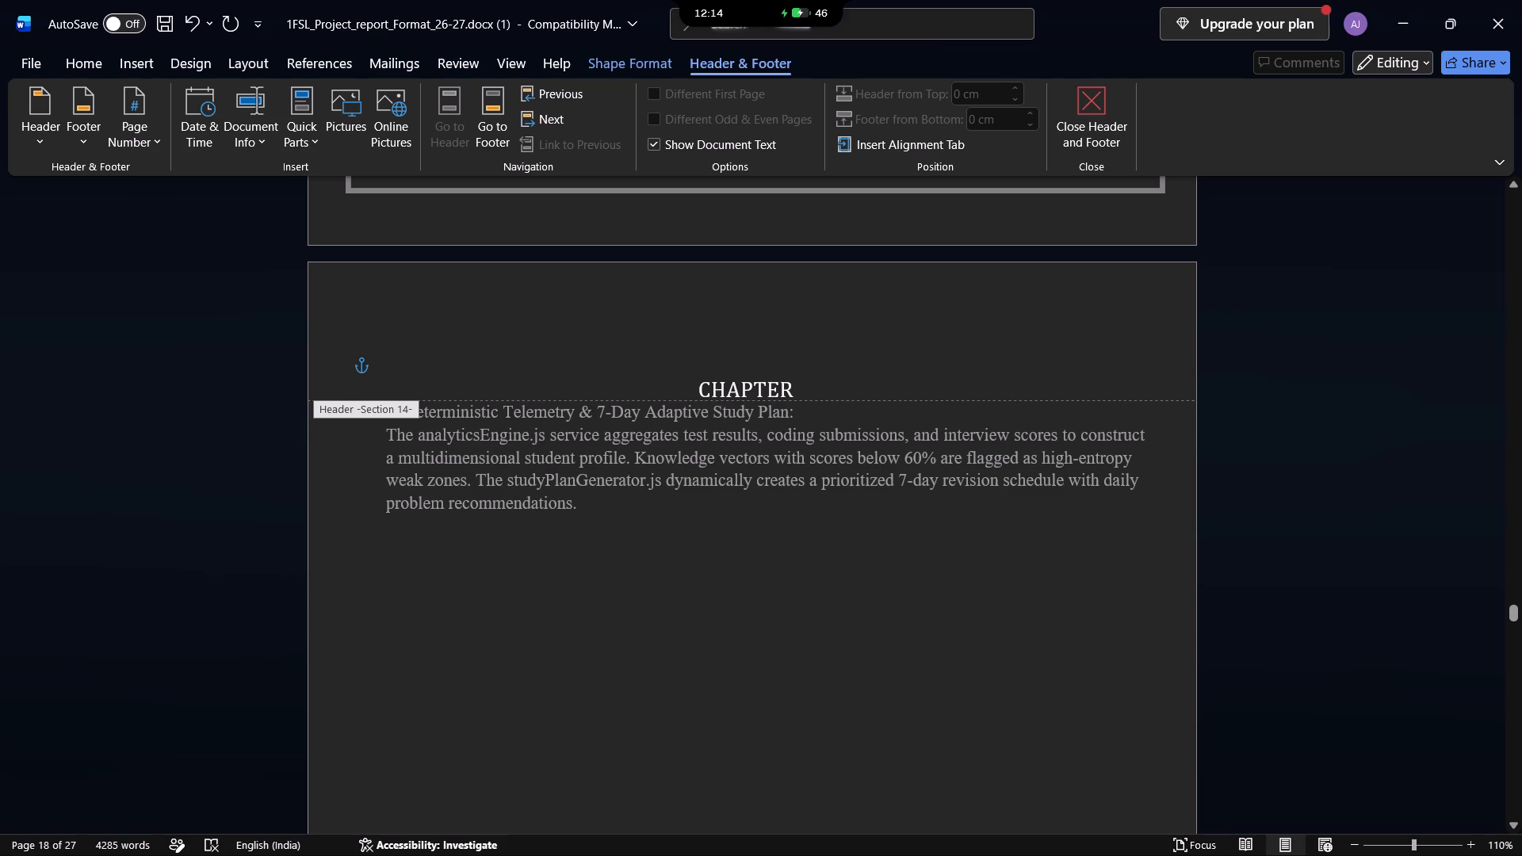
key("space")
type("9")
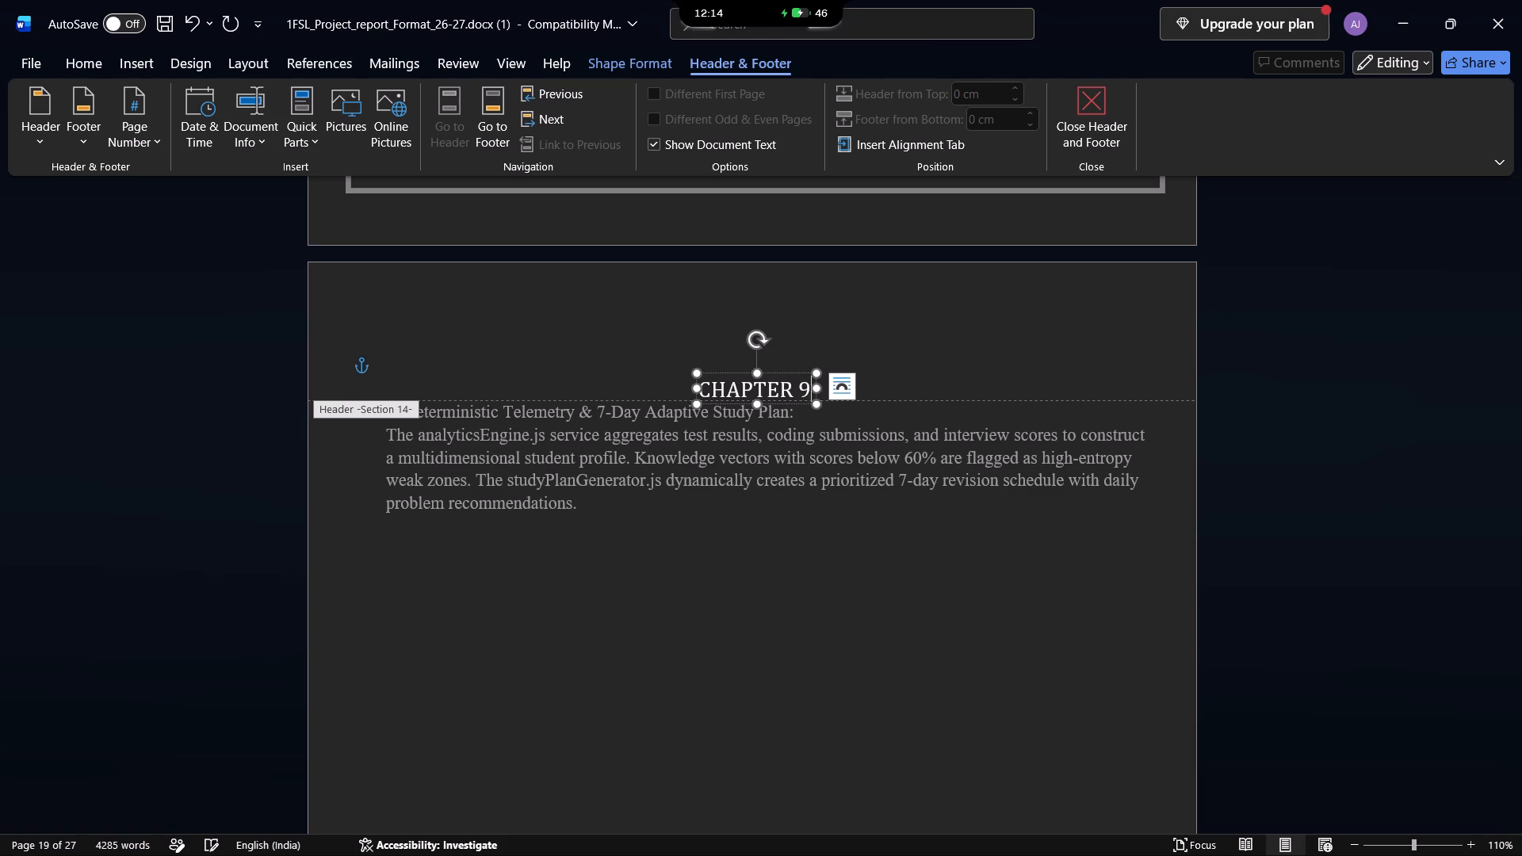
double_click(794, 528)
Insert a blank line before the heading "4. Deterministic Telemetry & 7-Day Adaptive Study Plan" below the Chapter 9 header.
scroll(794, 528, "up", 1)
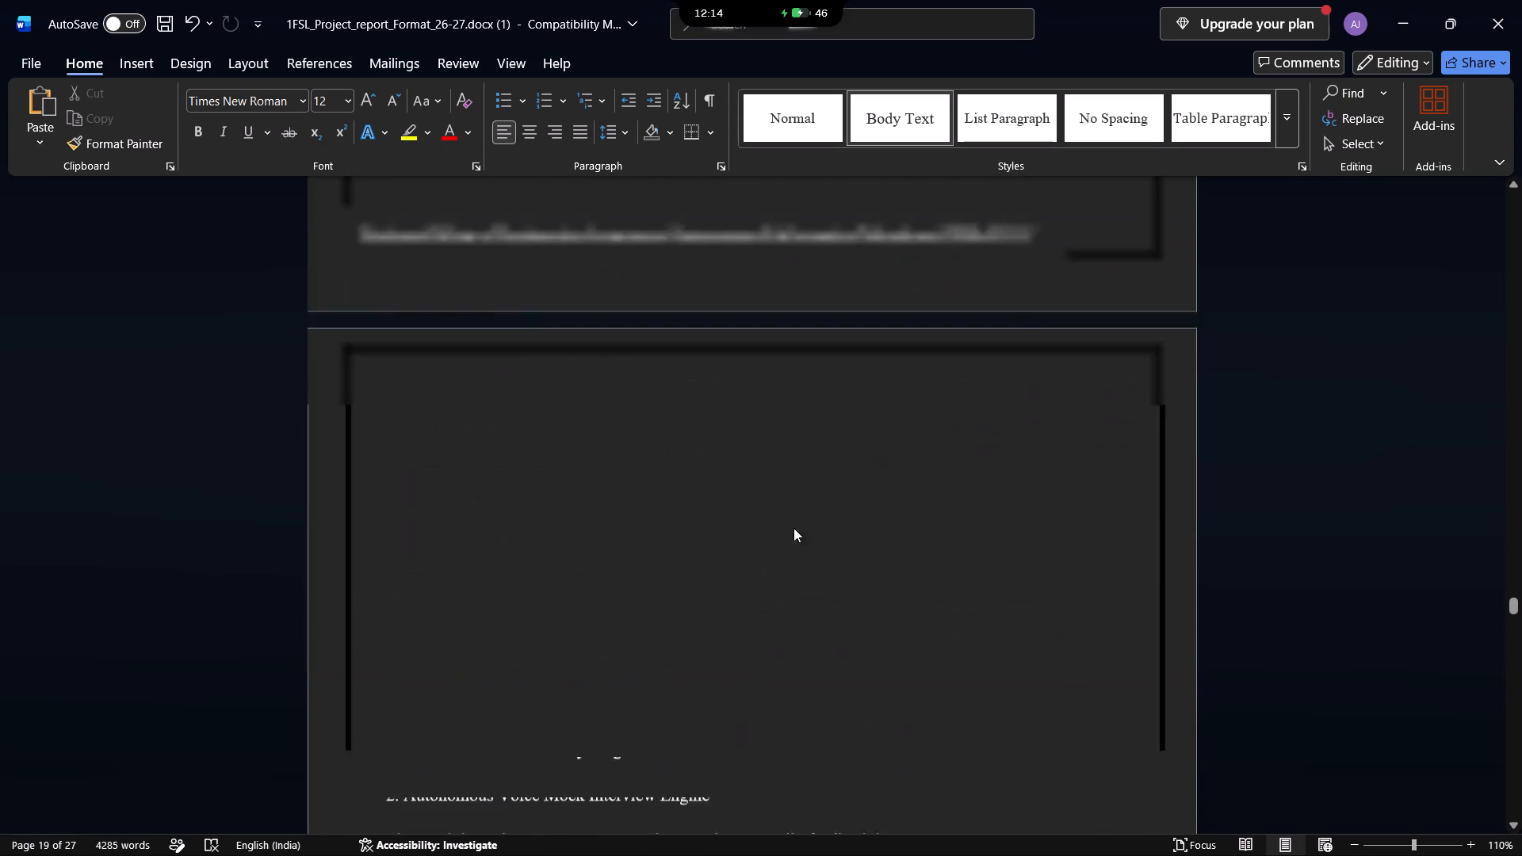
scroll(794, 528, "up", 1)
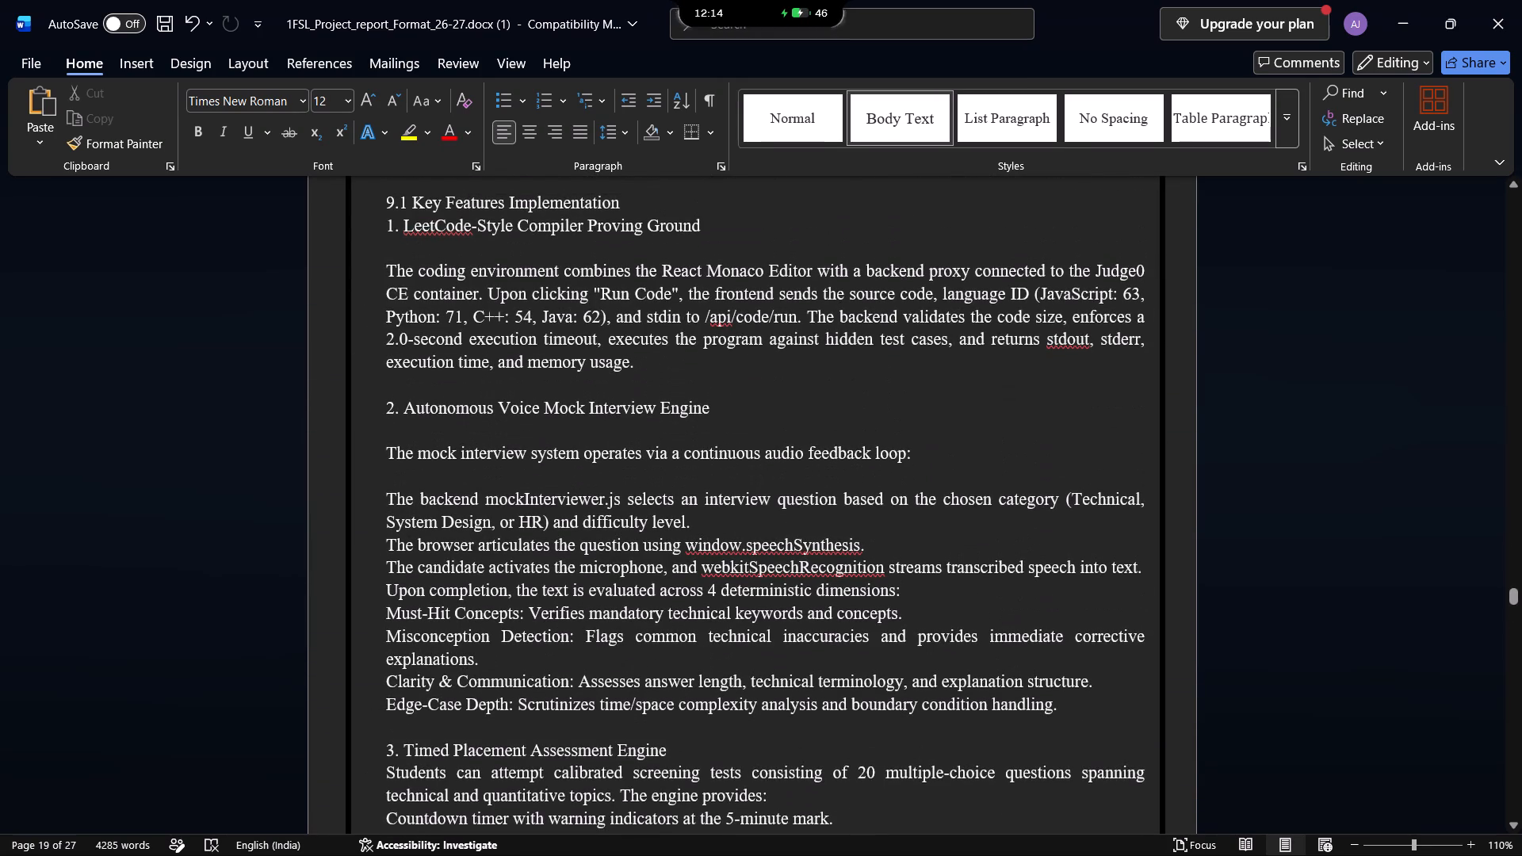
scroll(794, 528, "up", 1)
scroll(794, 528, "down", 1)
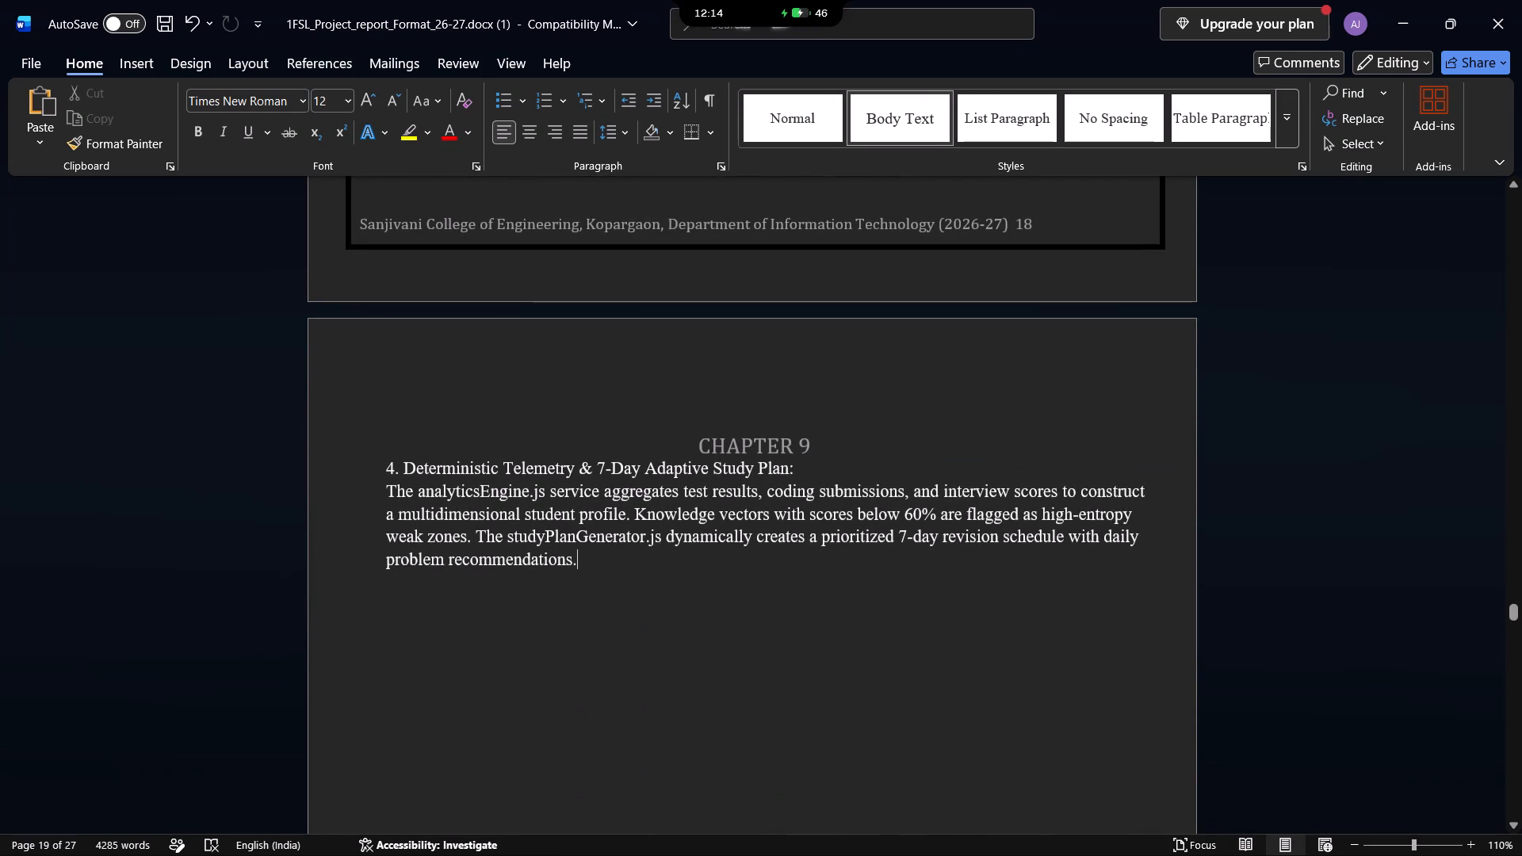
left_click(376, 468)
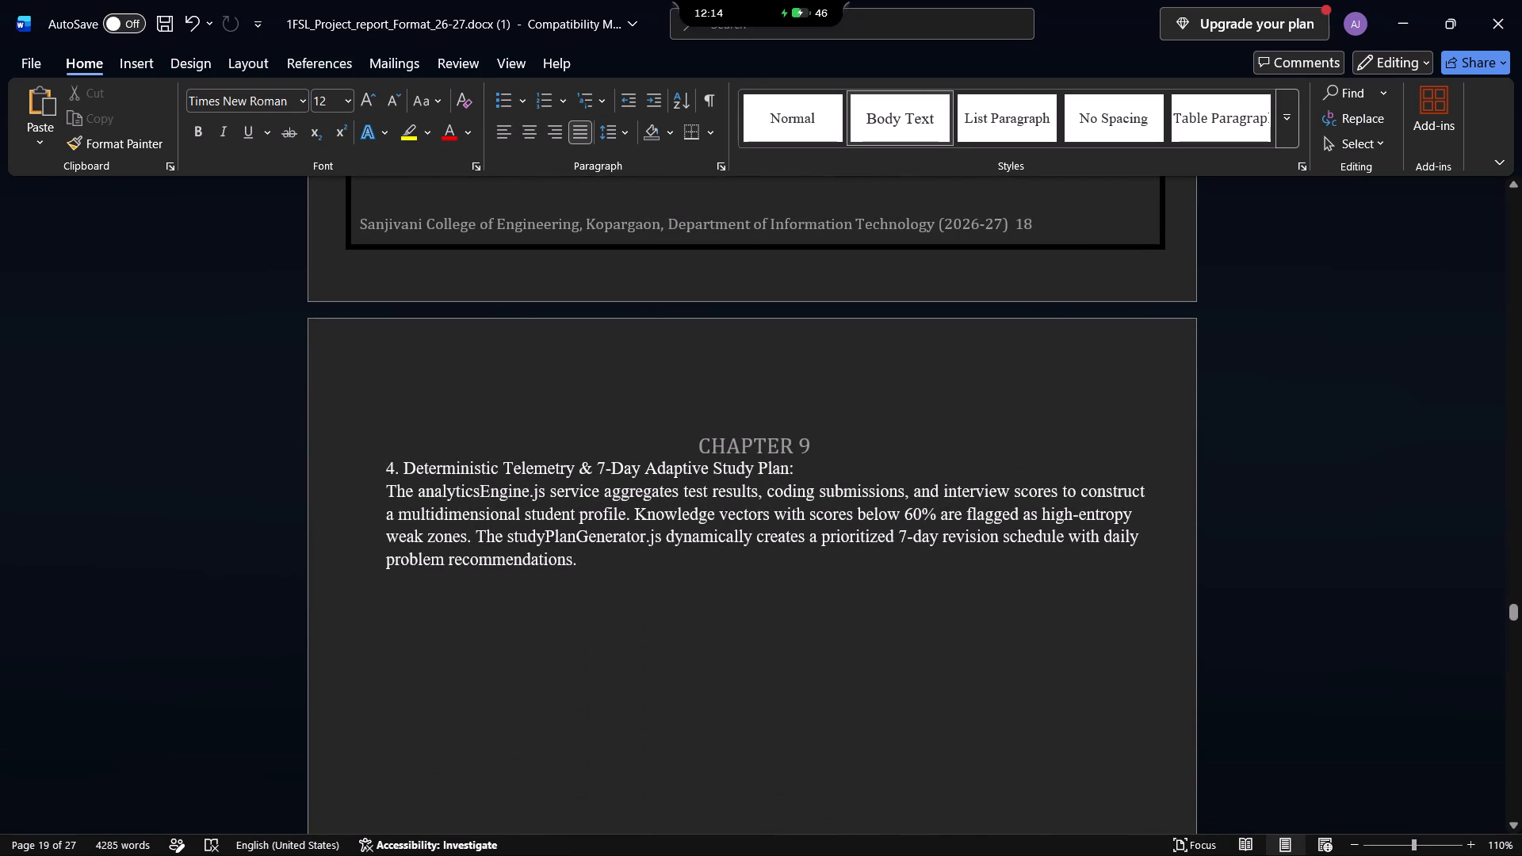
key("Return")
Select the Chapter 6 content from Component Diagram through the System Components text and apply a bottom border to it.
scroll(376, 468, "up", 2)
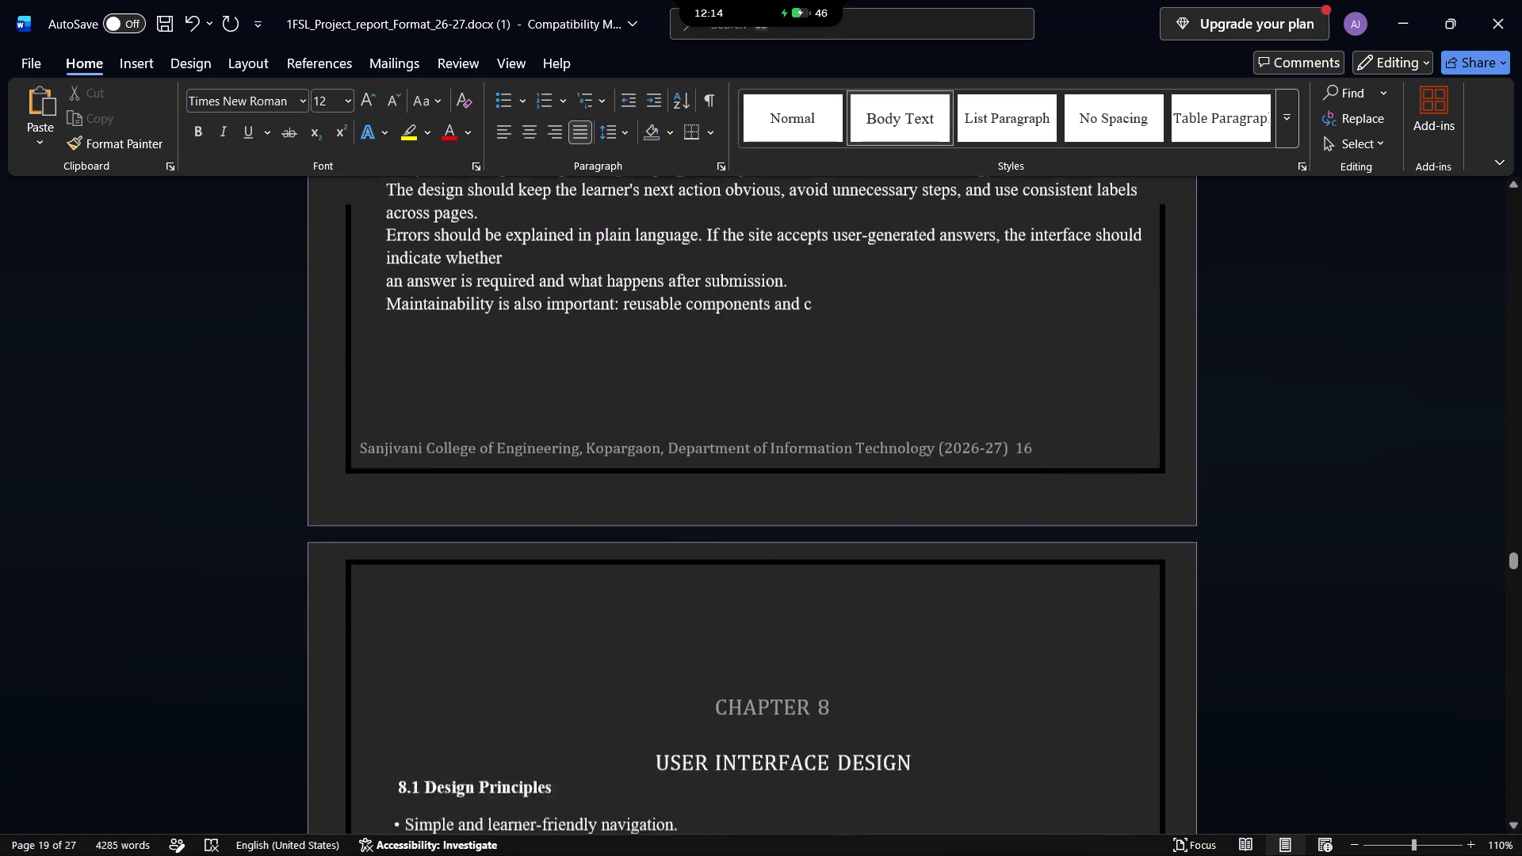
scroll(376, 468, "up", 3)
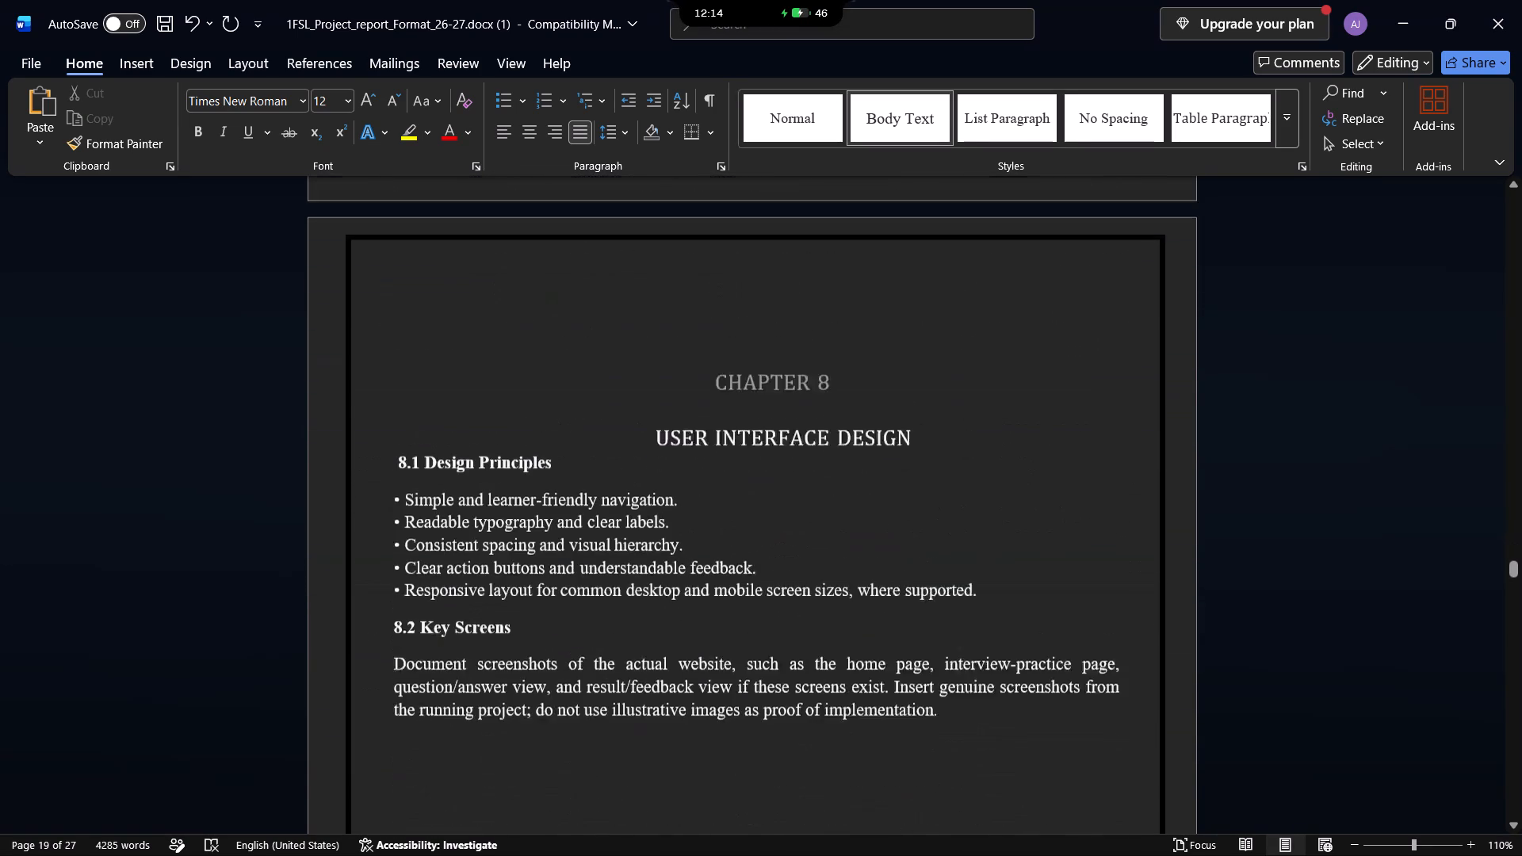
scroll(376, 468, "up", 1)
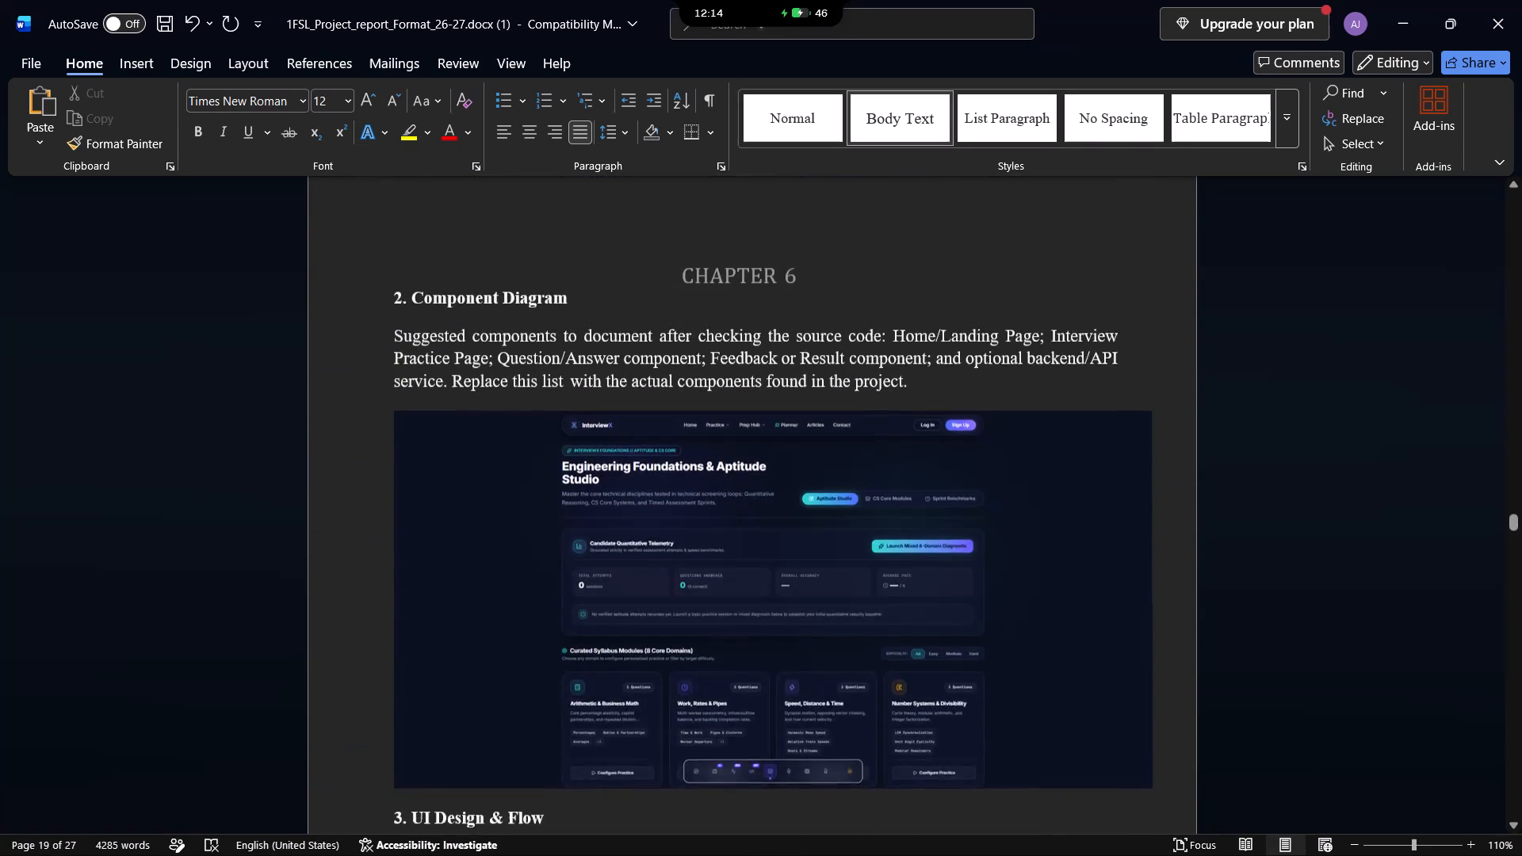
scroll(376, 468, "up", 1)
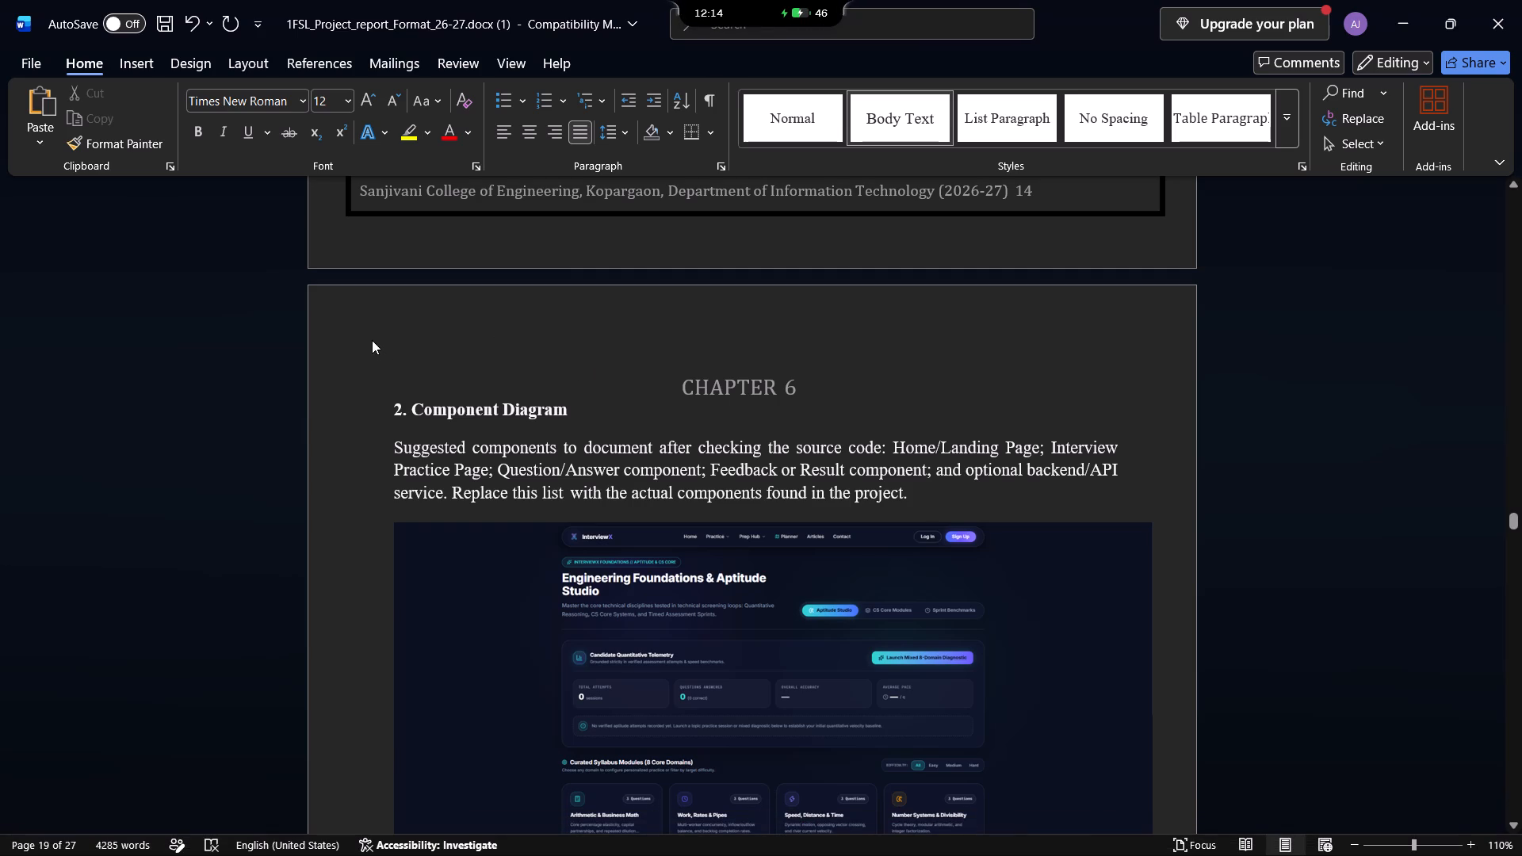
left_click_drag(373, 335, 926, 855)
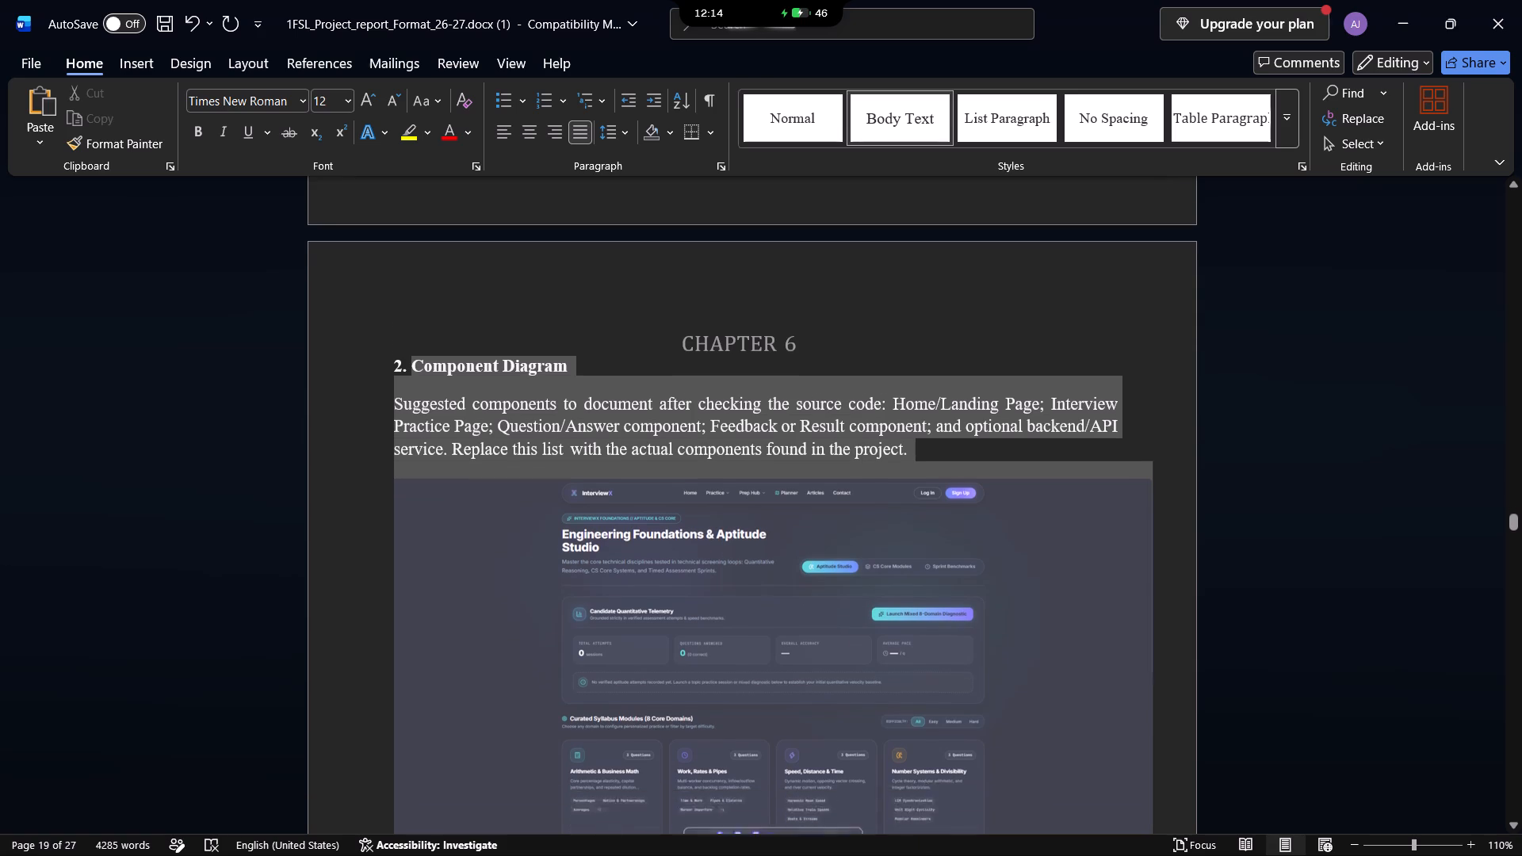
left_click_drag(926, 855, 924, 852)
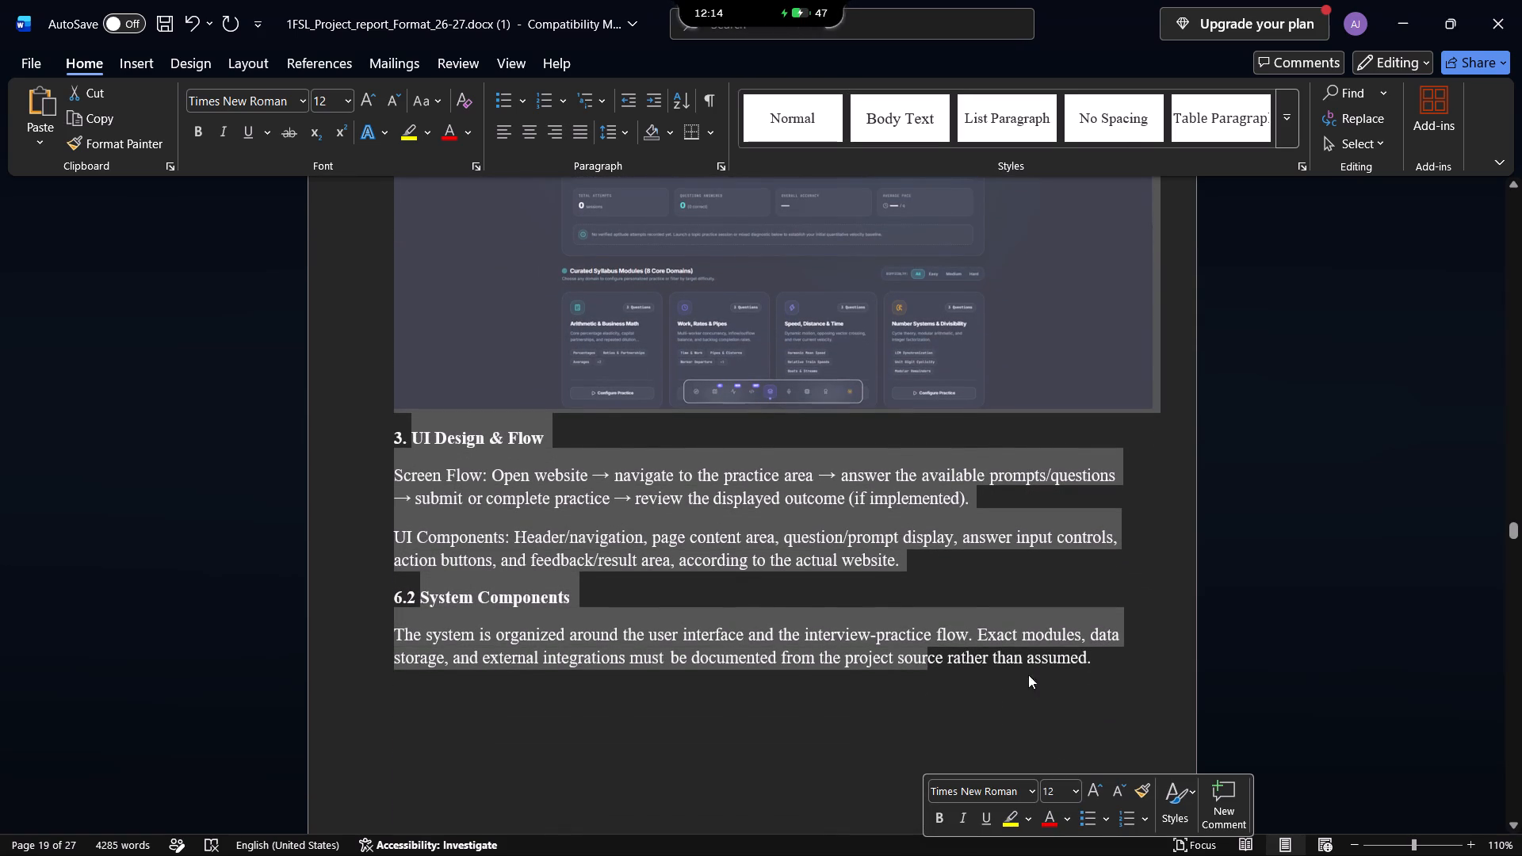
left_click(697, 135)
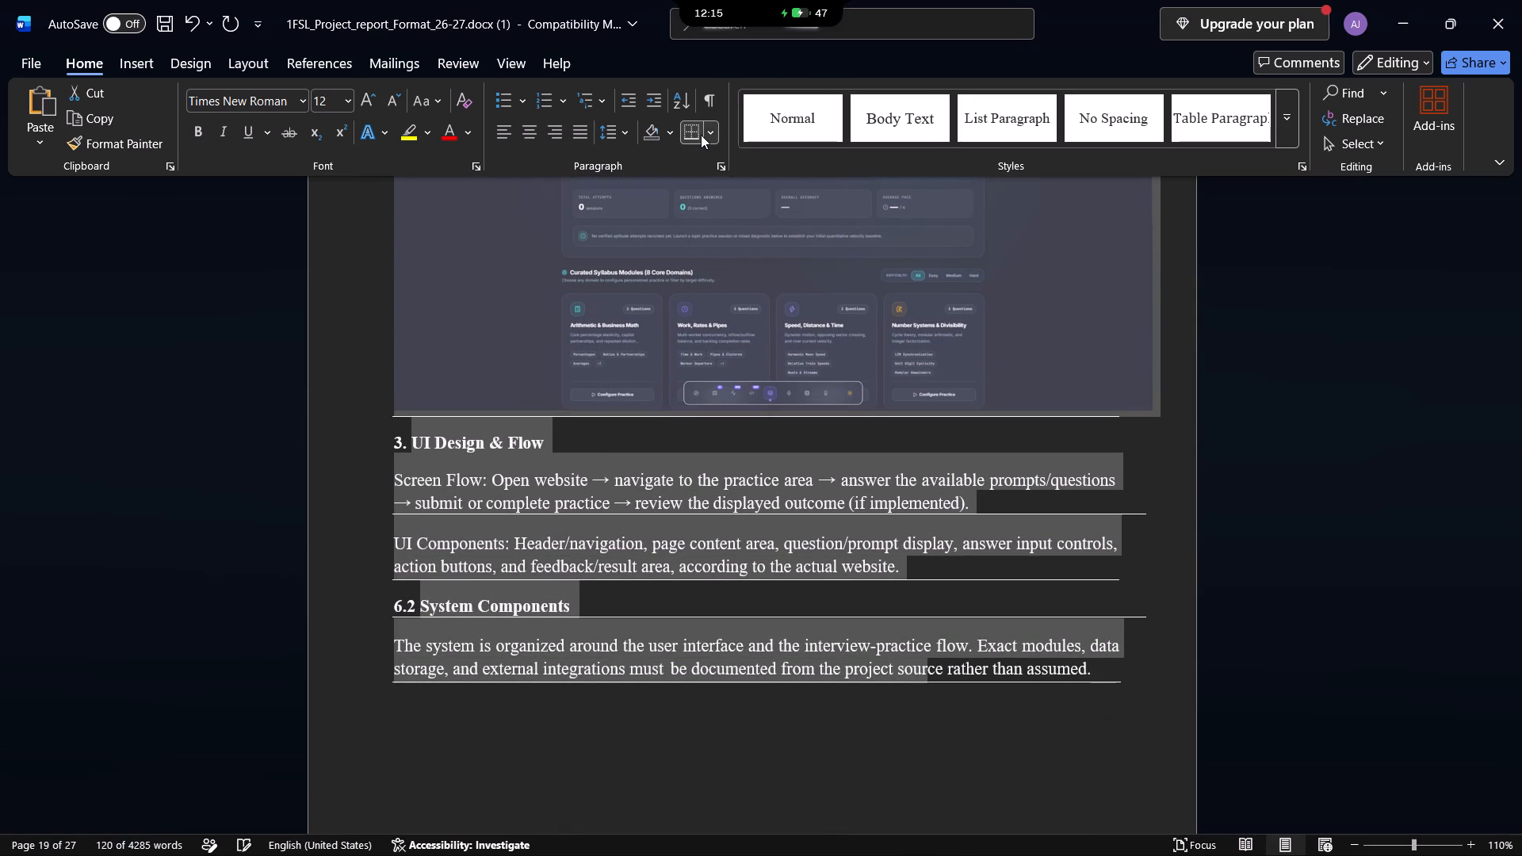
left_click_drag(691, 139, 701, 129)
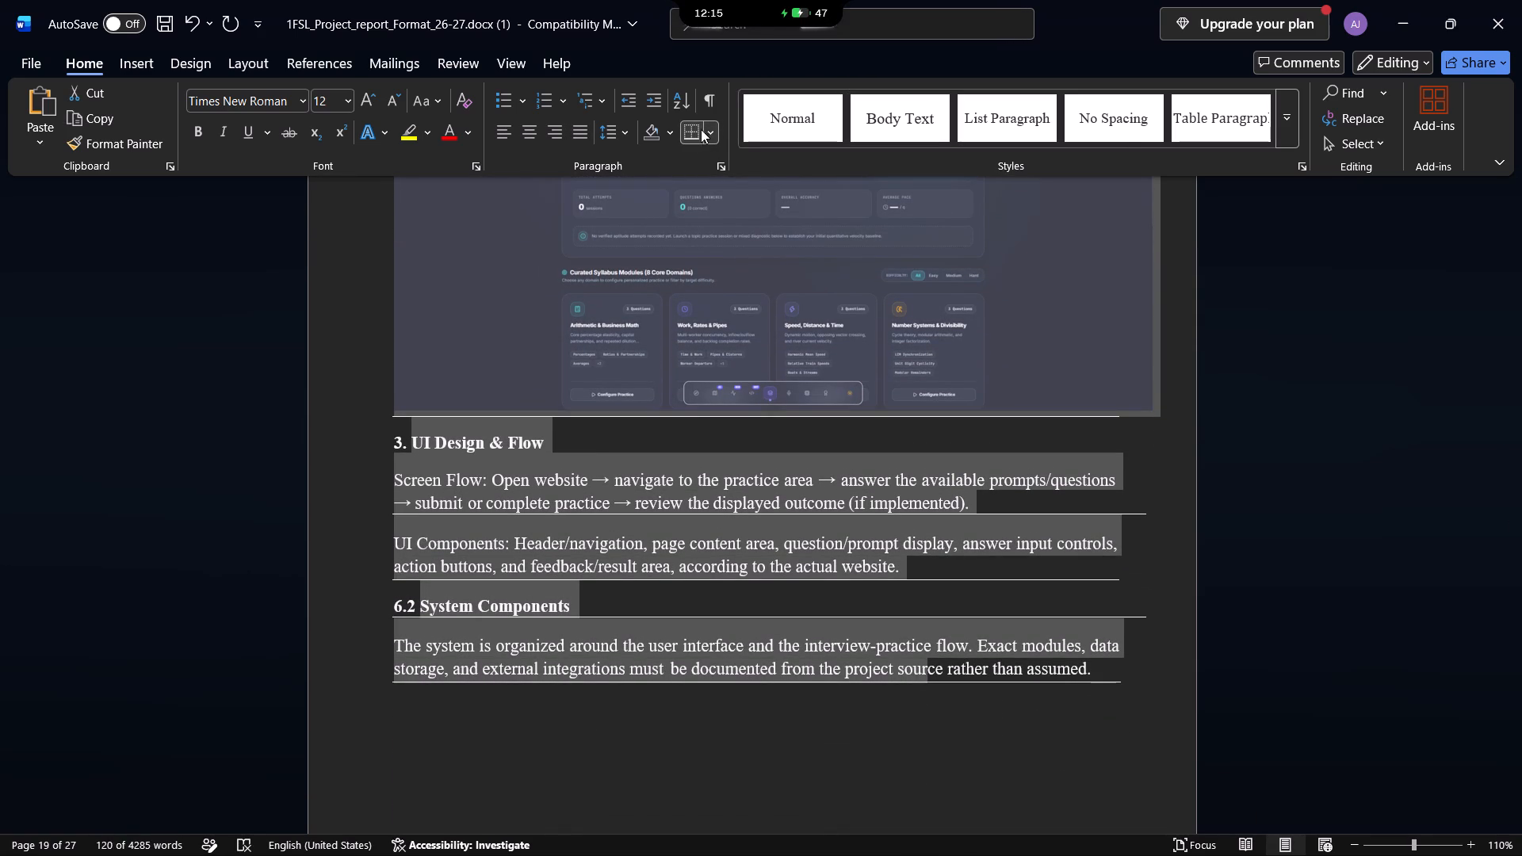
left_click_drag(701, 129, 709, 132)
Toggle View Gridlines, and use Borders and Shading to apply the Box border setting to the selected Chapter 6 paragraphs.
left_click(709, 132)
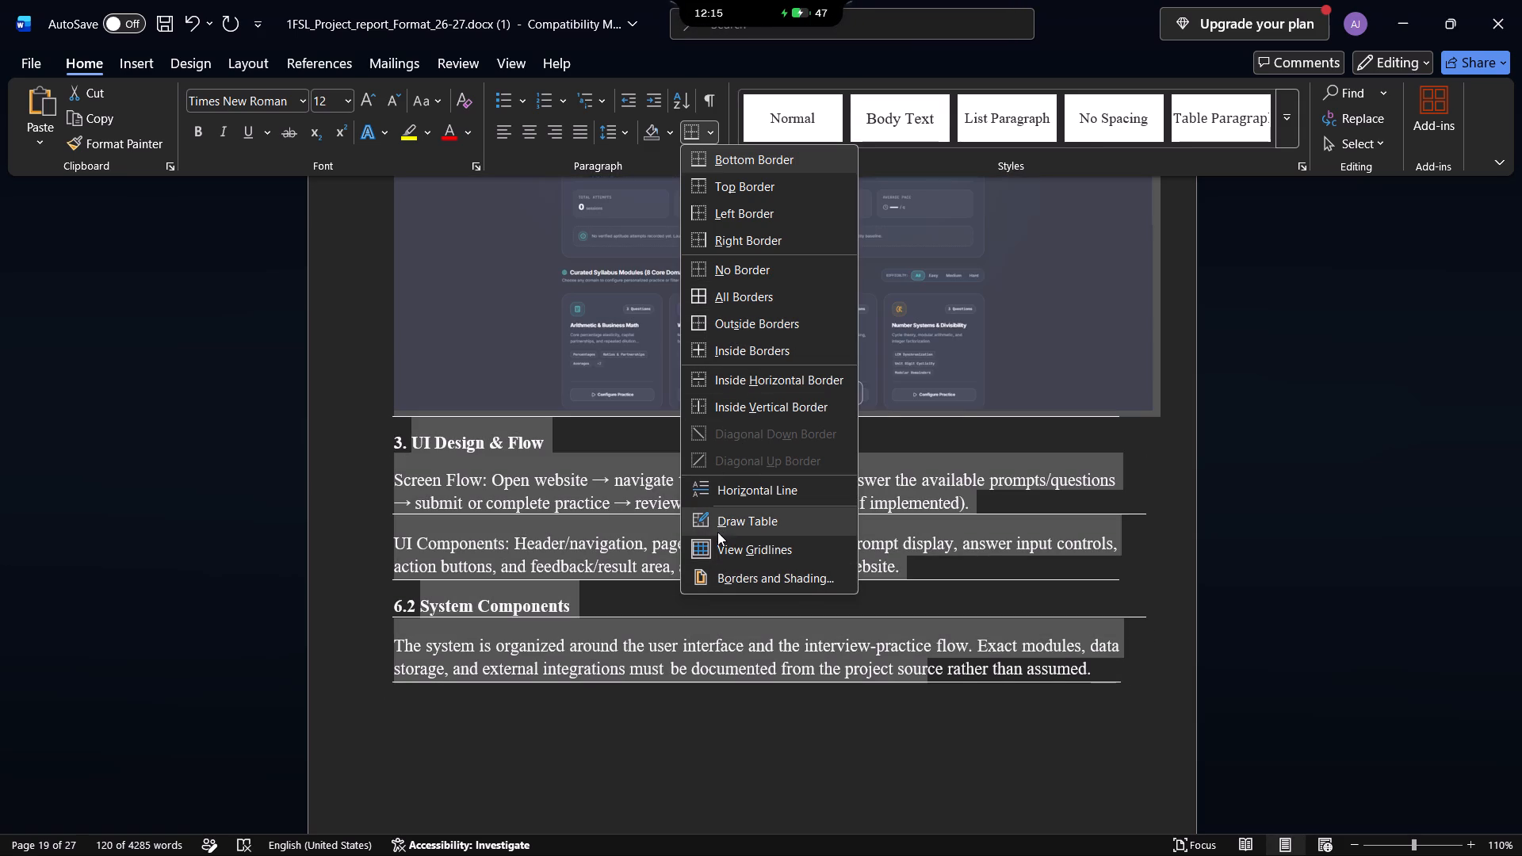
left_click(722, 544)
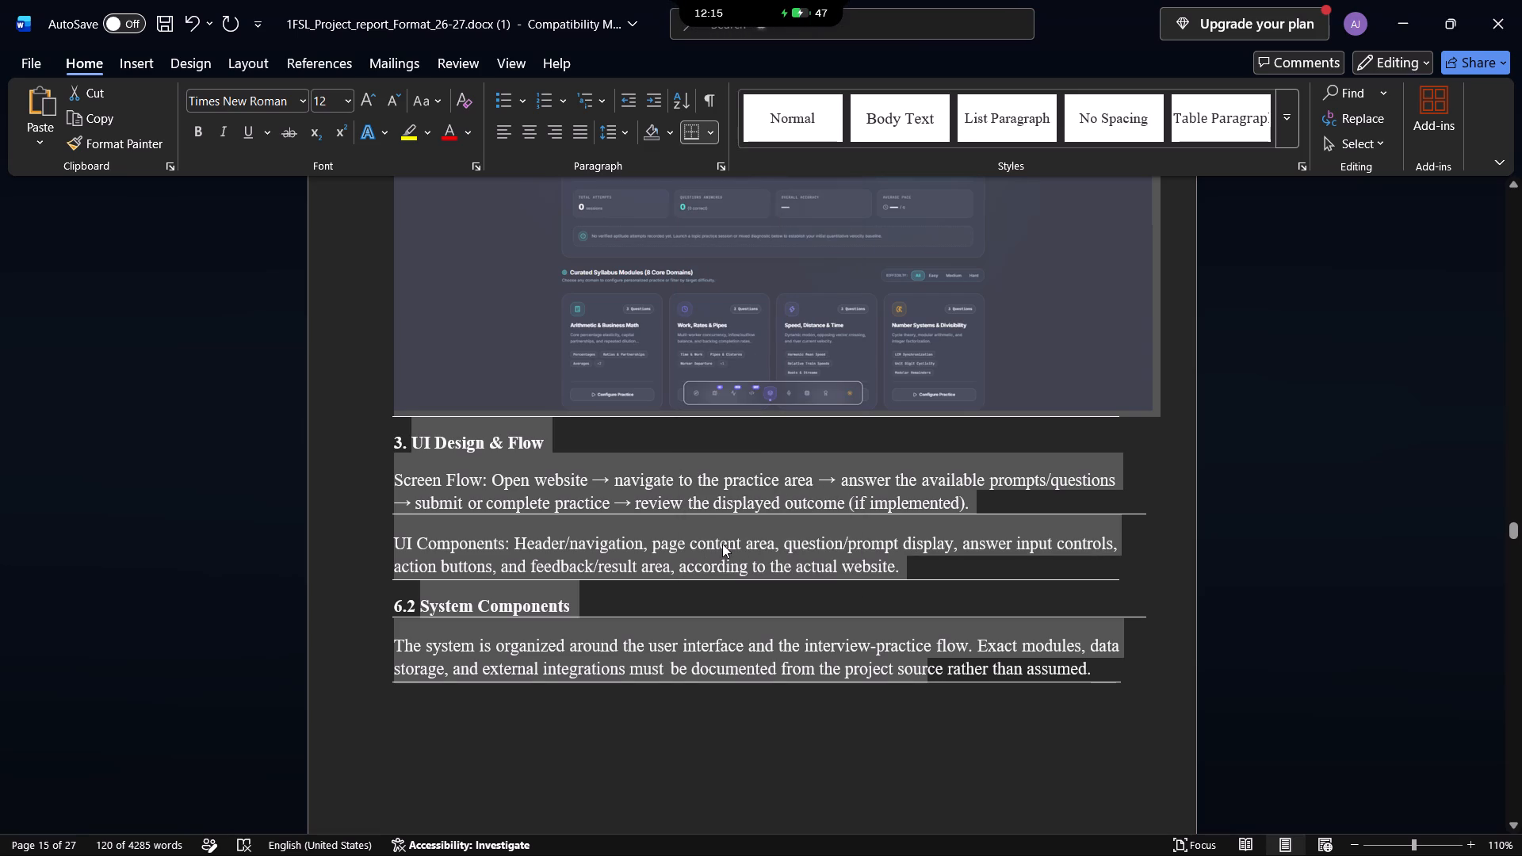
left_click(713, 128)
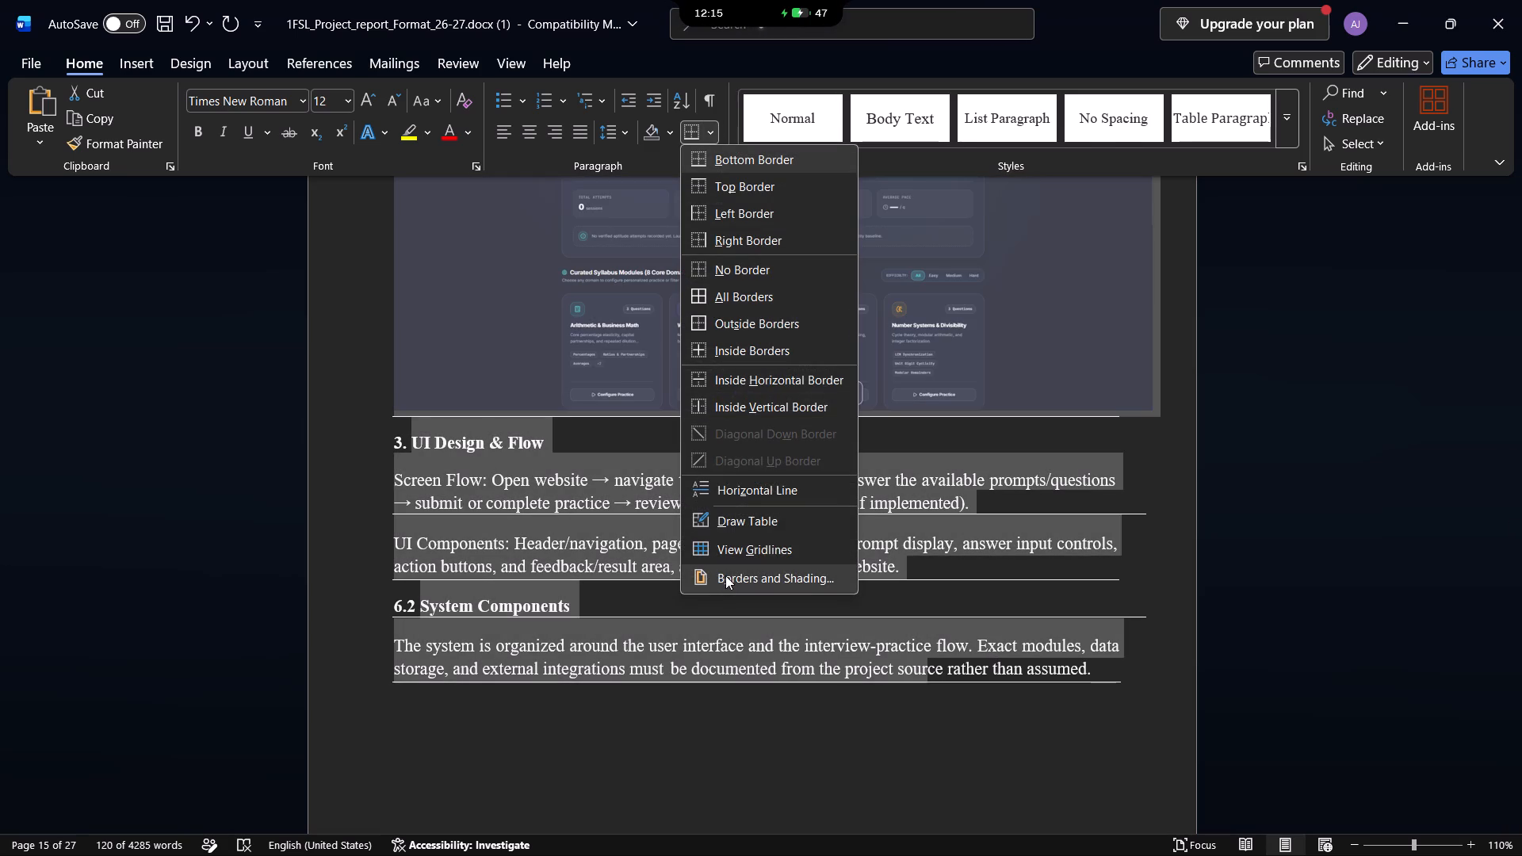
left_click(725, 575)
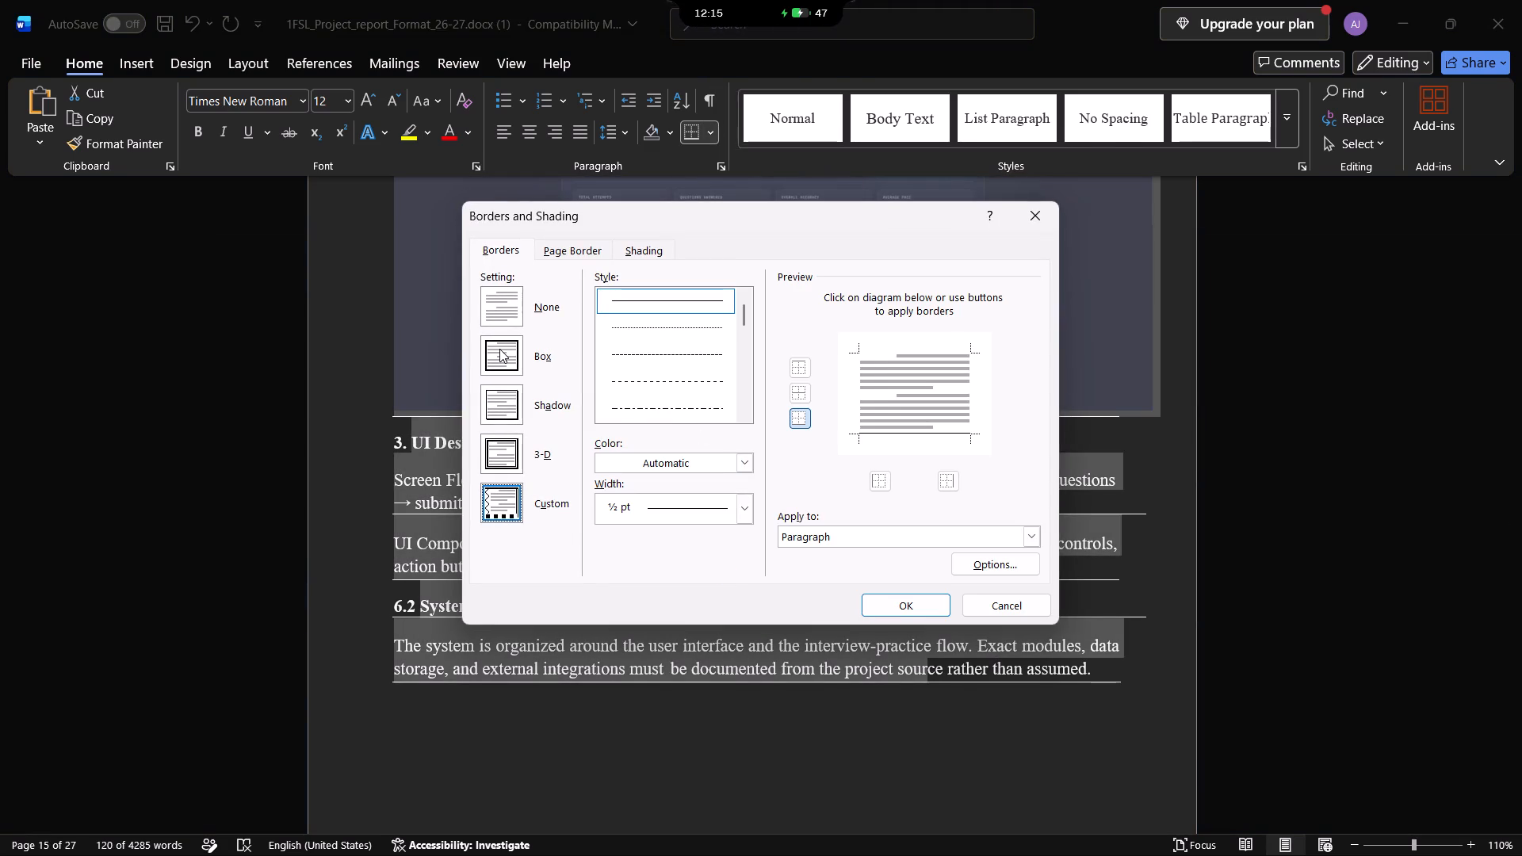
left_click(499, 349)
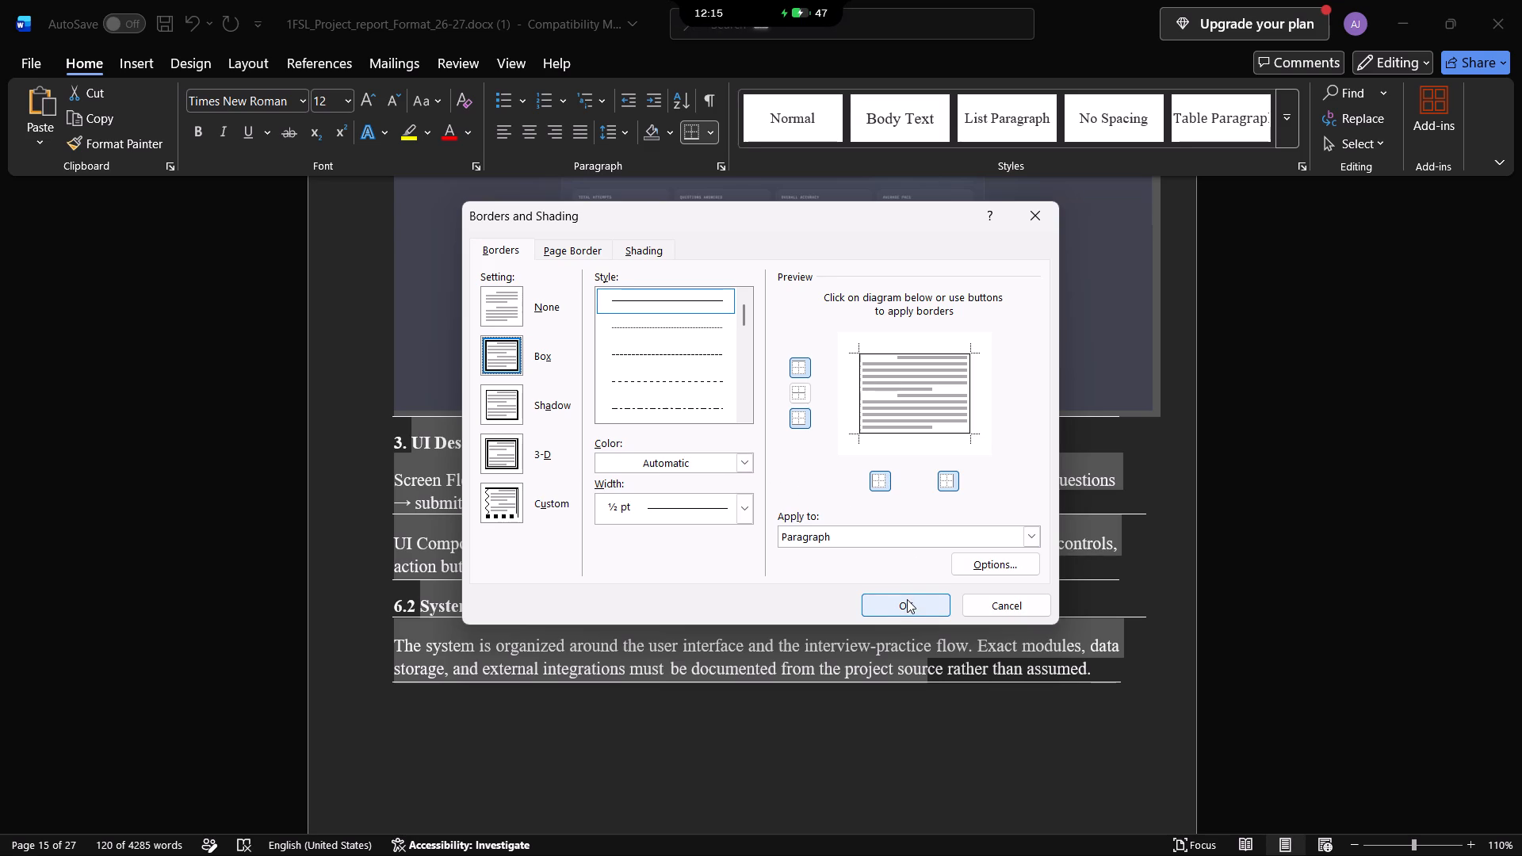
left_click(907, 599)
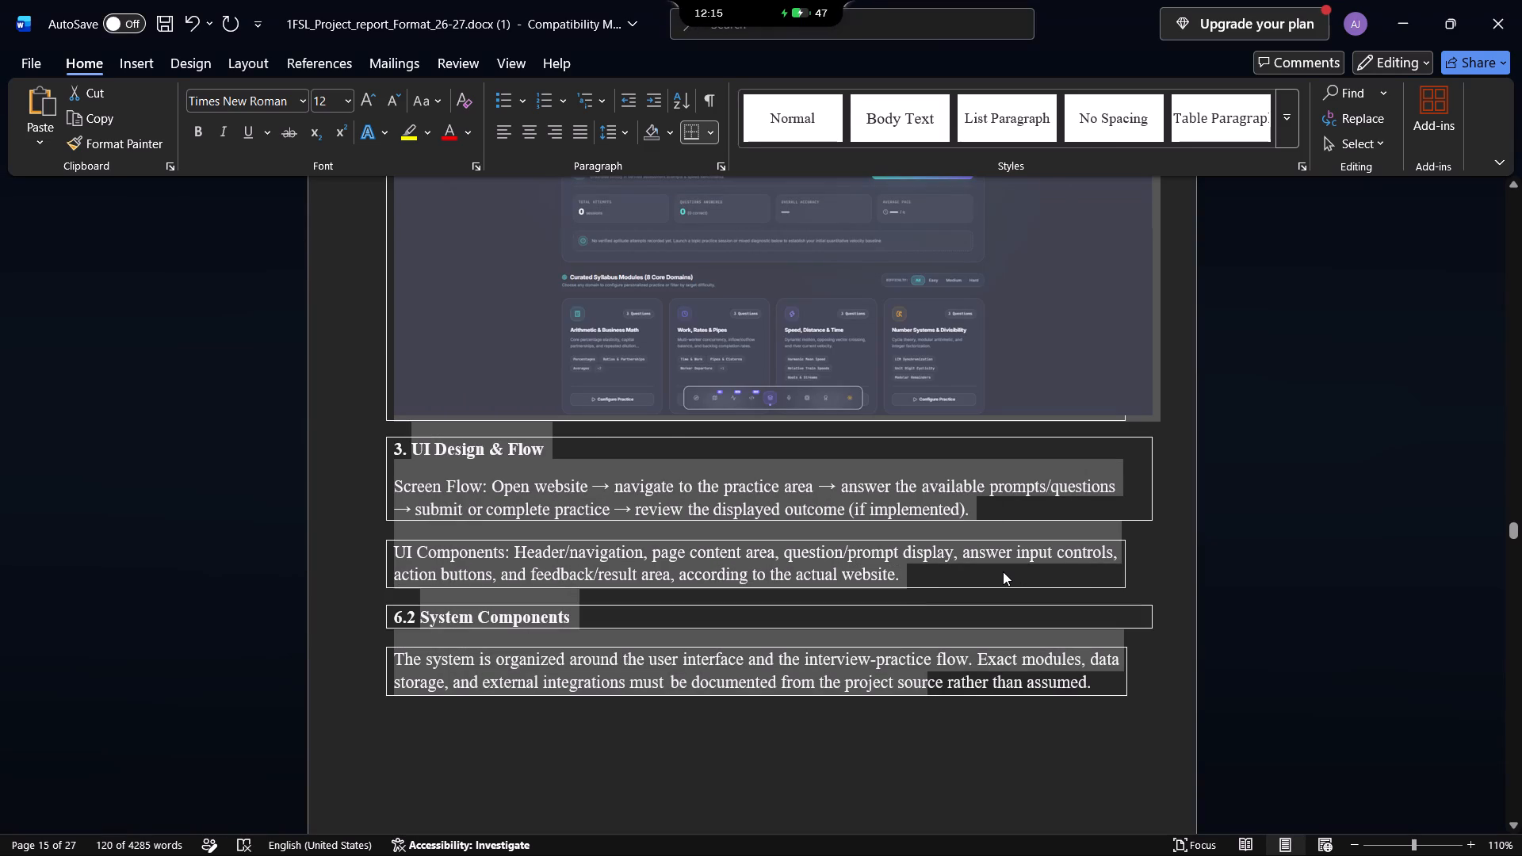
left_click(1003, 571)
Select the Chapter 6 content from Component Diagram through the System Components text and set its paragraph borders to None.
scroll(1003, 571, "down", 1)
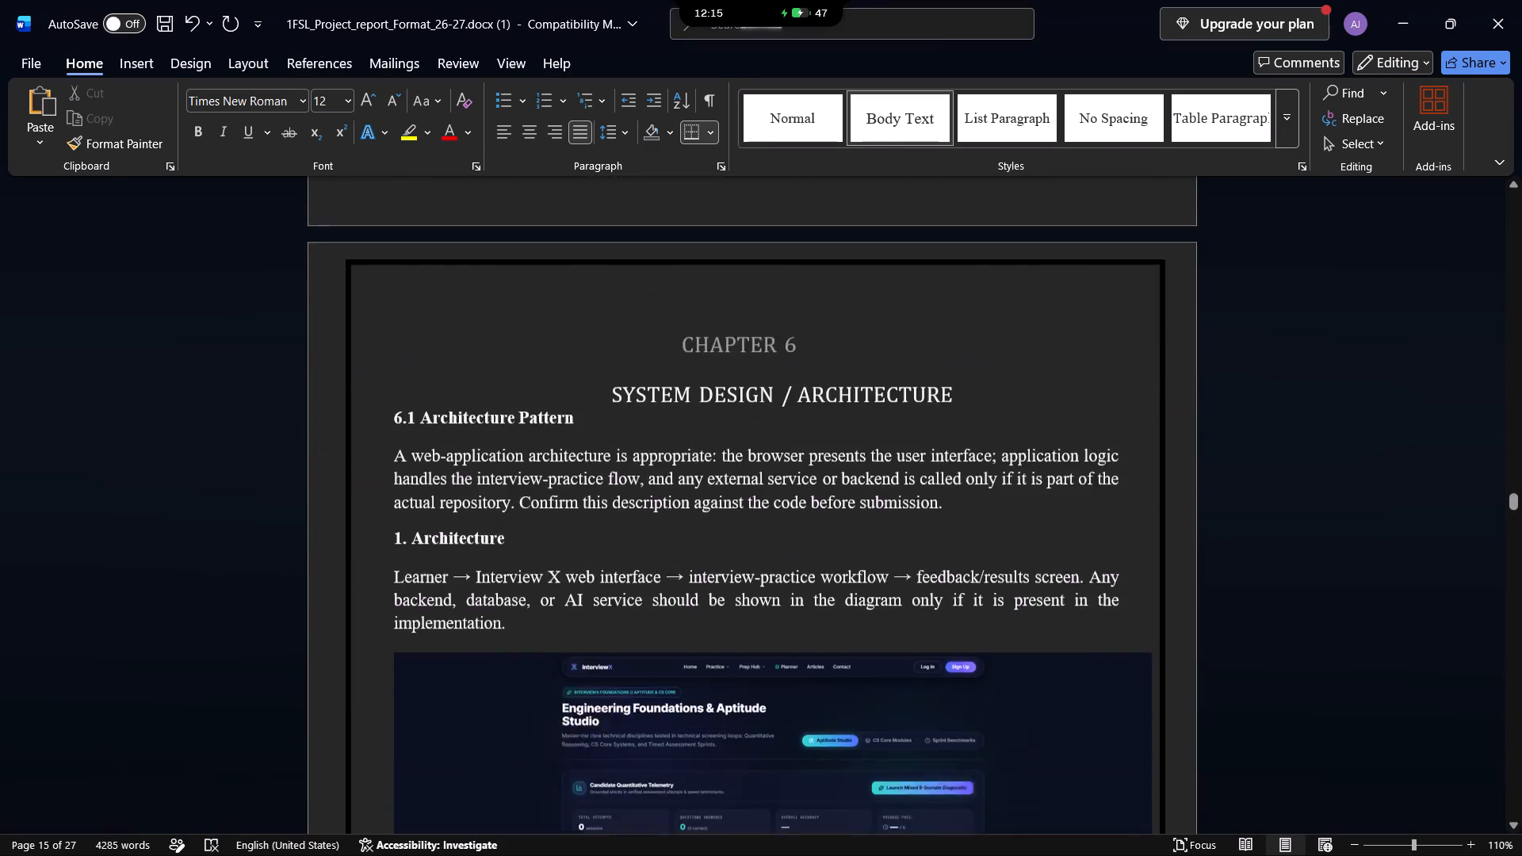
scroll(1003, 571, "down", 1)
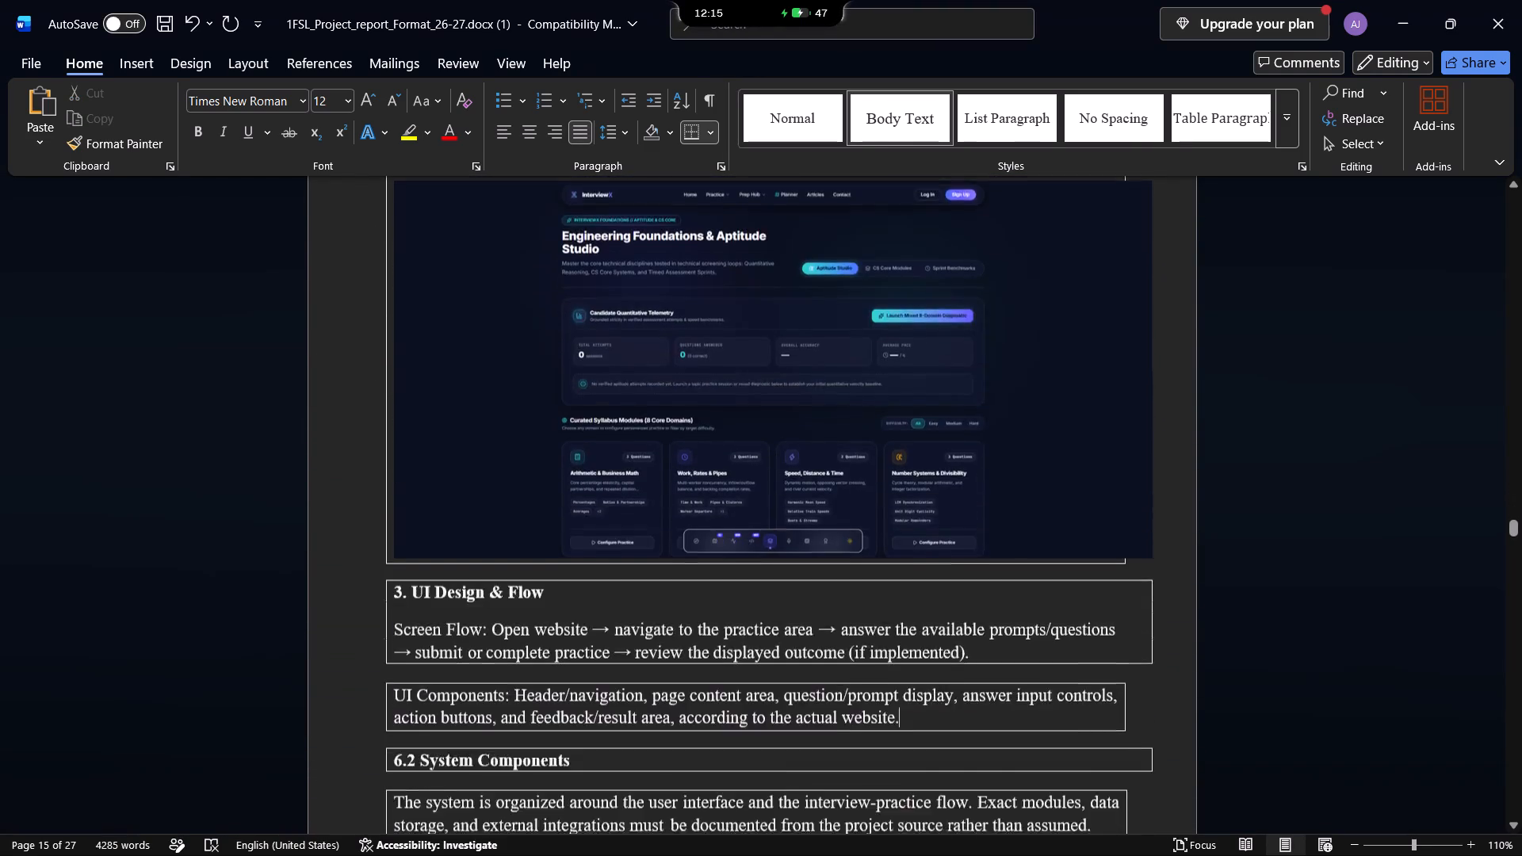
scroll(1003, 571, "up", 1)
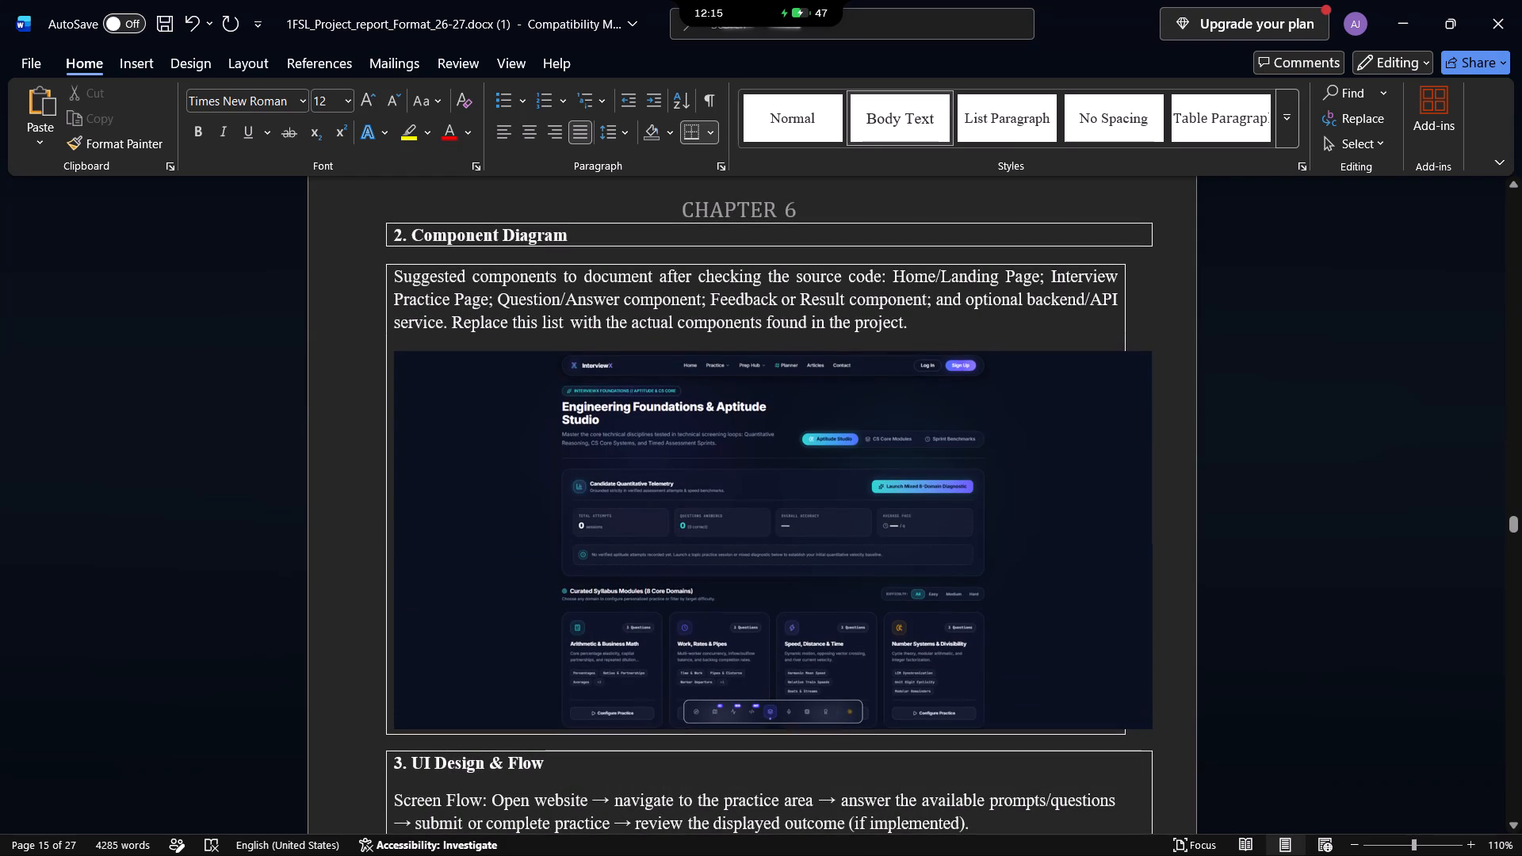
left_click_drag(380, 216, 724, 671)
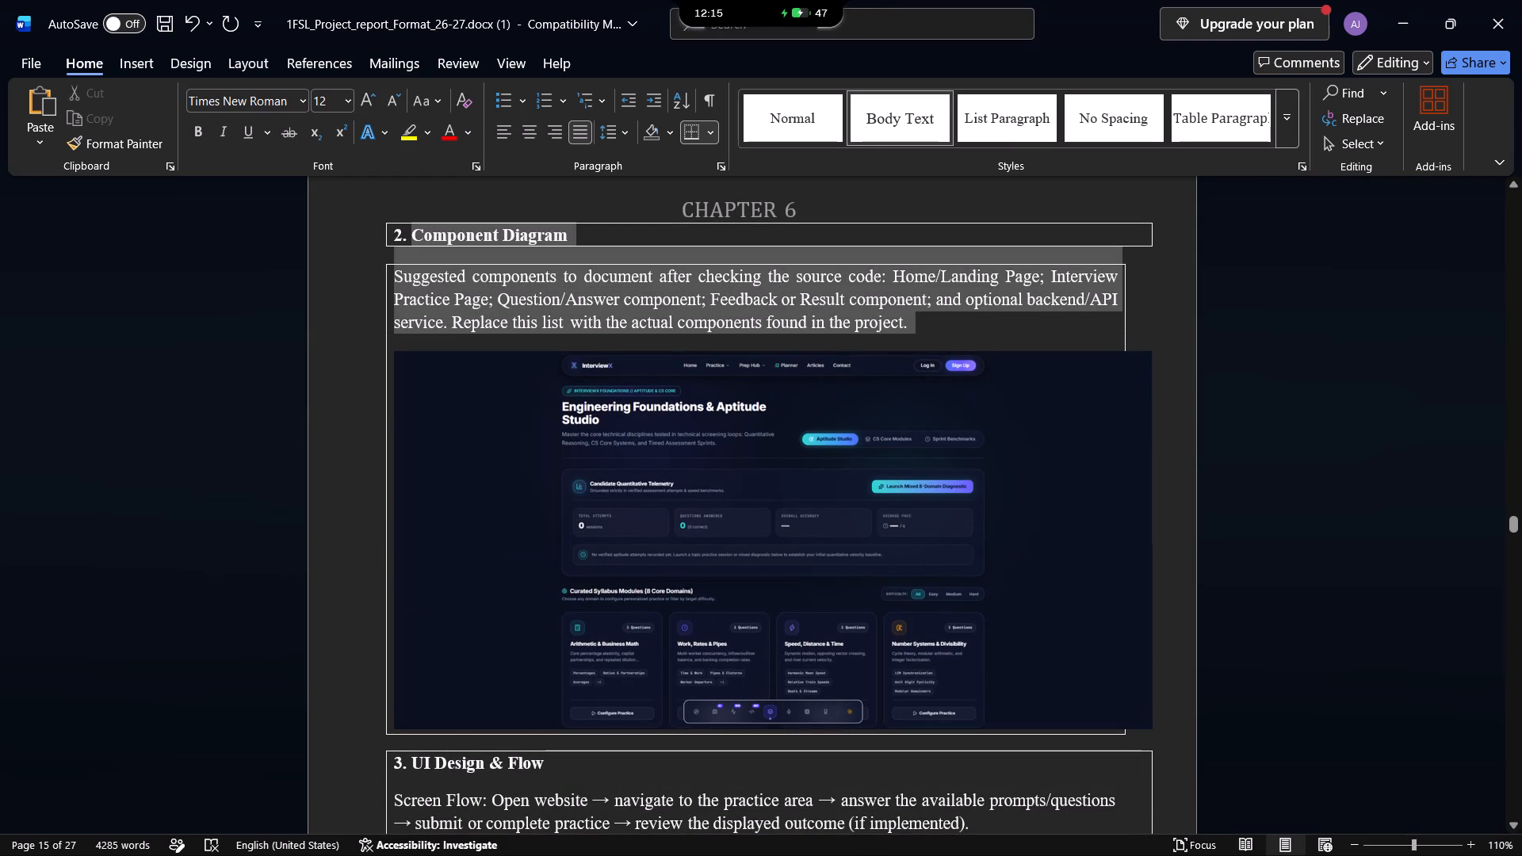
left_click_drag(724, 671, 1227, 690)
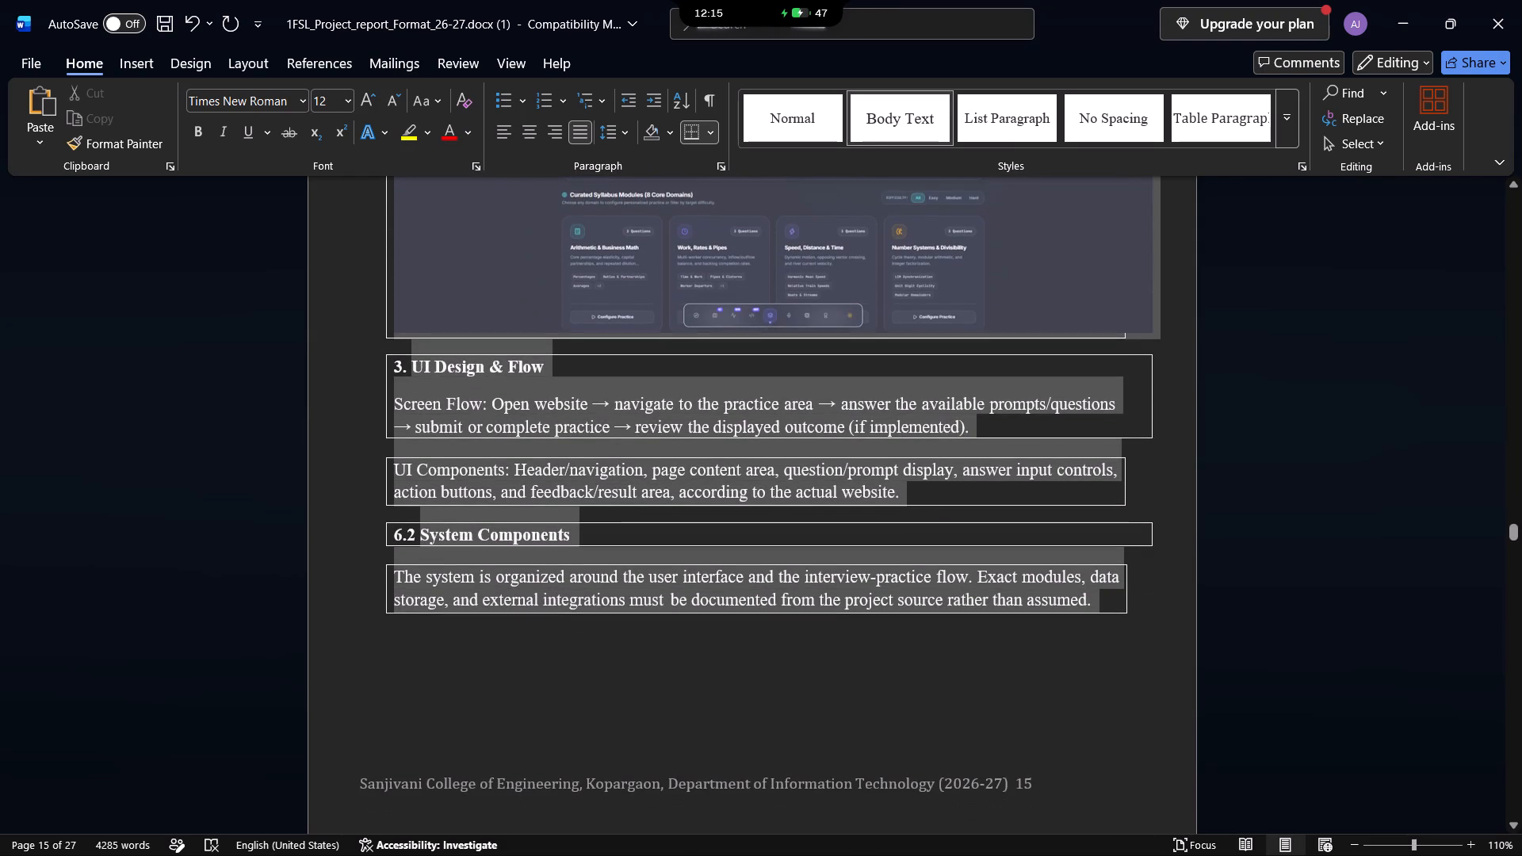
left_click_drag(1227, 690, 1141, 630)
left_click(705, 139)
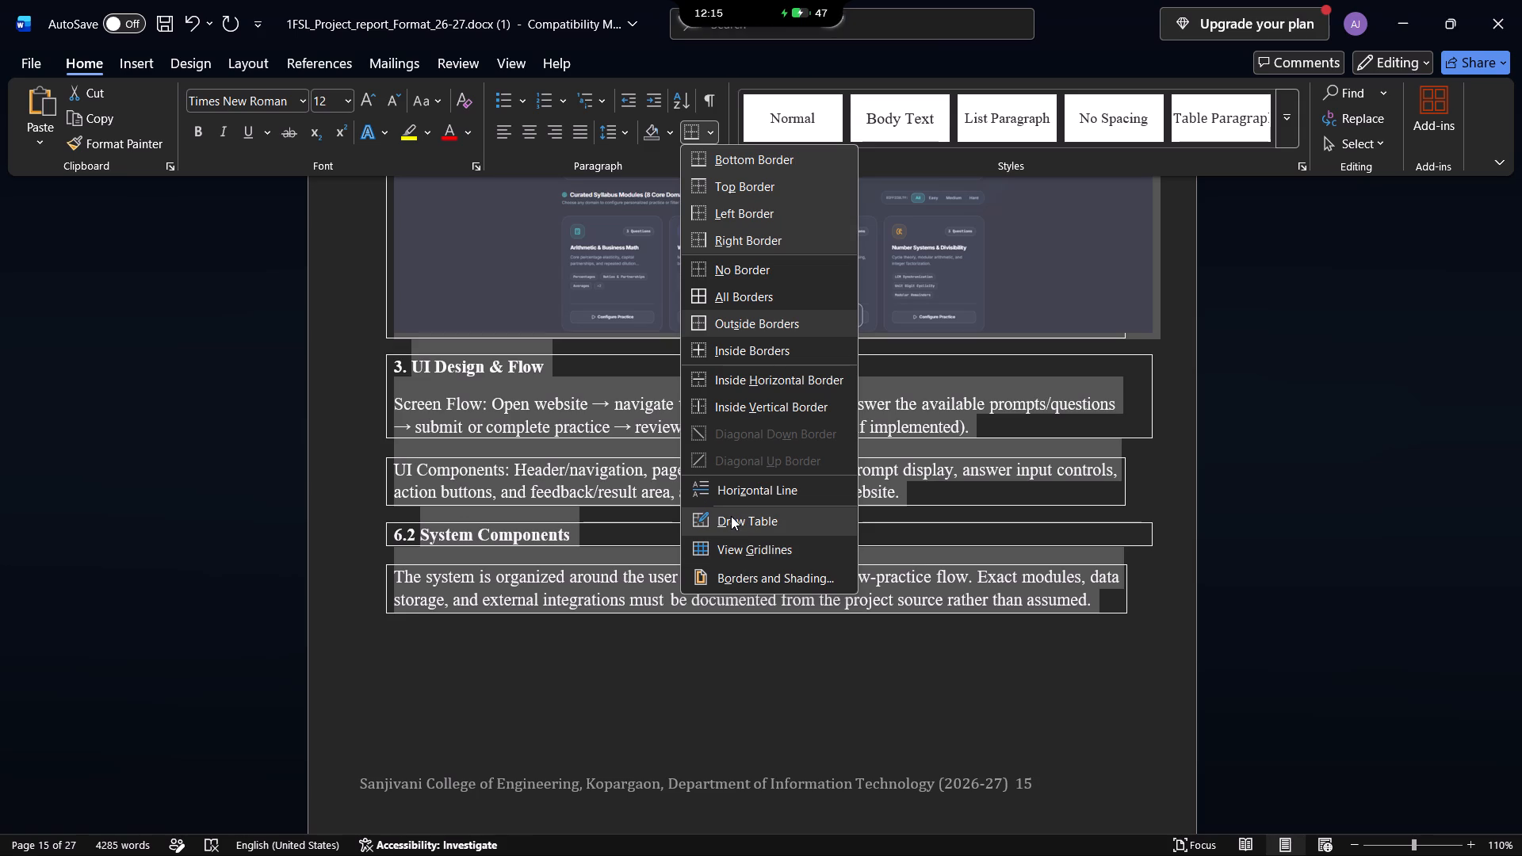
left_click(701, 571)
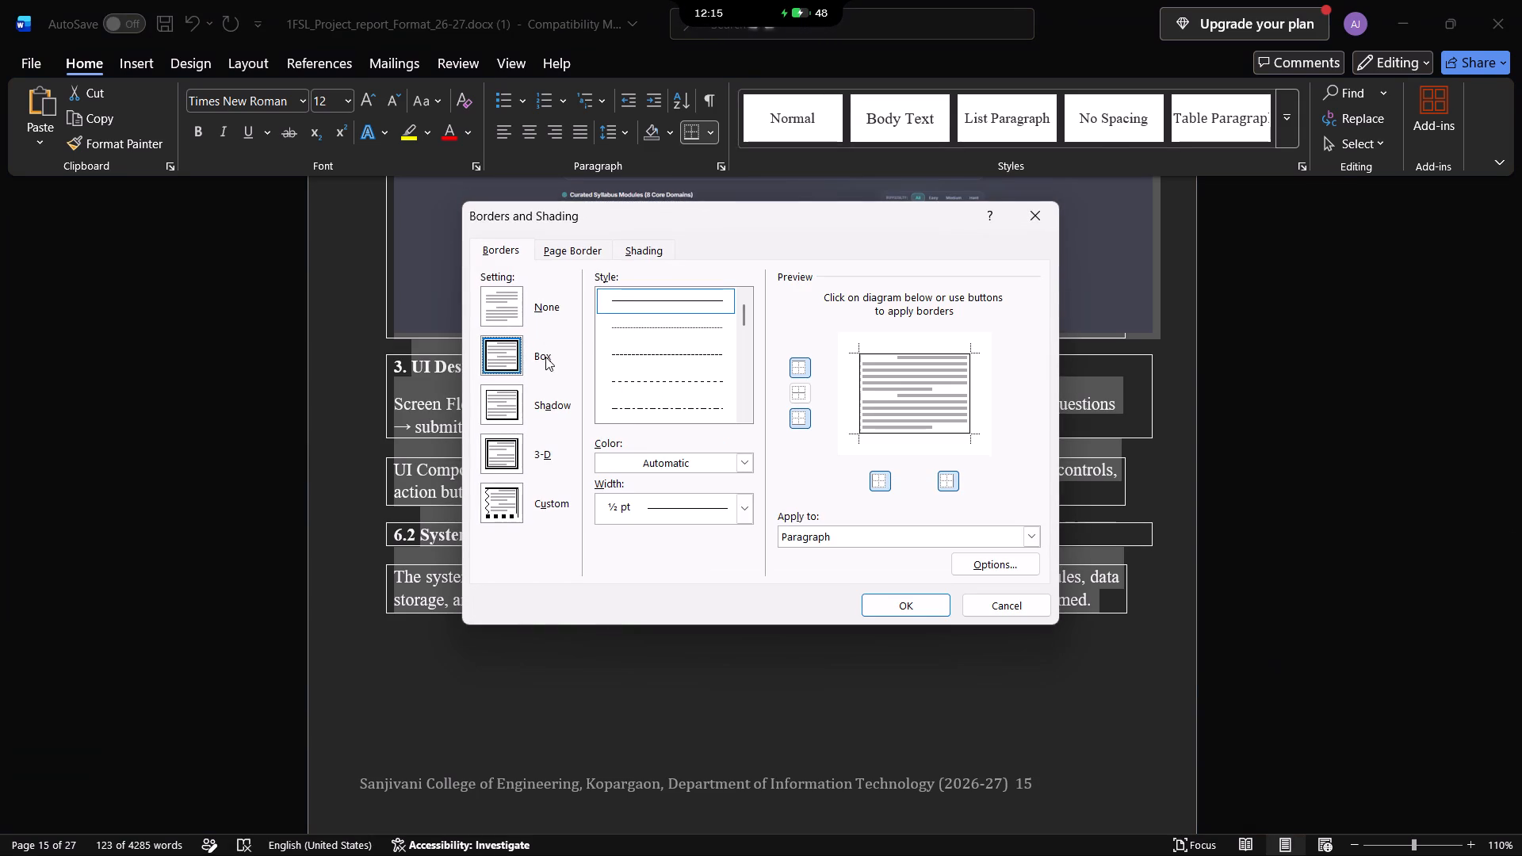
left_click(506, 460)
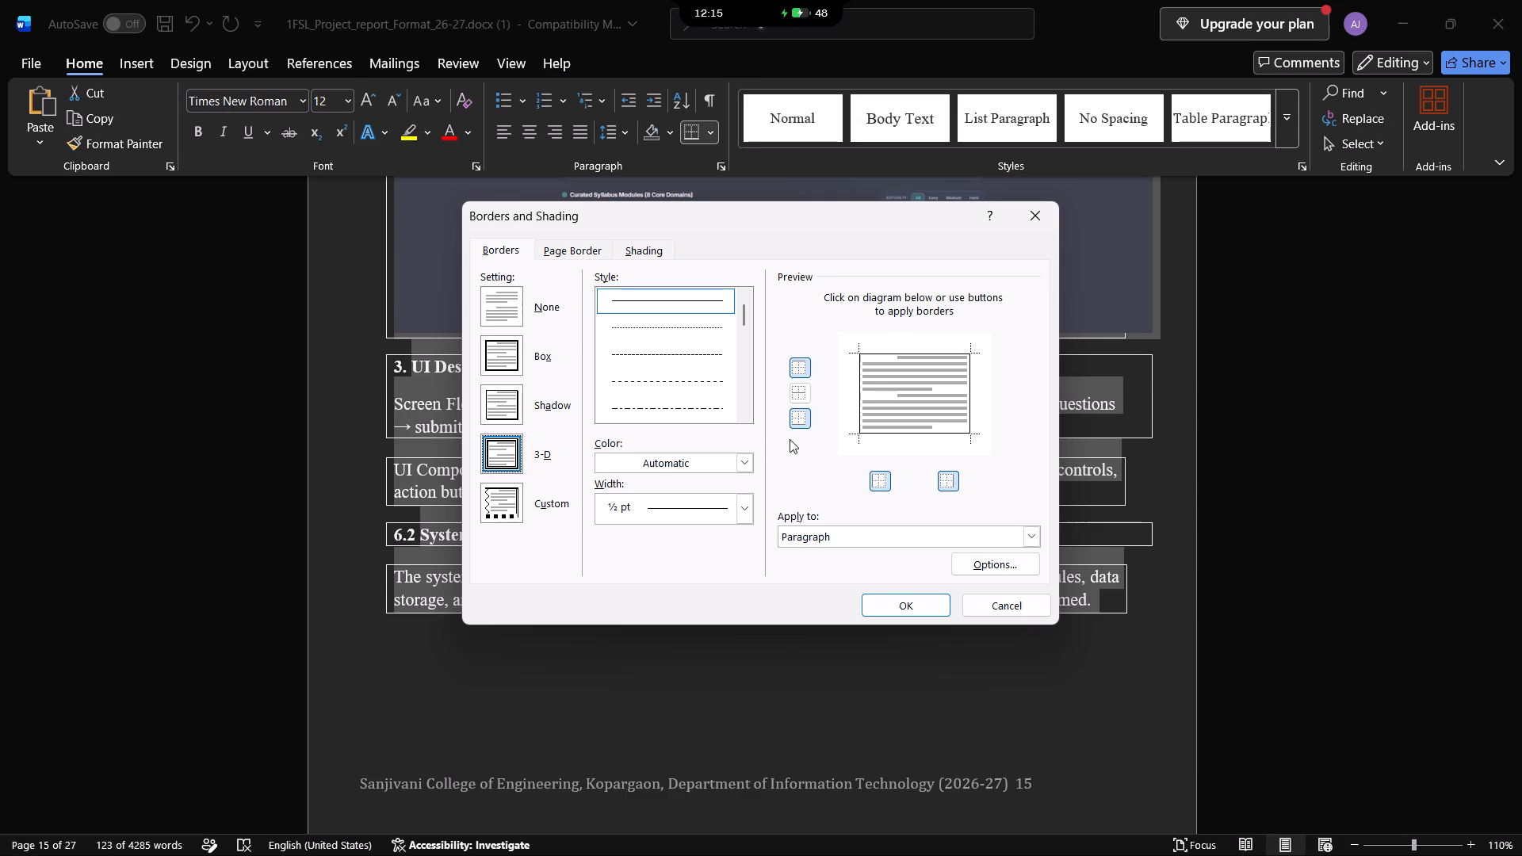
left_click(836, 536)
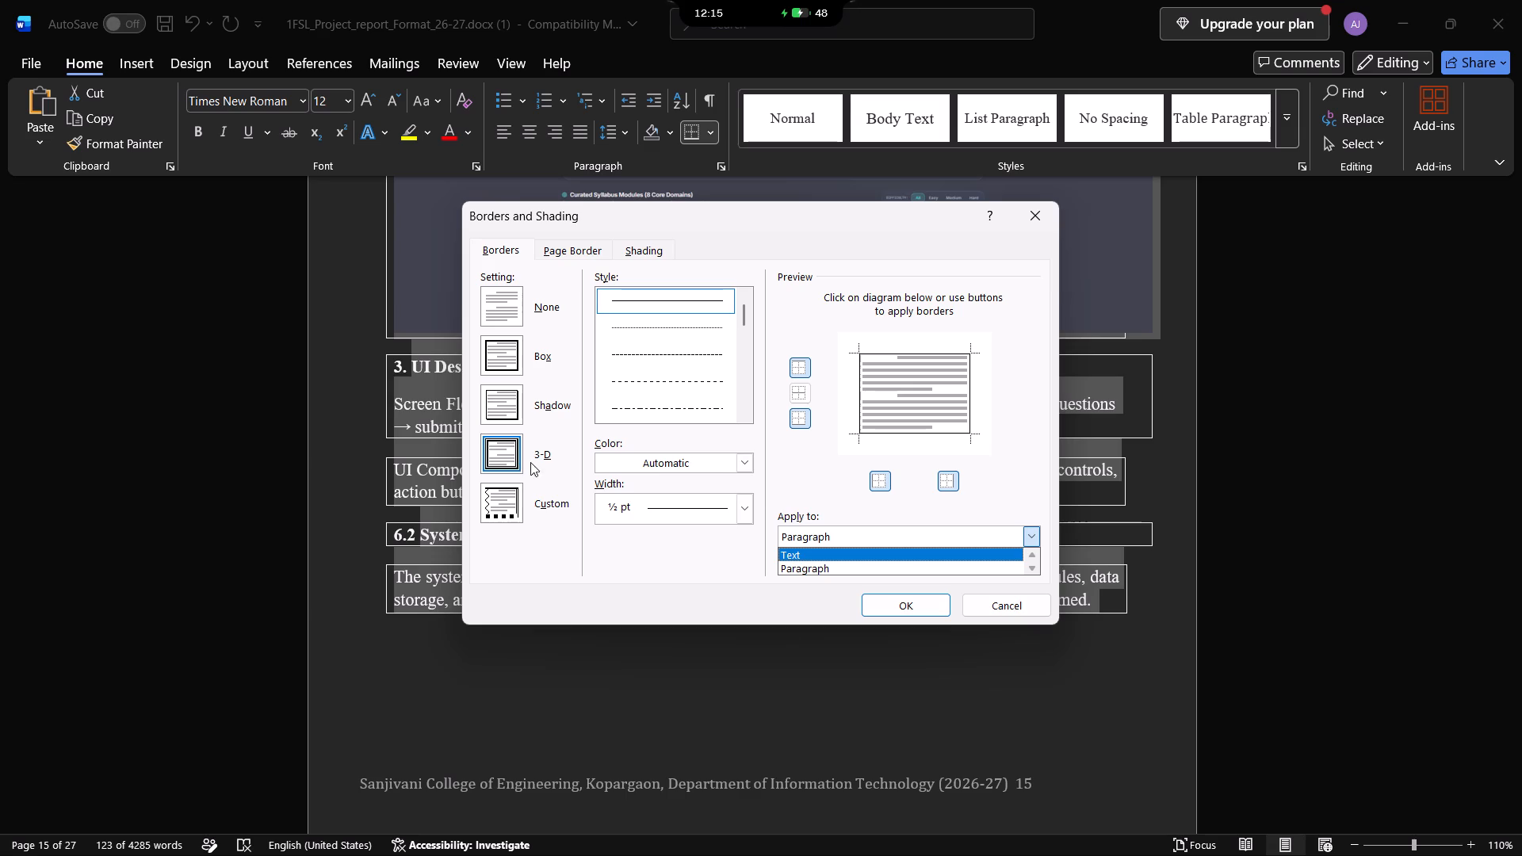
left_click(509, 316)
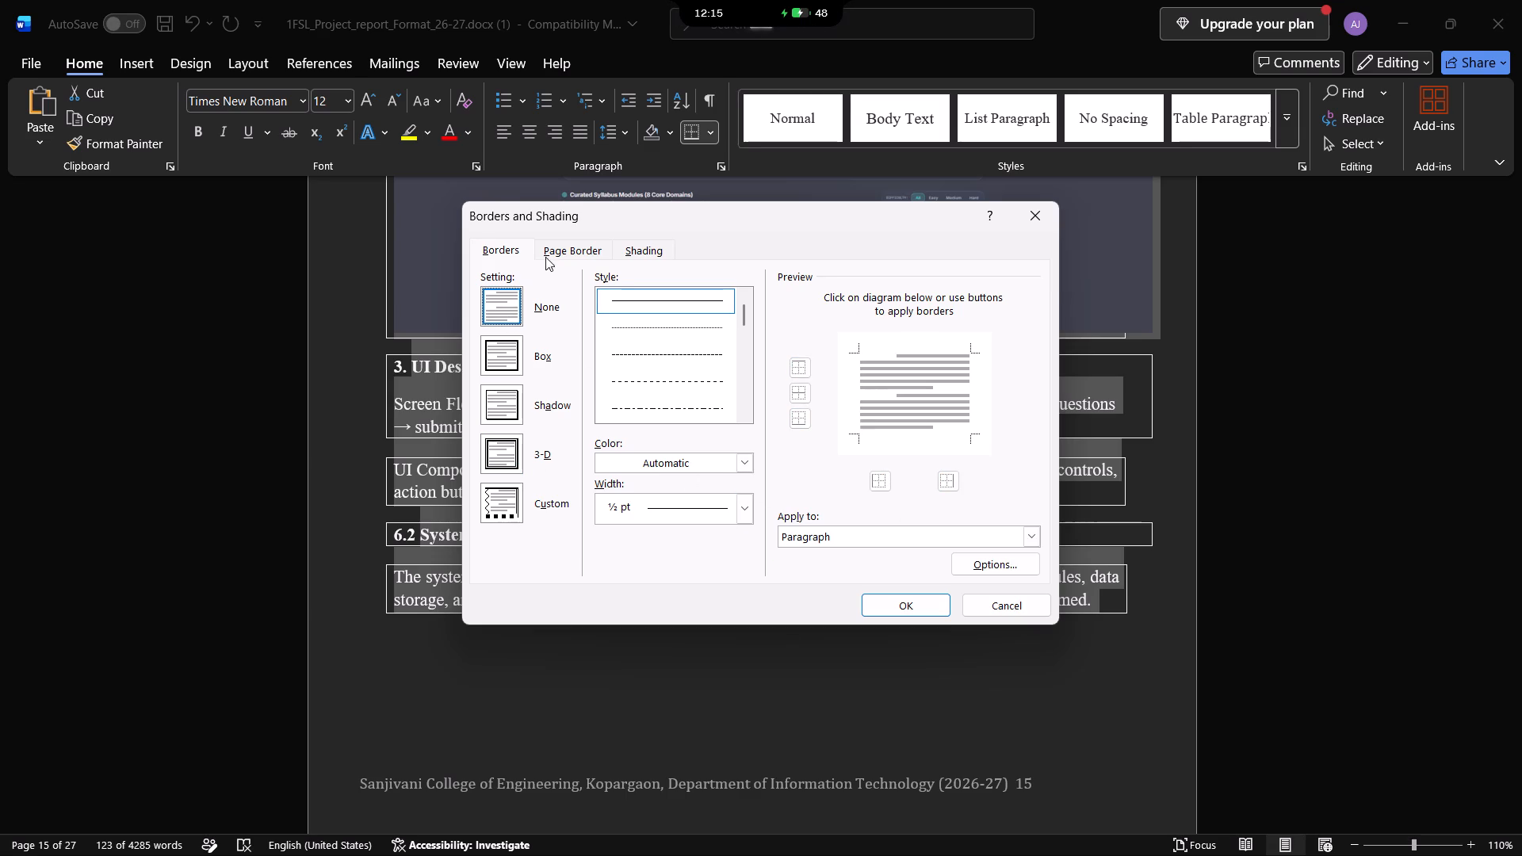
Set a Box page border with a ½ pt single line for the whole document and apply the border settings.
left_click(549, 244)
left_click(507, 358)
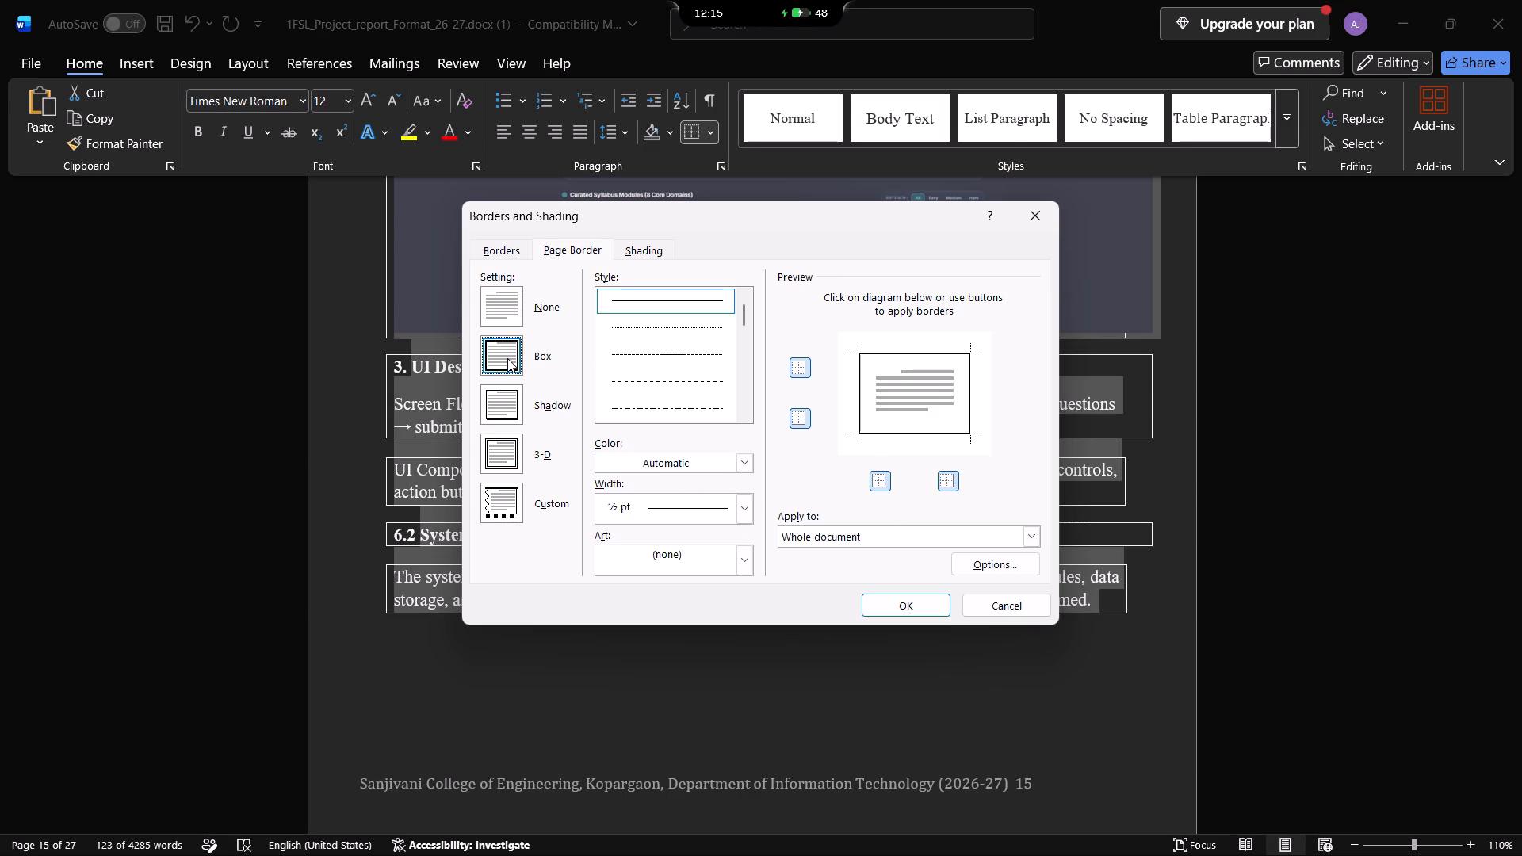
left_click(911, 599)
left_click_drag(911, 599, 901, 644)
Examine the page borders on the pages from Chapter 6 through the Chapter 9 Deterministic Telemetry page.
scroll(901, 644, "up", 1)
scroll(901, 644, "down", 1)
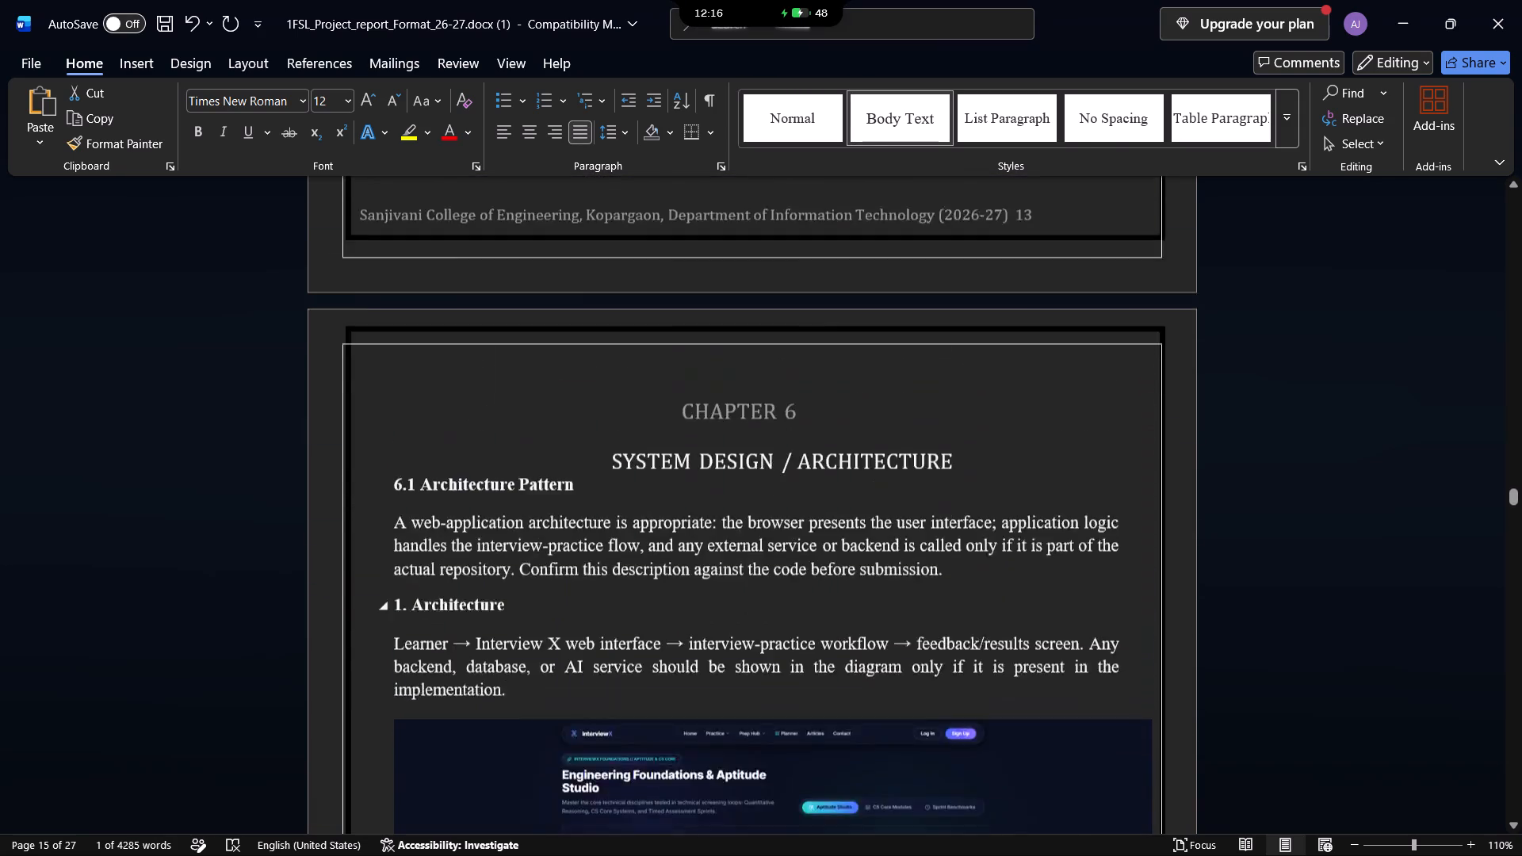
scroll(901, 644, "down", 2)
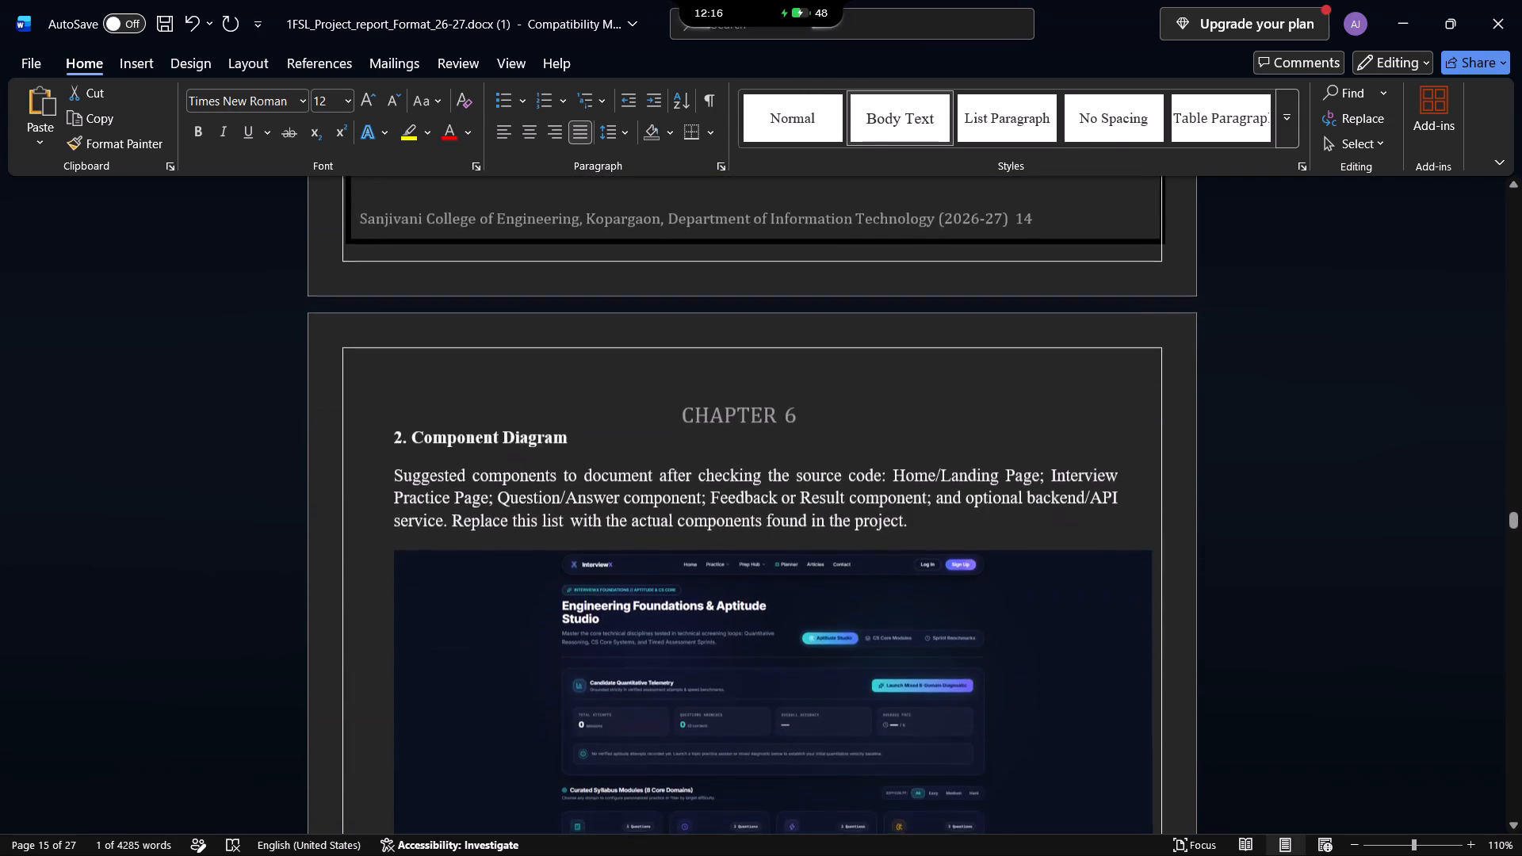
scroll(901, 644, "down", 1)
scroll(887, 616, "up", 1)
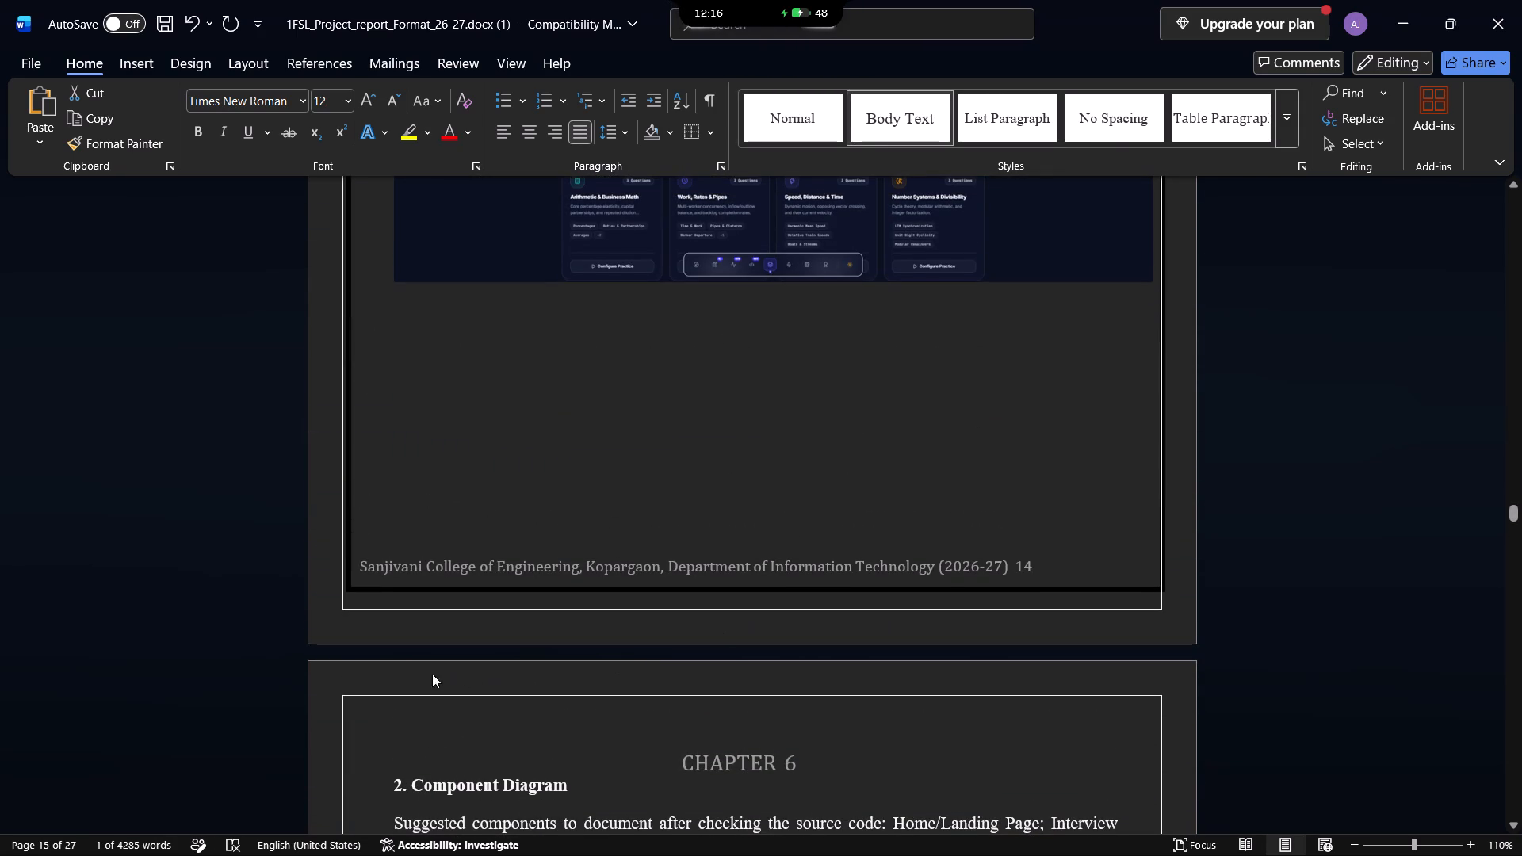
left_click_drag(368, 690, 522, 782)
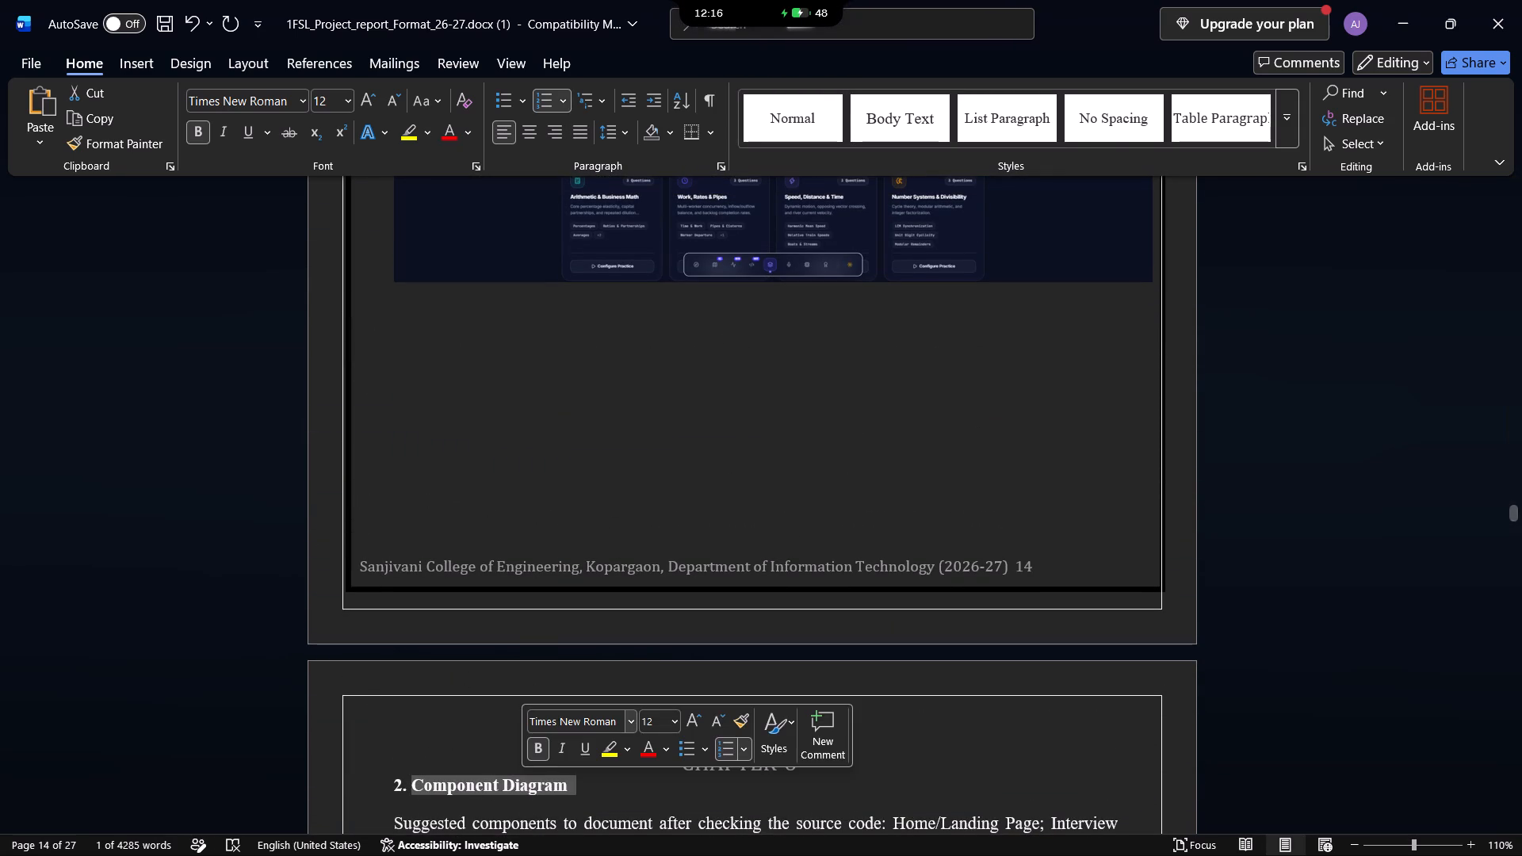
left_click(530, 724)
left_click(501, 713)
scroll(501, 713, "down", 1)
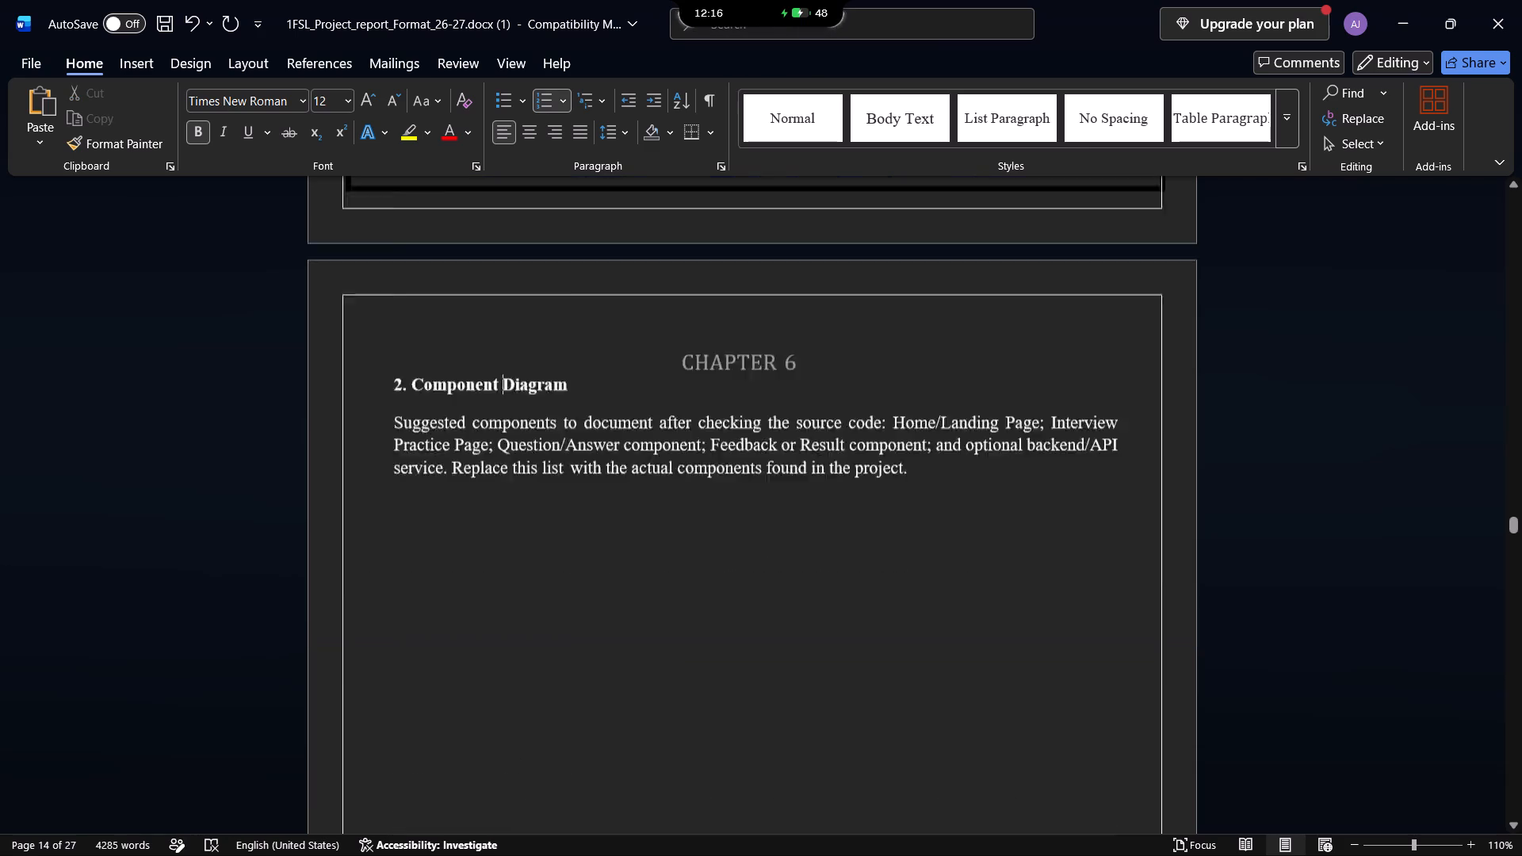
scroll(501, 713, "down", 1)
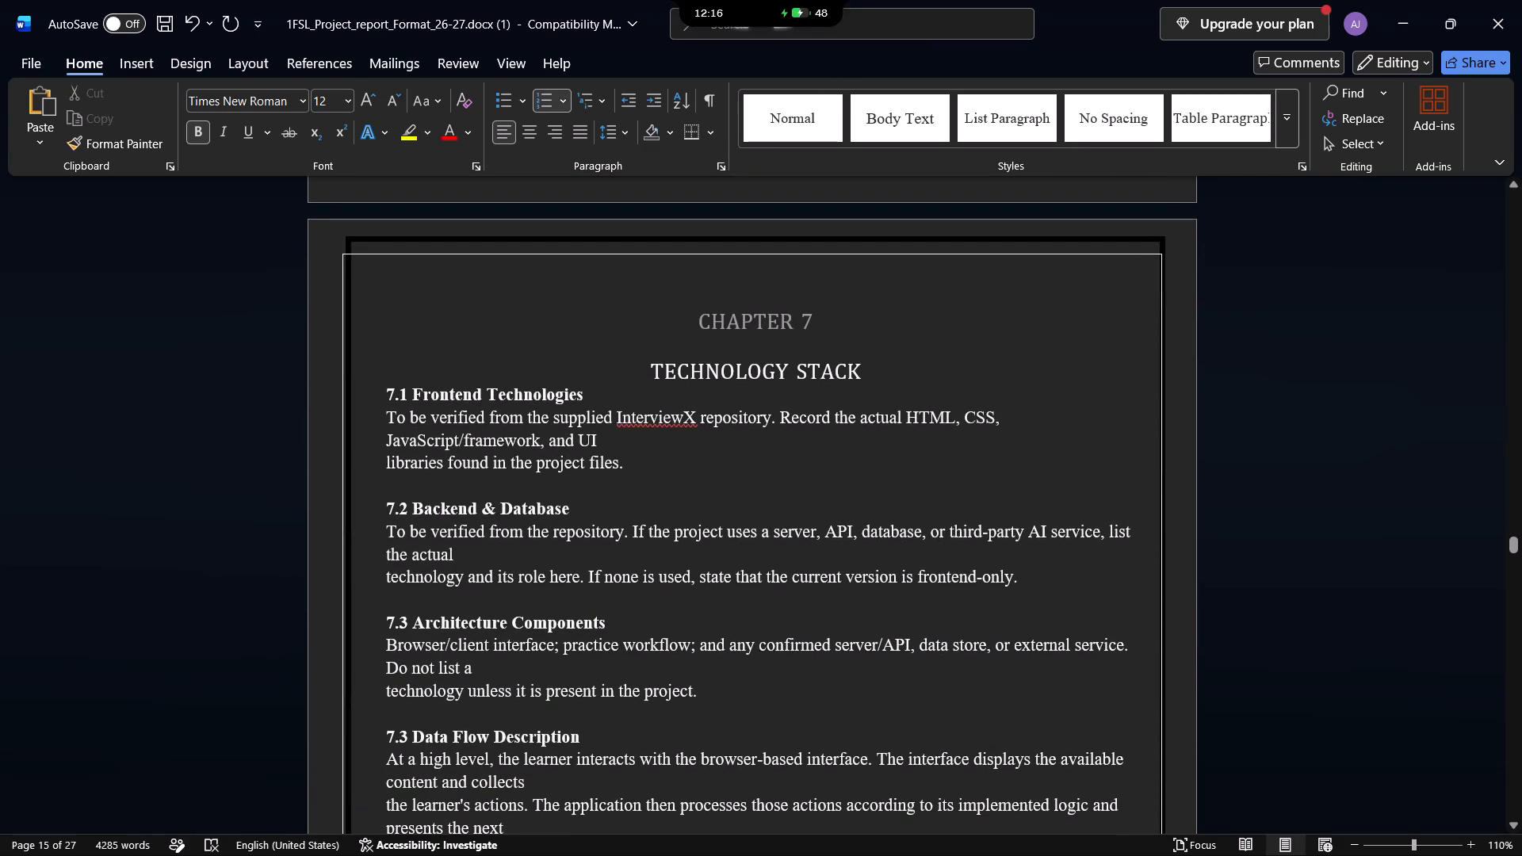
scroll(501, 713, "down", 2)
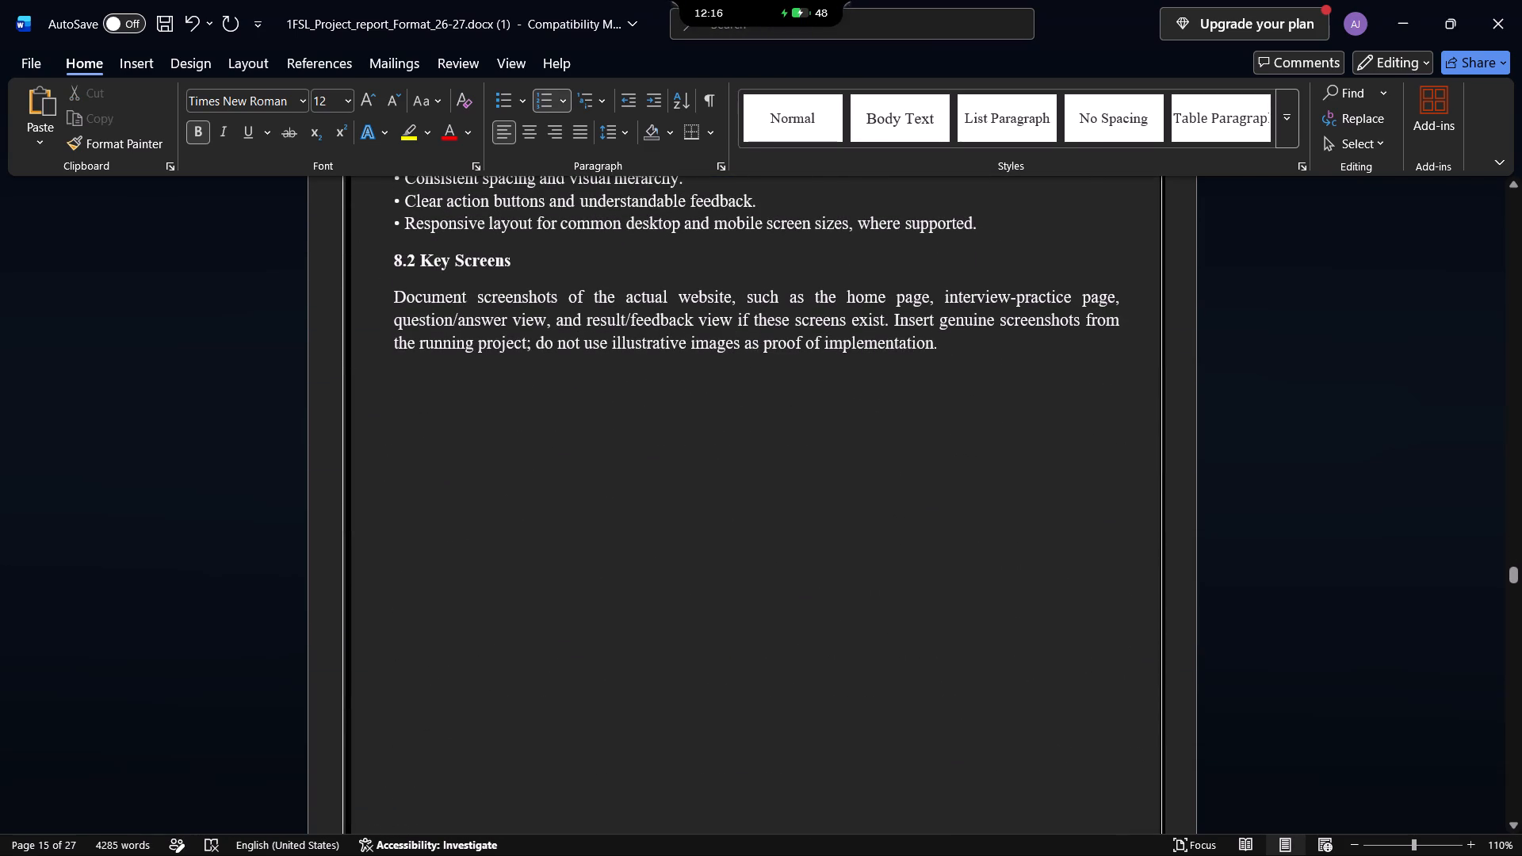
scroll(501, 713, "down", 2)
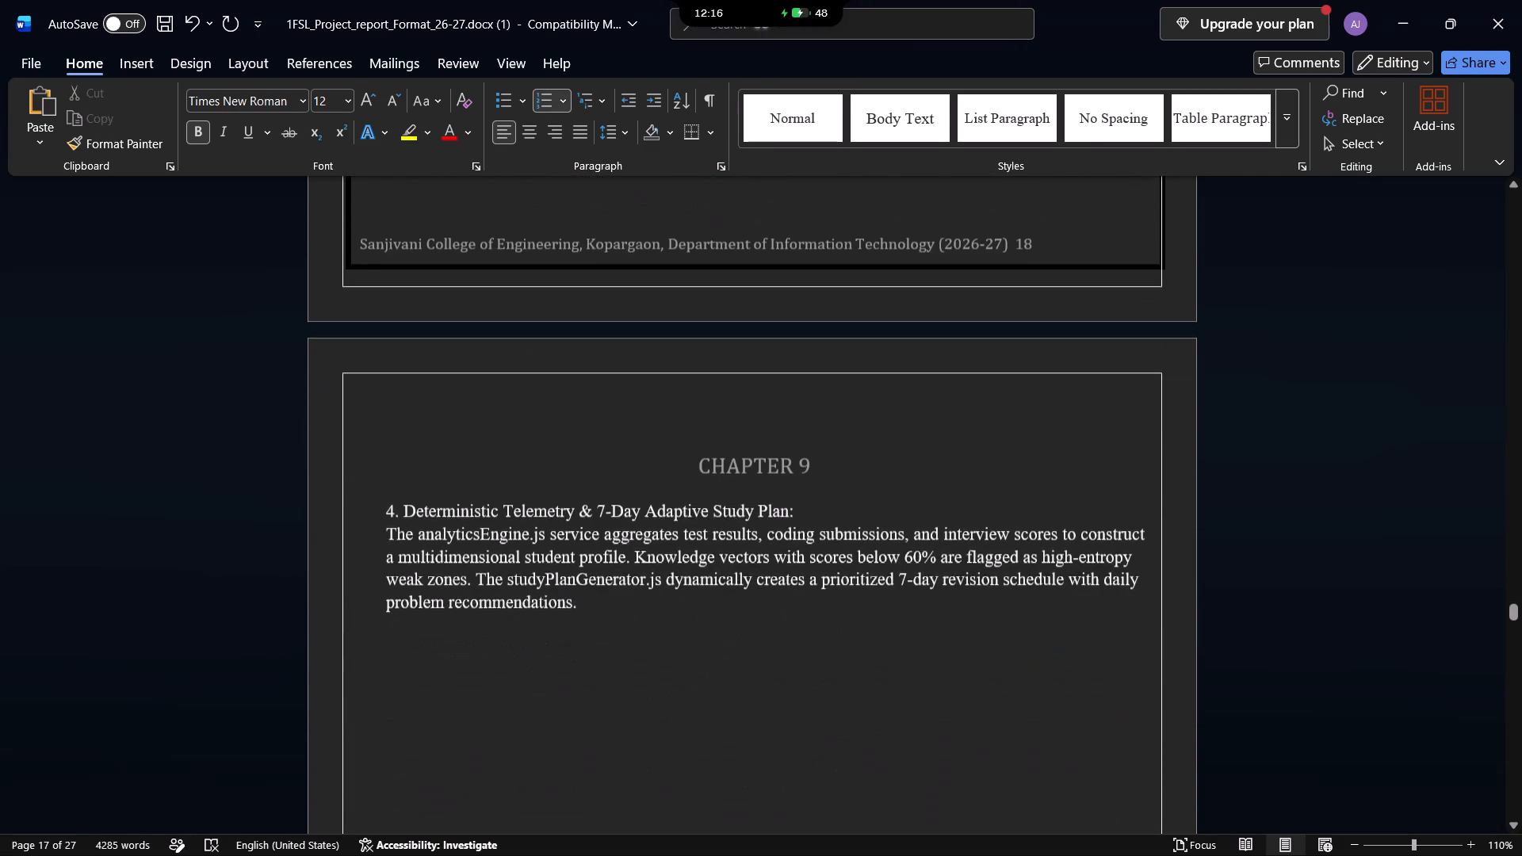
scroll(501, 713, "down", 1)
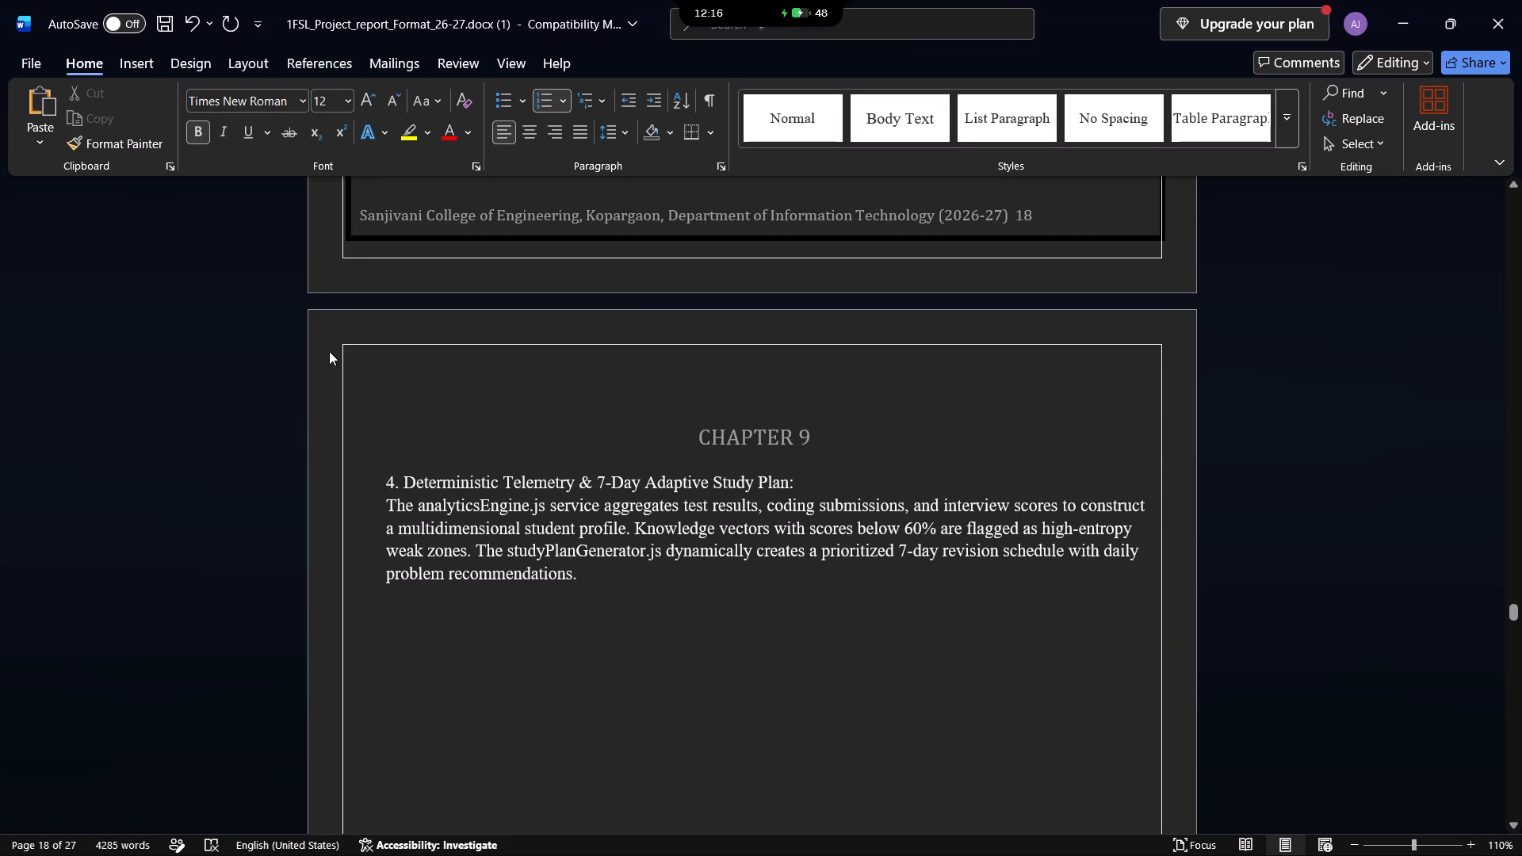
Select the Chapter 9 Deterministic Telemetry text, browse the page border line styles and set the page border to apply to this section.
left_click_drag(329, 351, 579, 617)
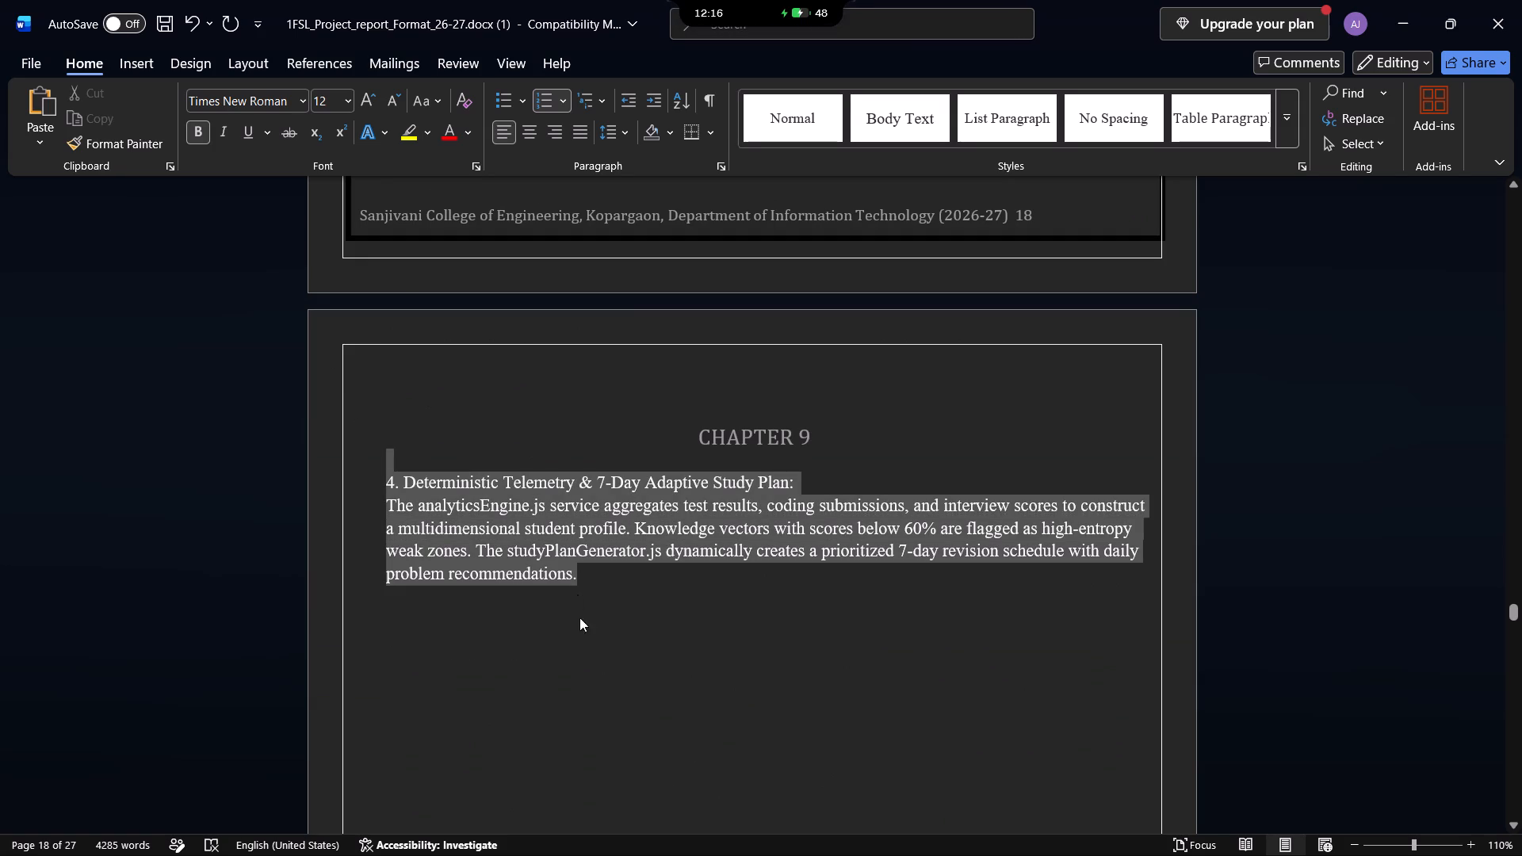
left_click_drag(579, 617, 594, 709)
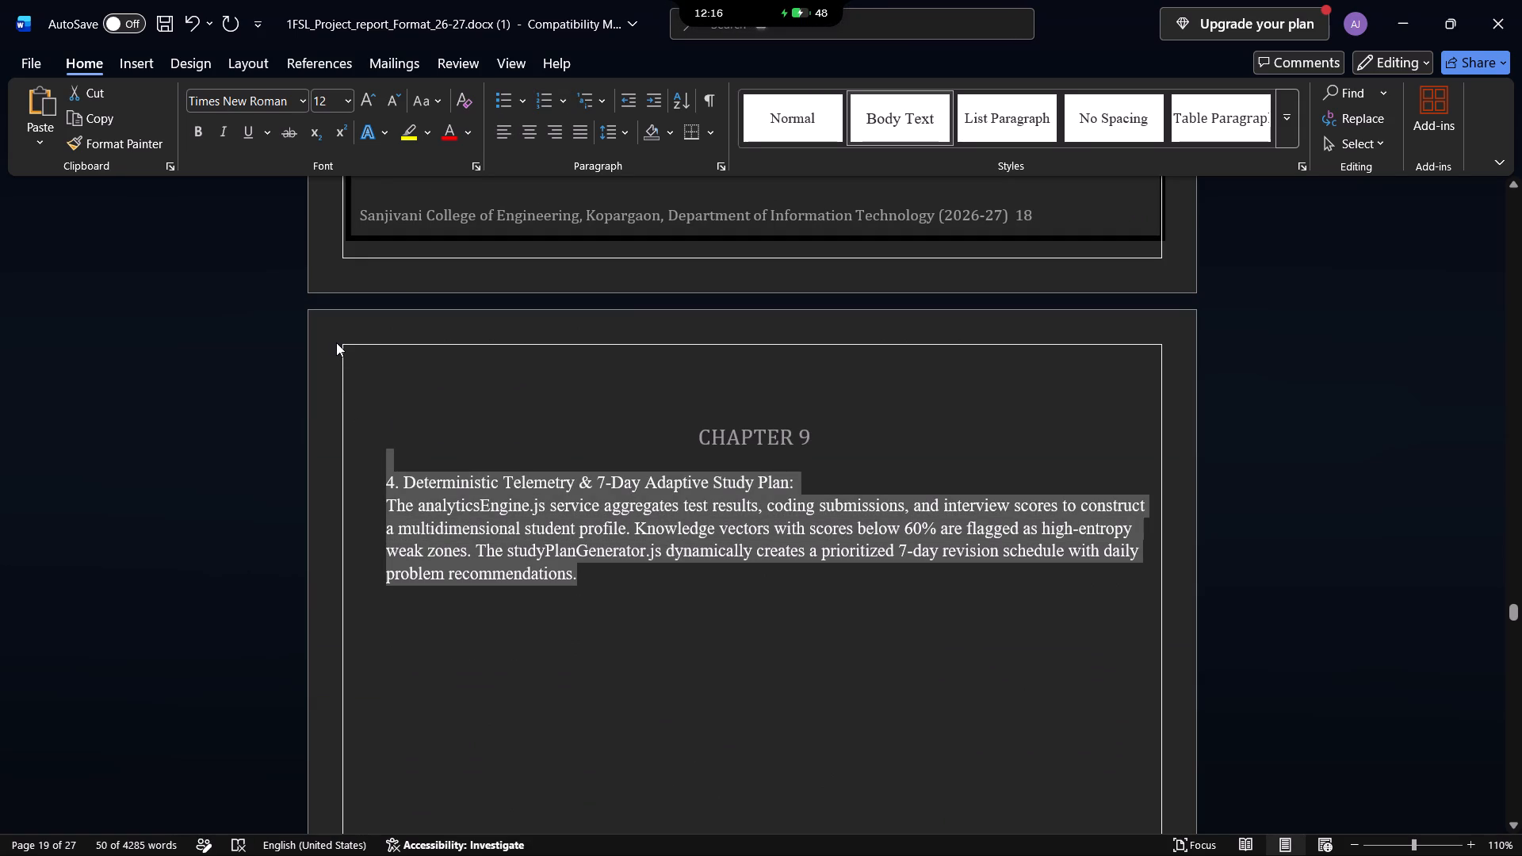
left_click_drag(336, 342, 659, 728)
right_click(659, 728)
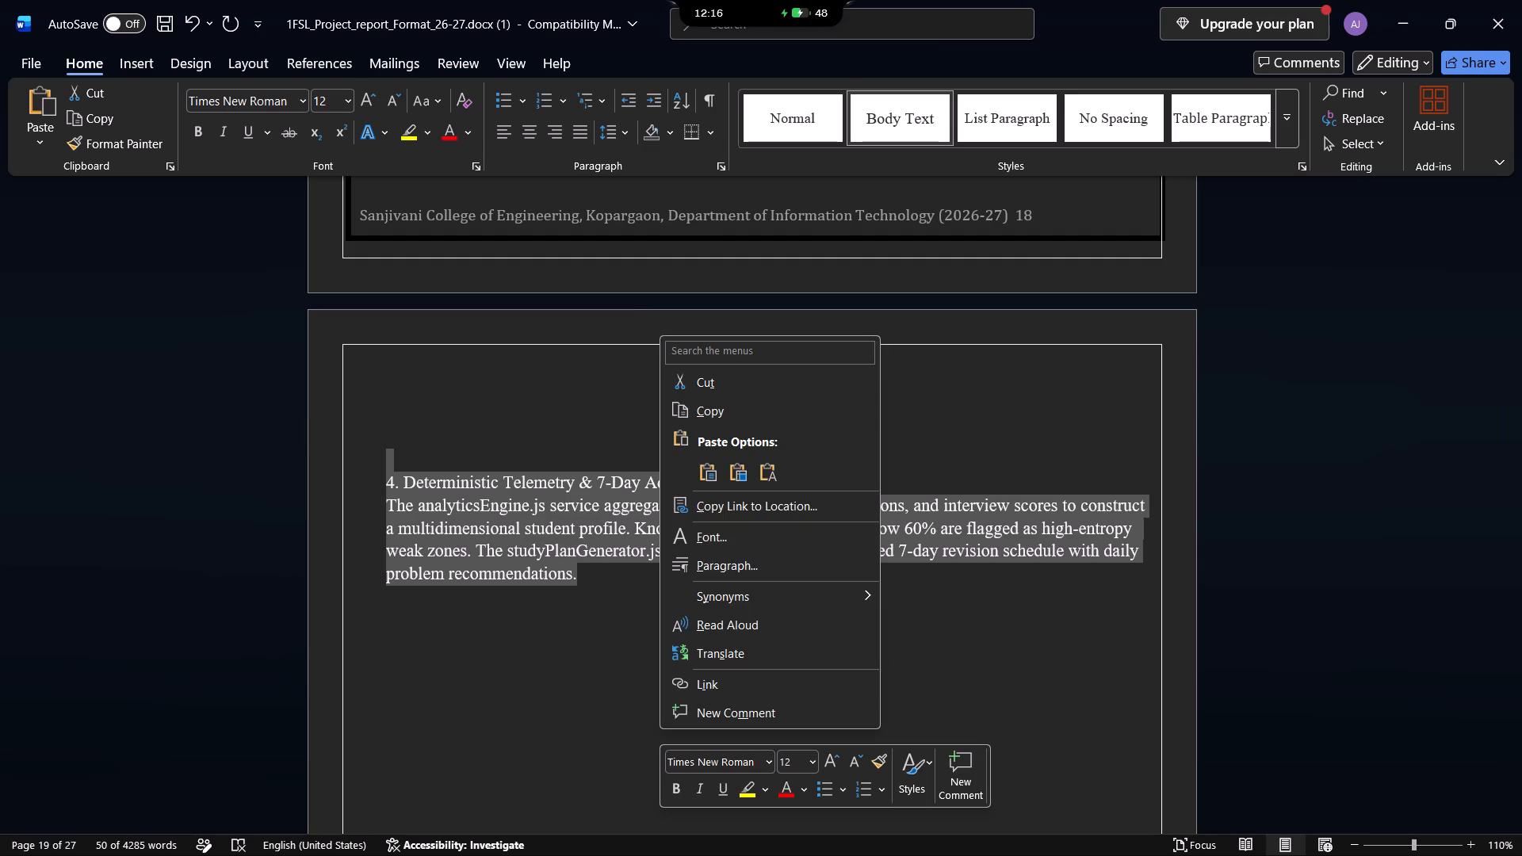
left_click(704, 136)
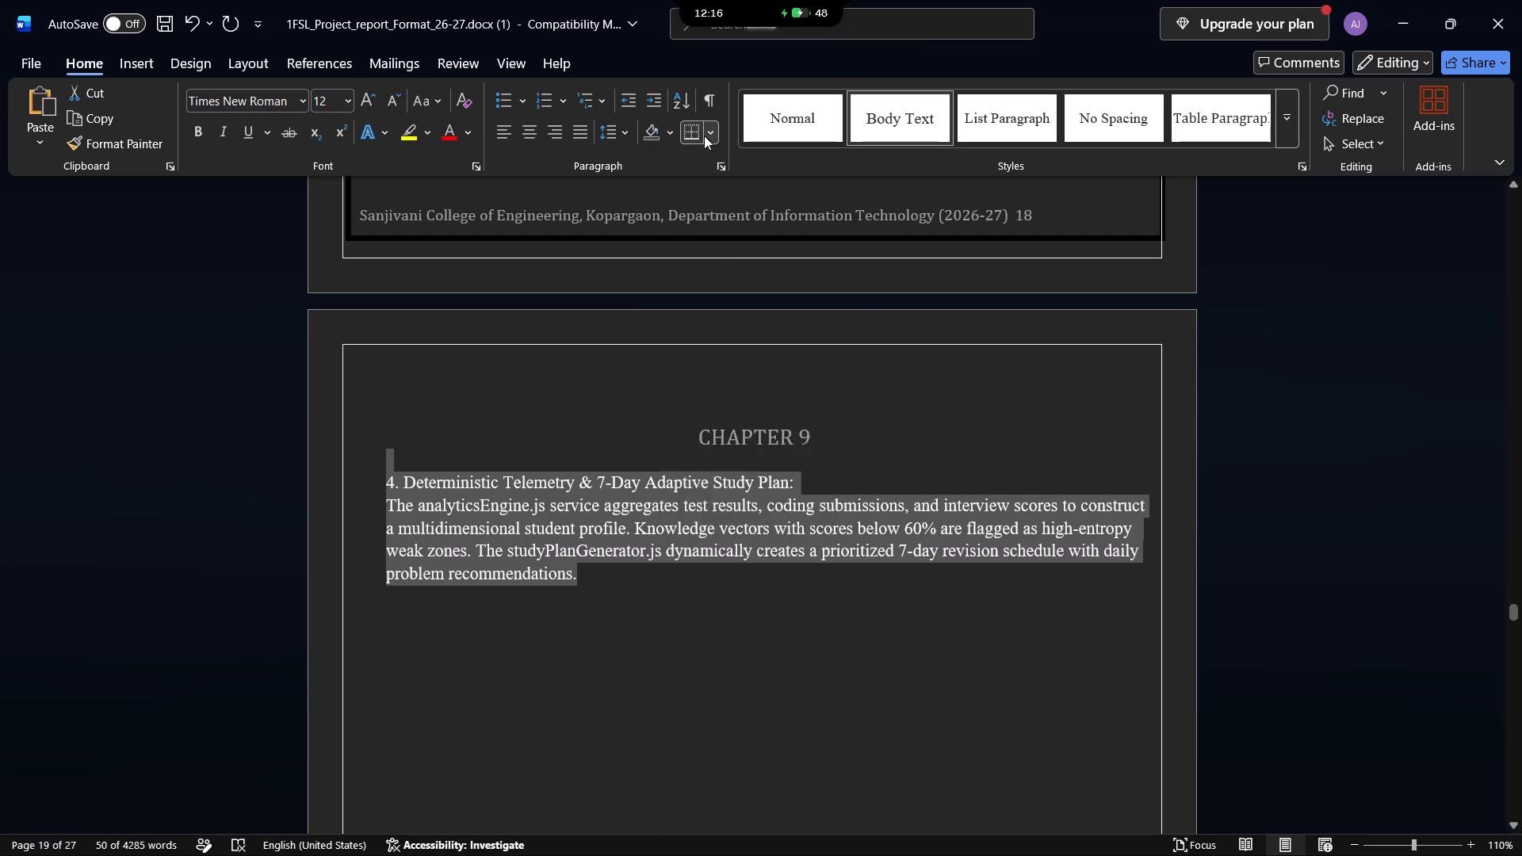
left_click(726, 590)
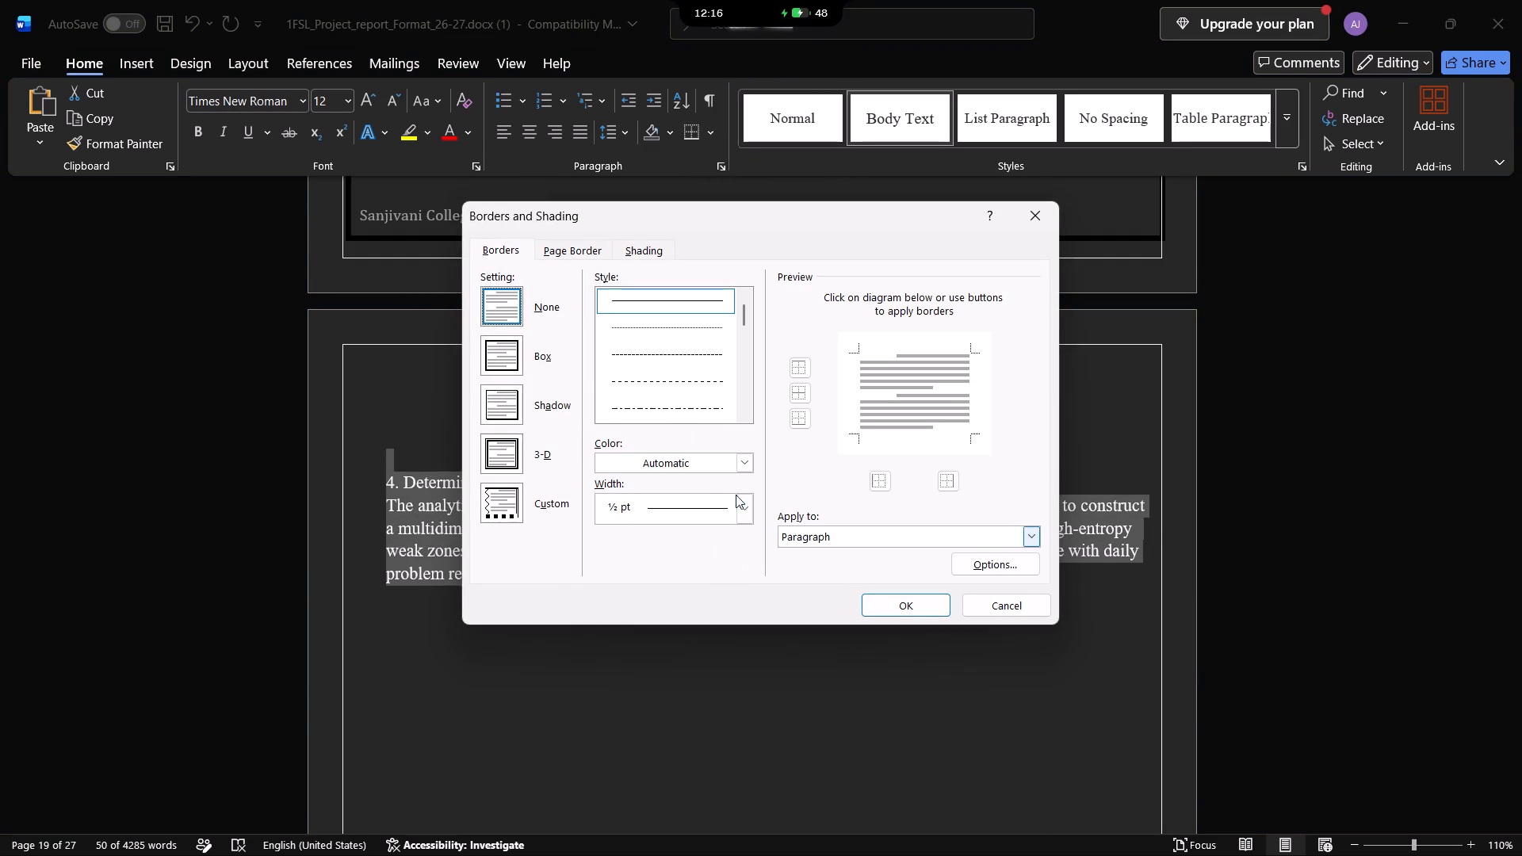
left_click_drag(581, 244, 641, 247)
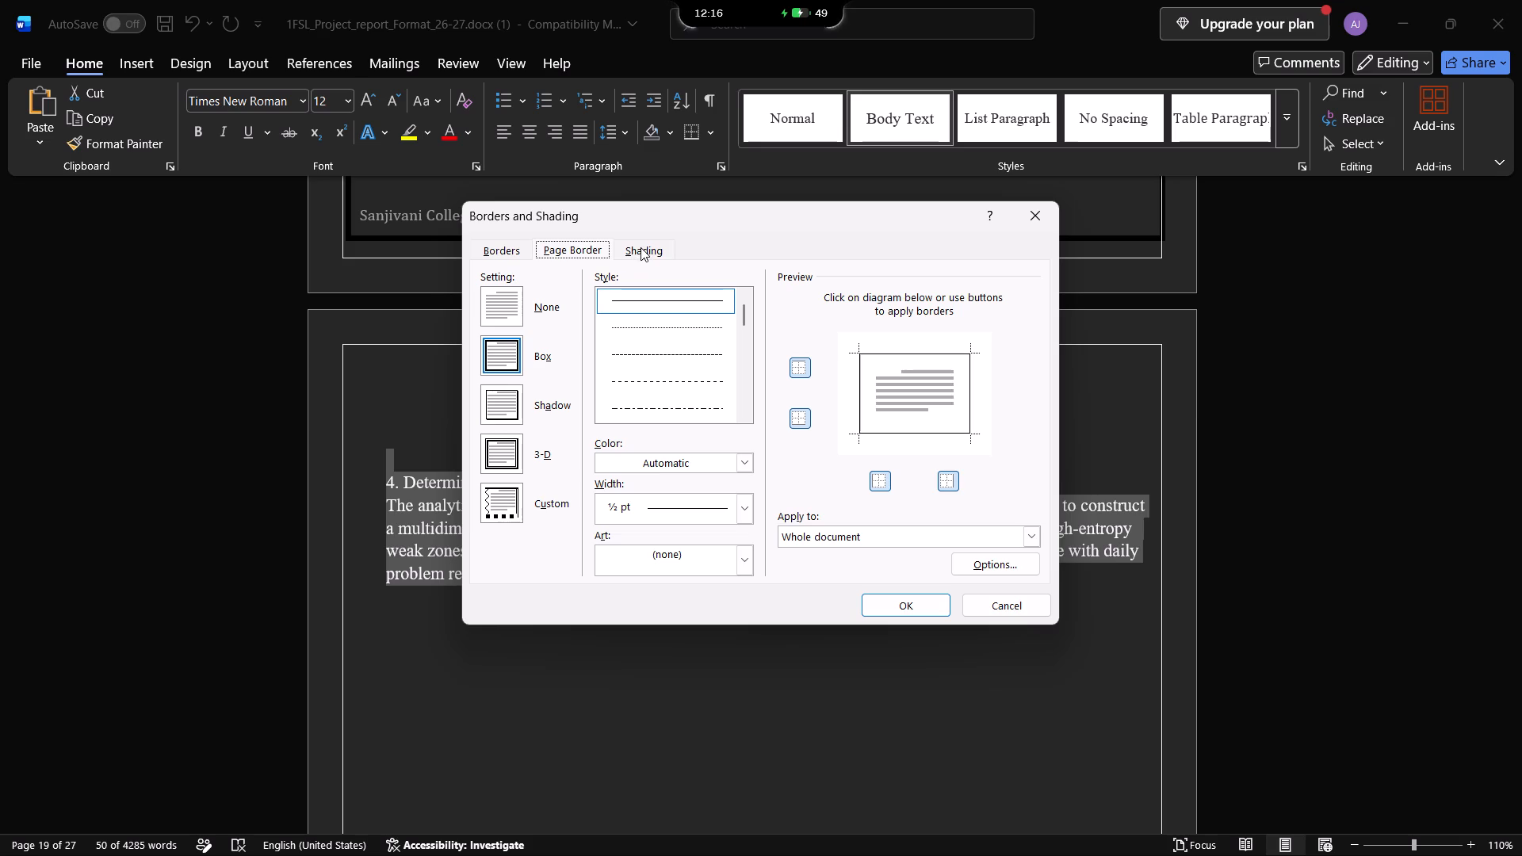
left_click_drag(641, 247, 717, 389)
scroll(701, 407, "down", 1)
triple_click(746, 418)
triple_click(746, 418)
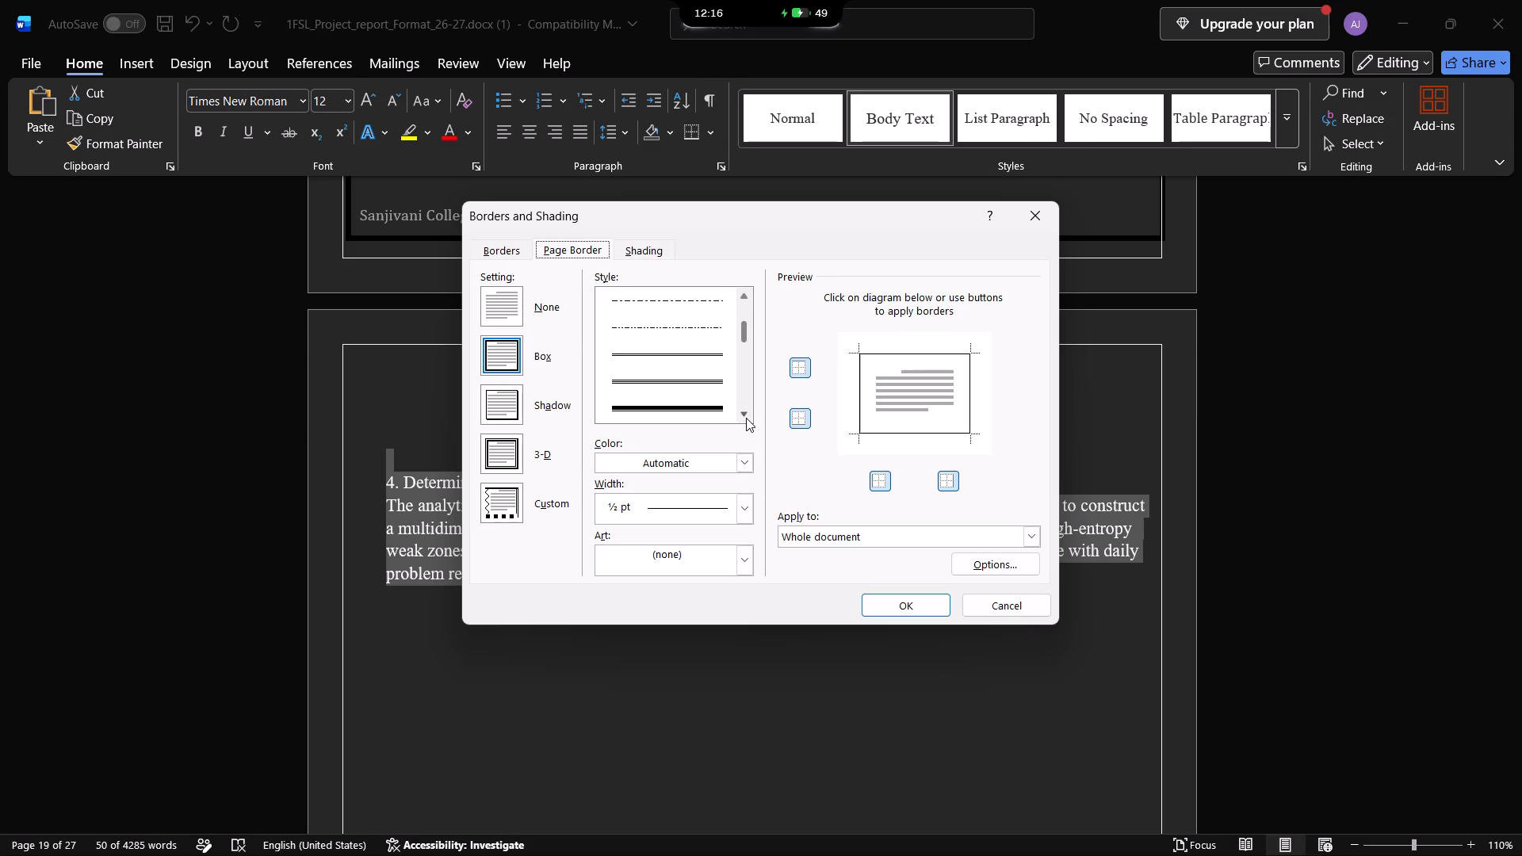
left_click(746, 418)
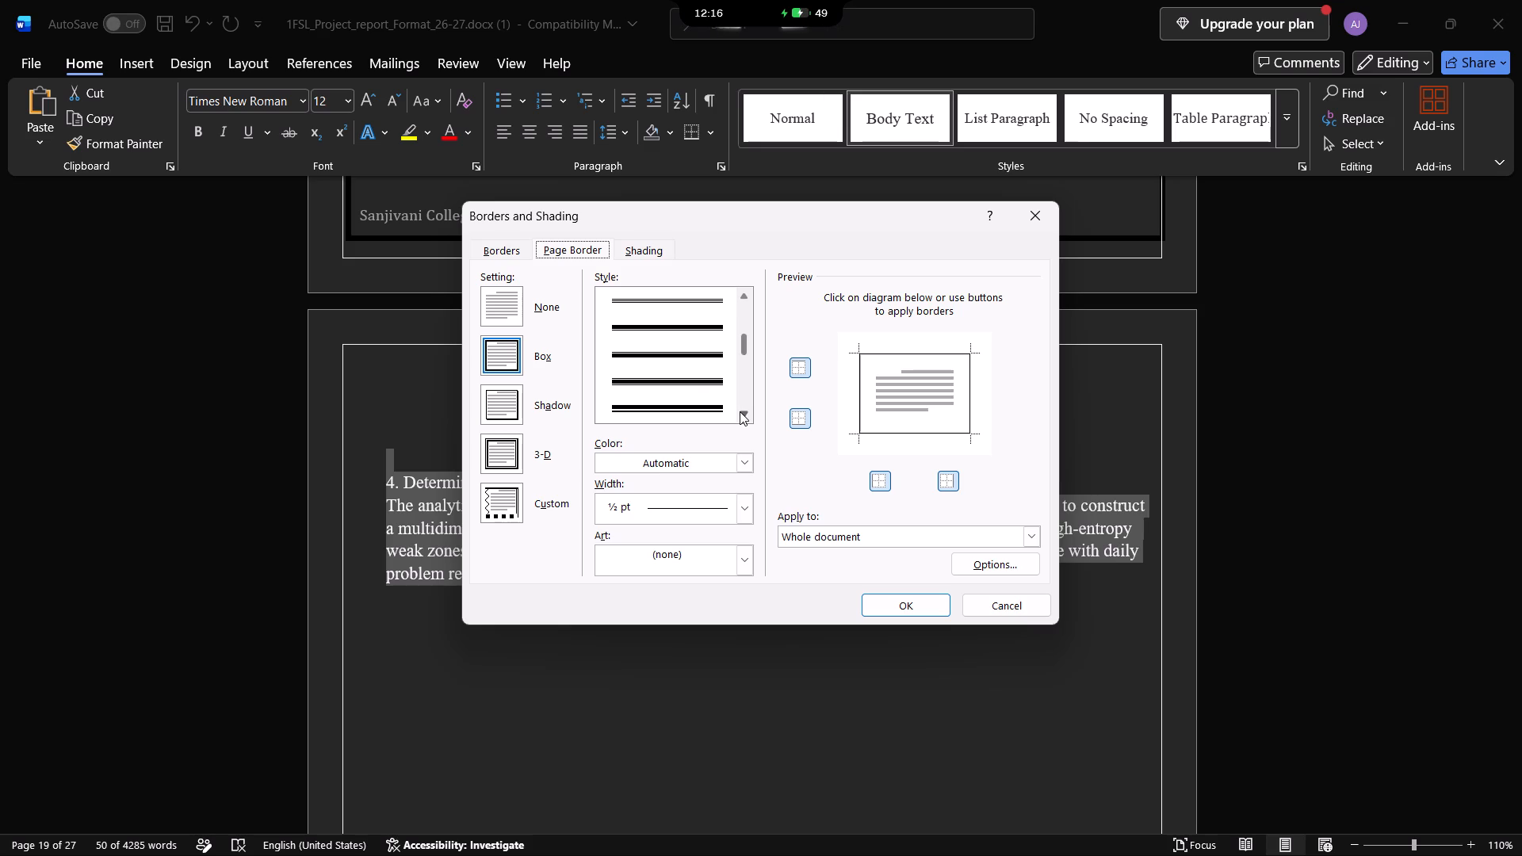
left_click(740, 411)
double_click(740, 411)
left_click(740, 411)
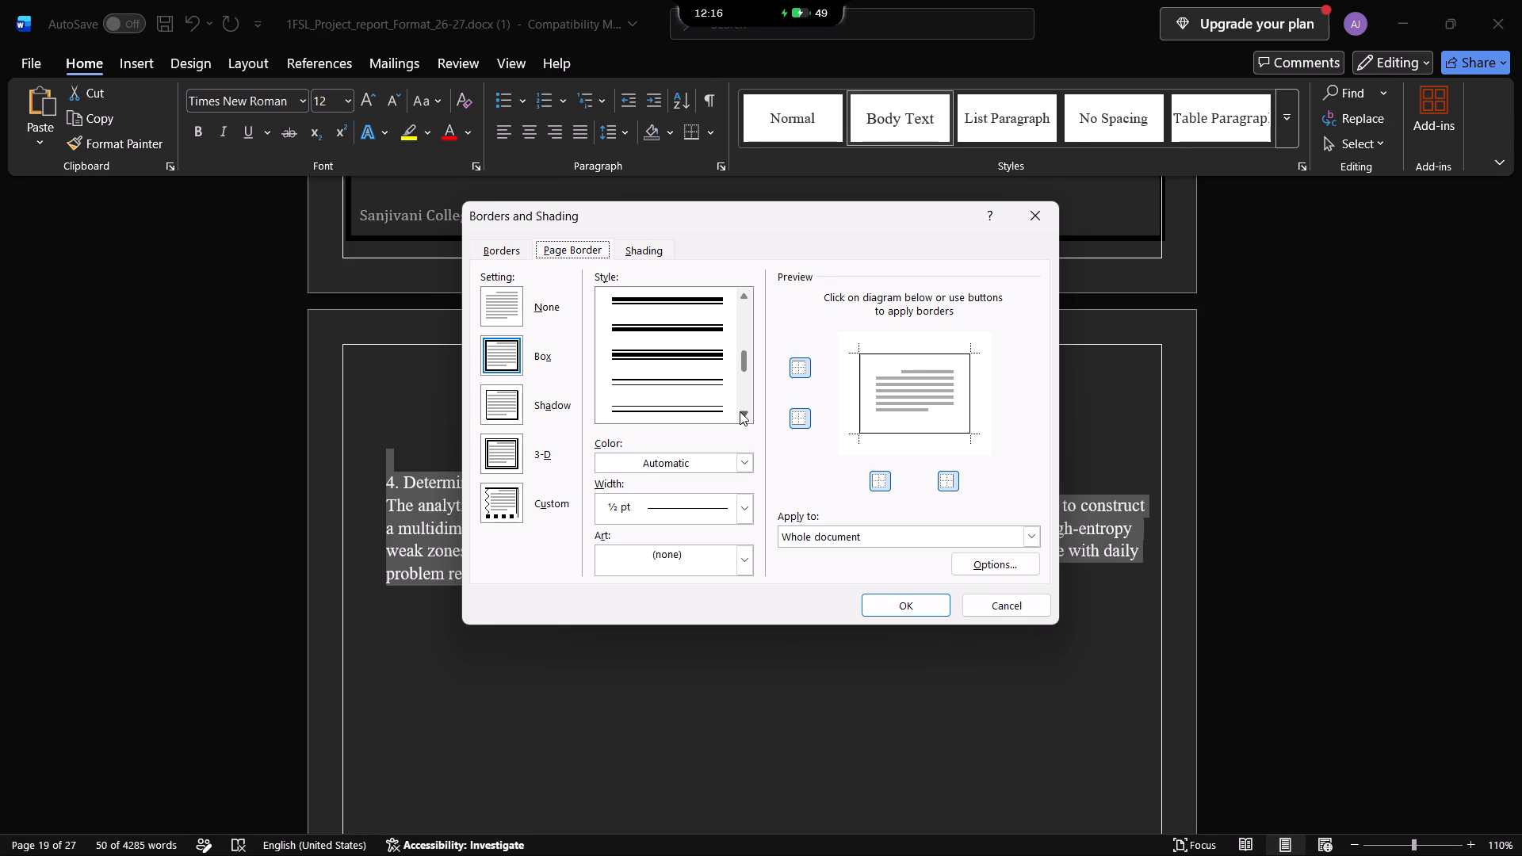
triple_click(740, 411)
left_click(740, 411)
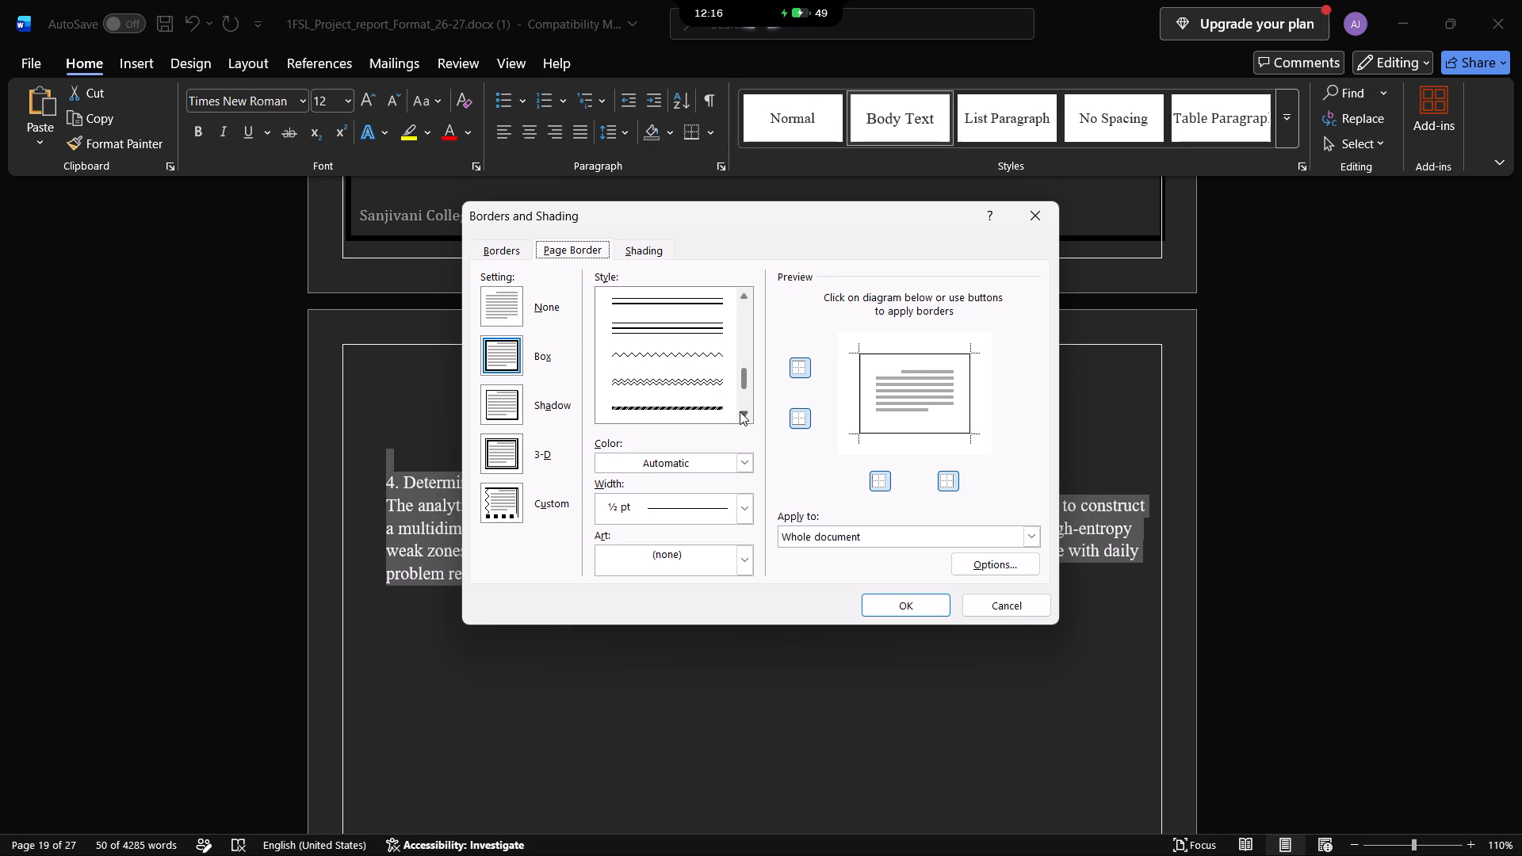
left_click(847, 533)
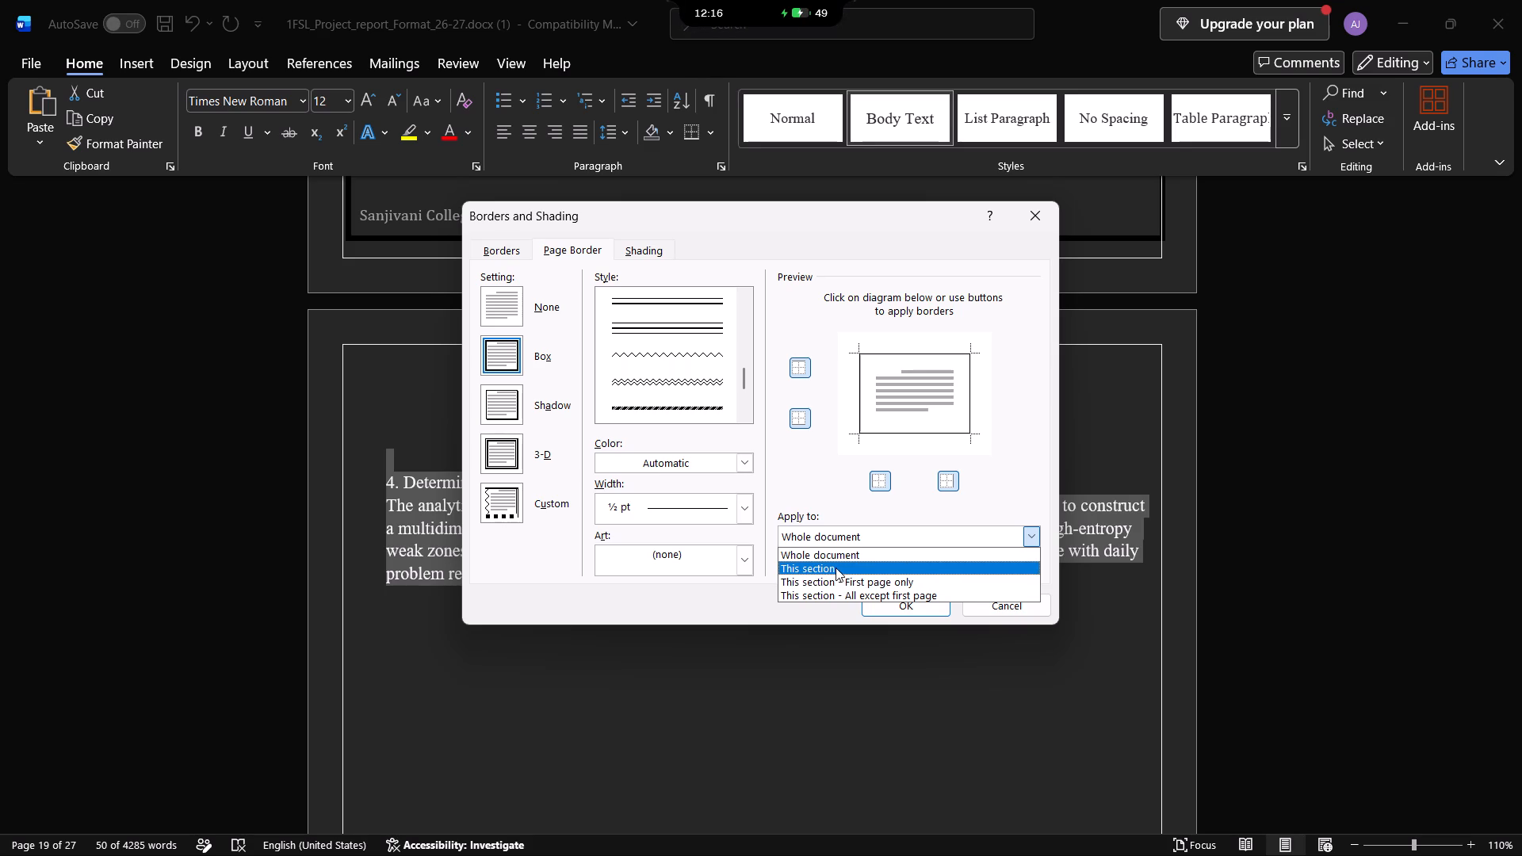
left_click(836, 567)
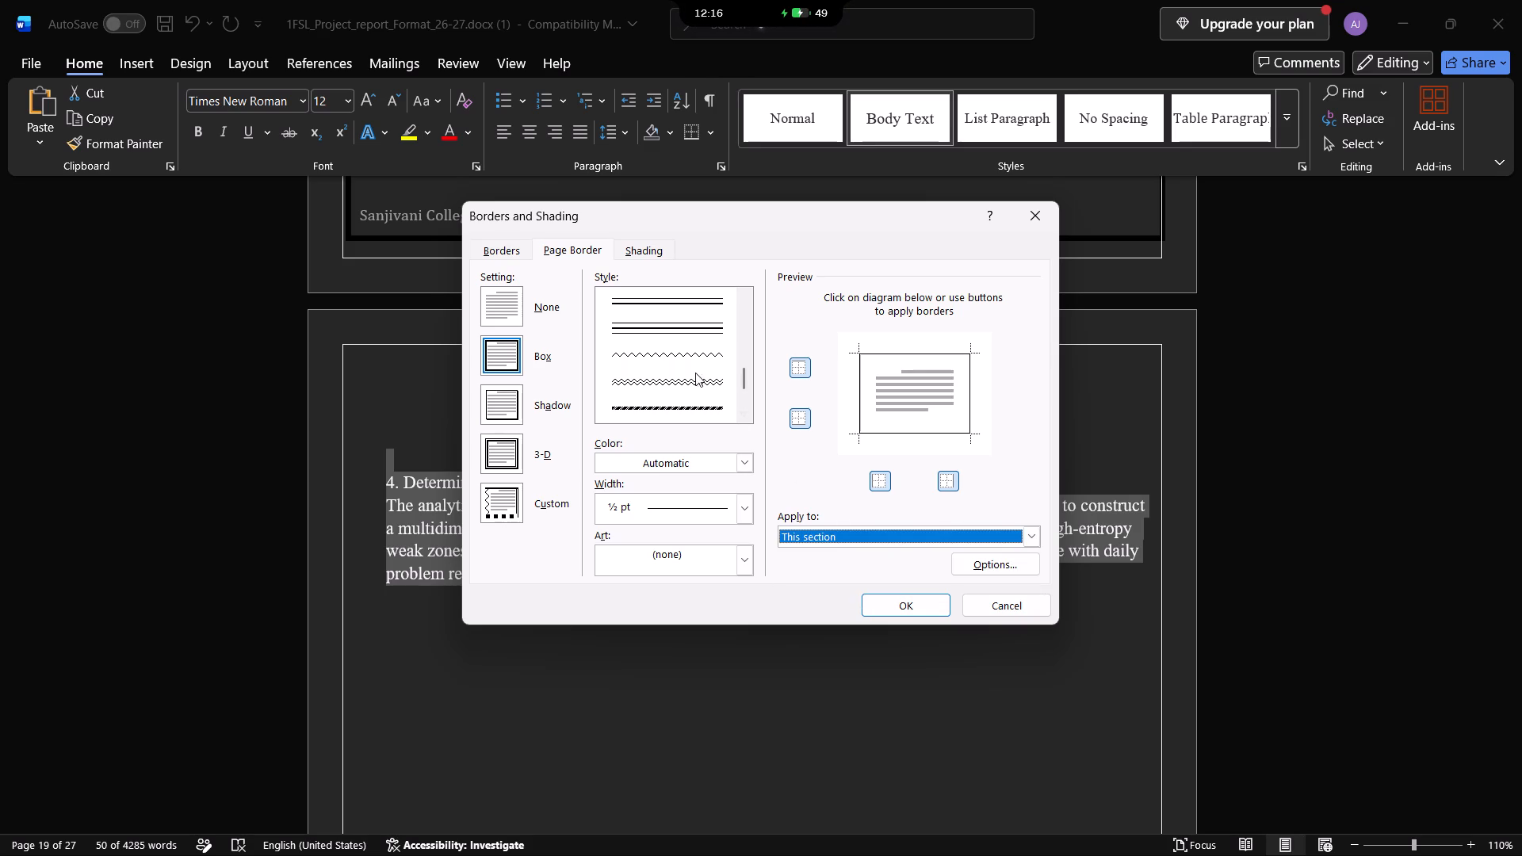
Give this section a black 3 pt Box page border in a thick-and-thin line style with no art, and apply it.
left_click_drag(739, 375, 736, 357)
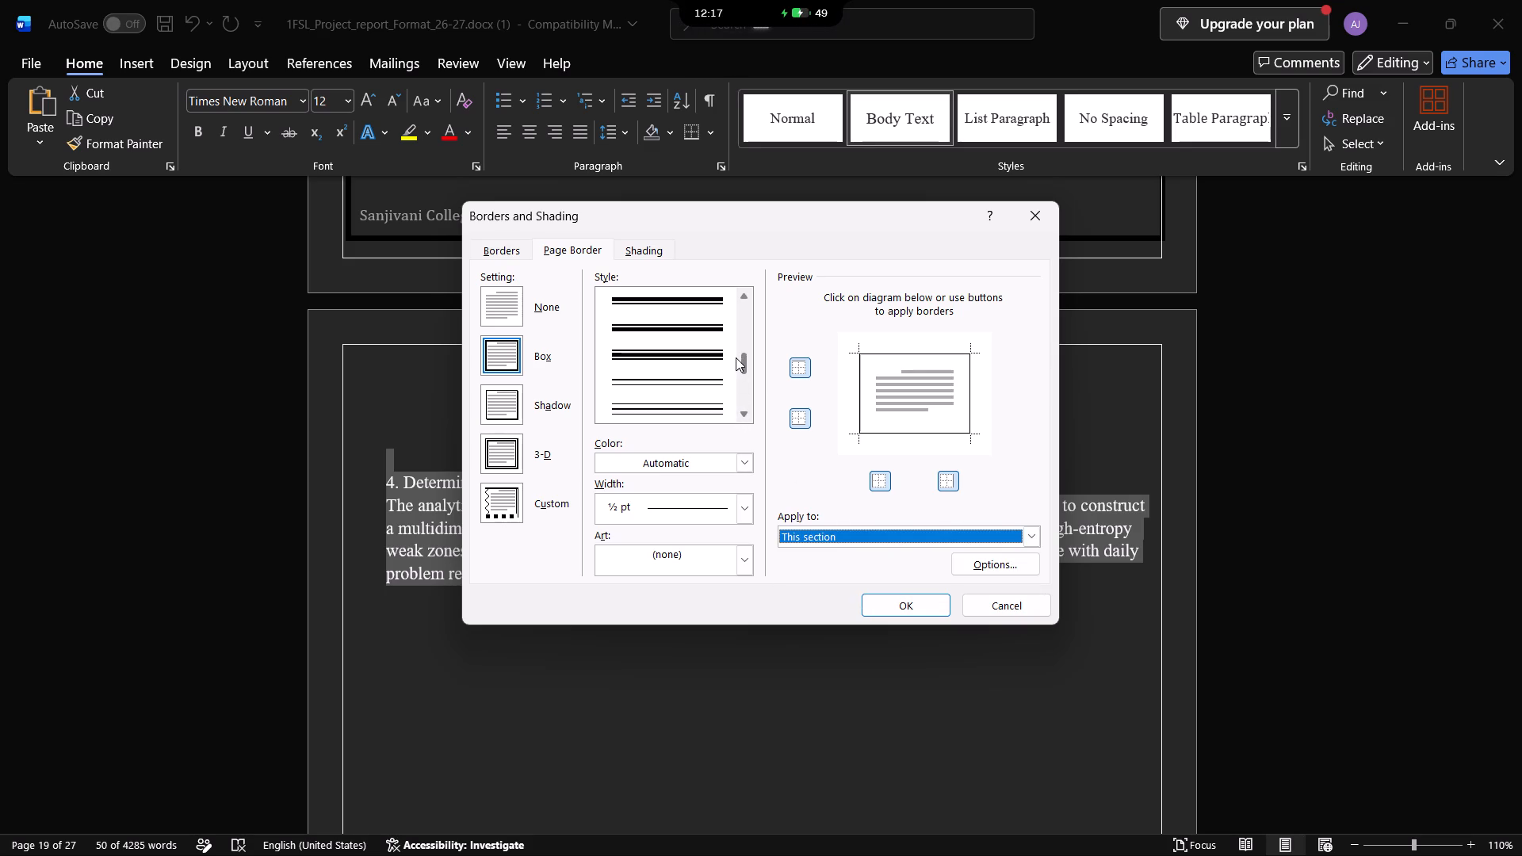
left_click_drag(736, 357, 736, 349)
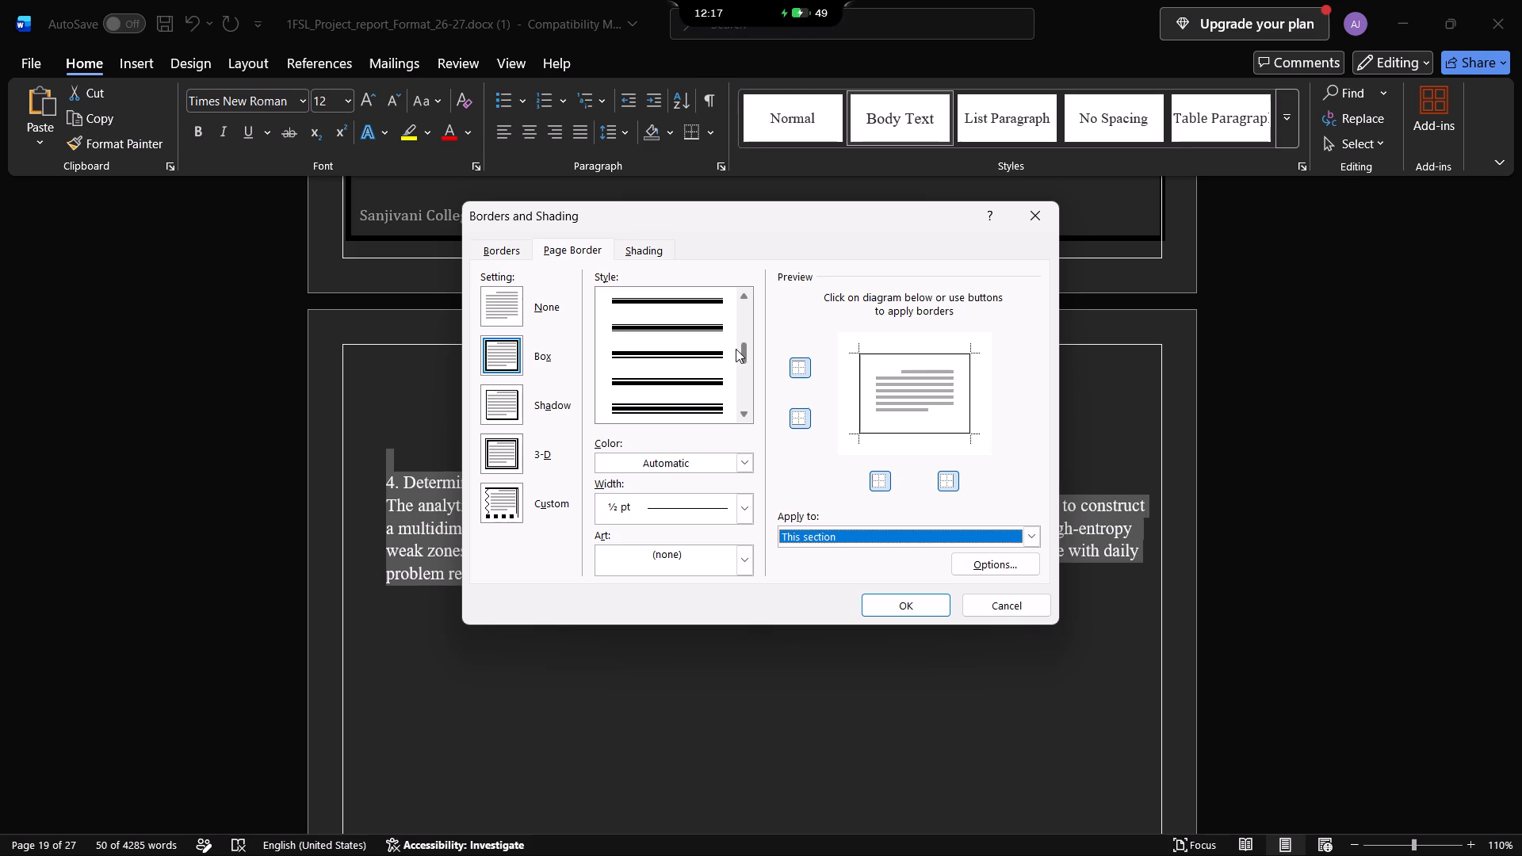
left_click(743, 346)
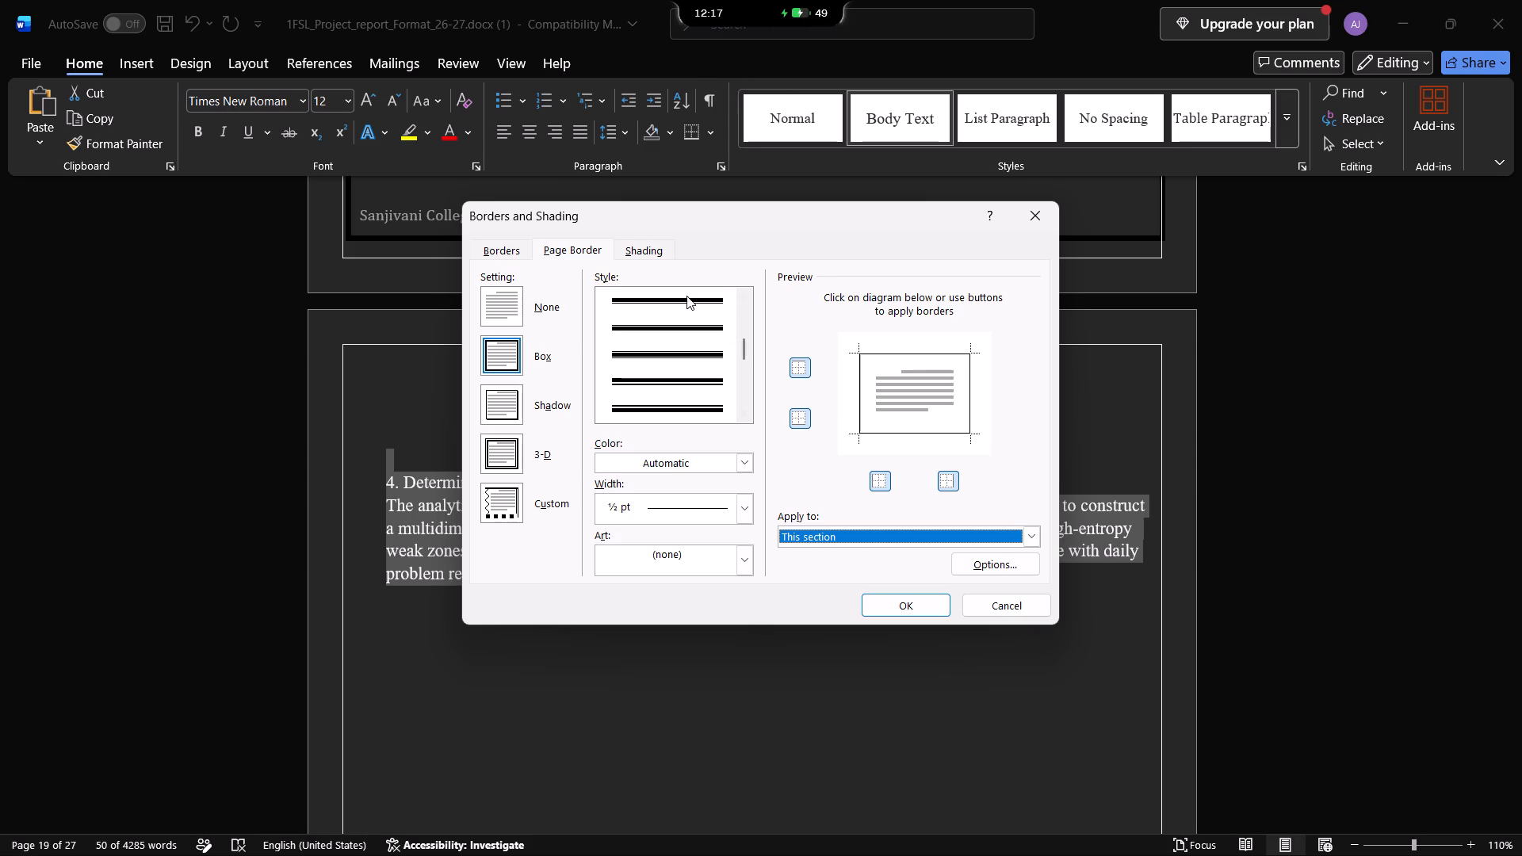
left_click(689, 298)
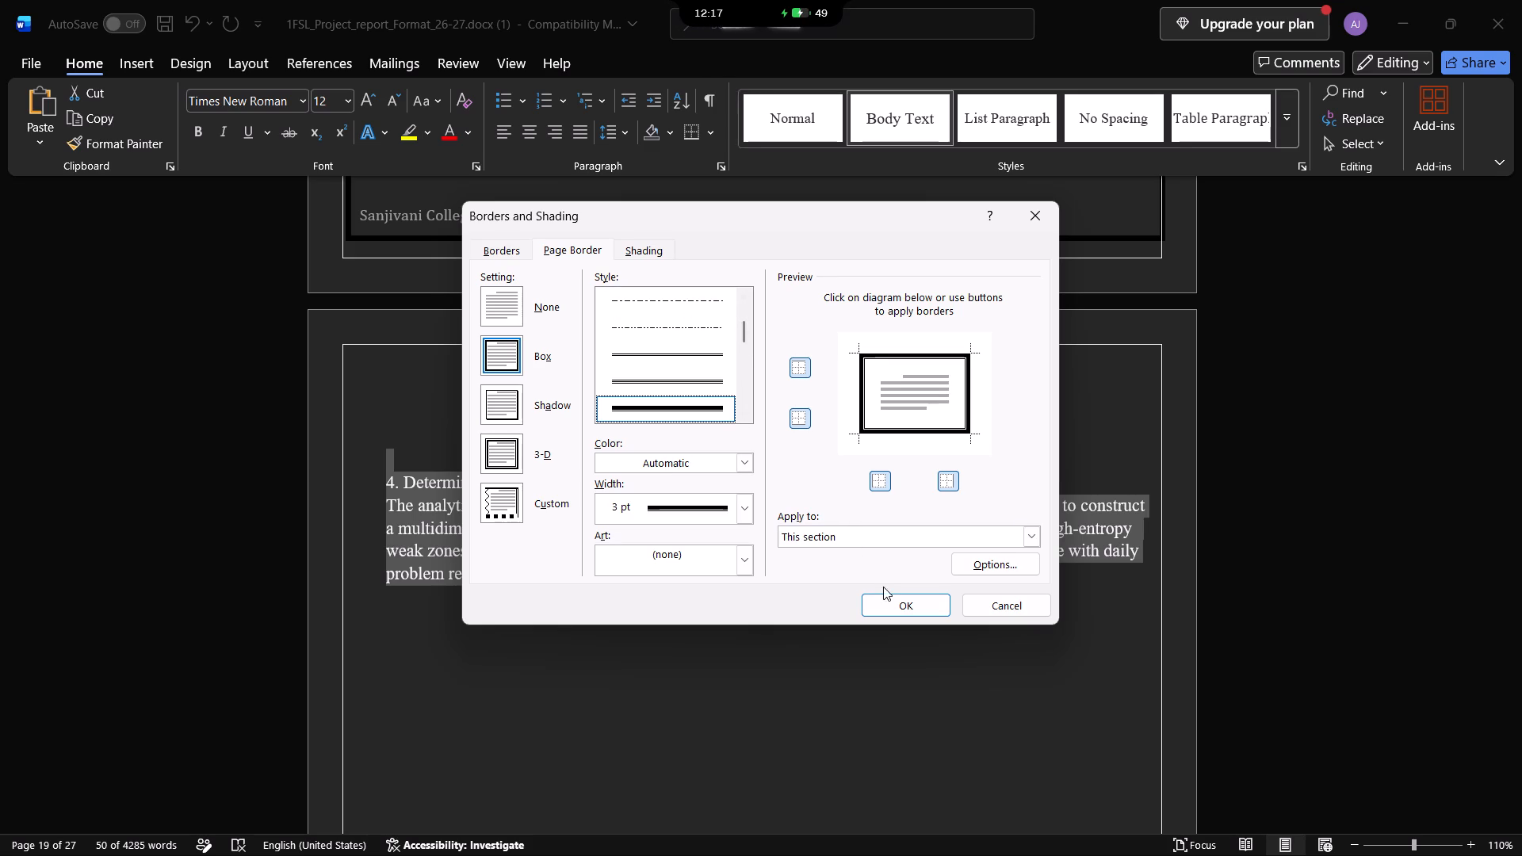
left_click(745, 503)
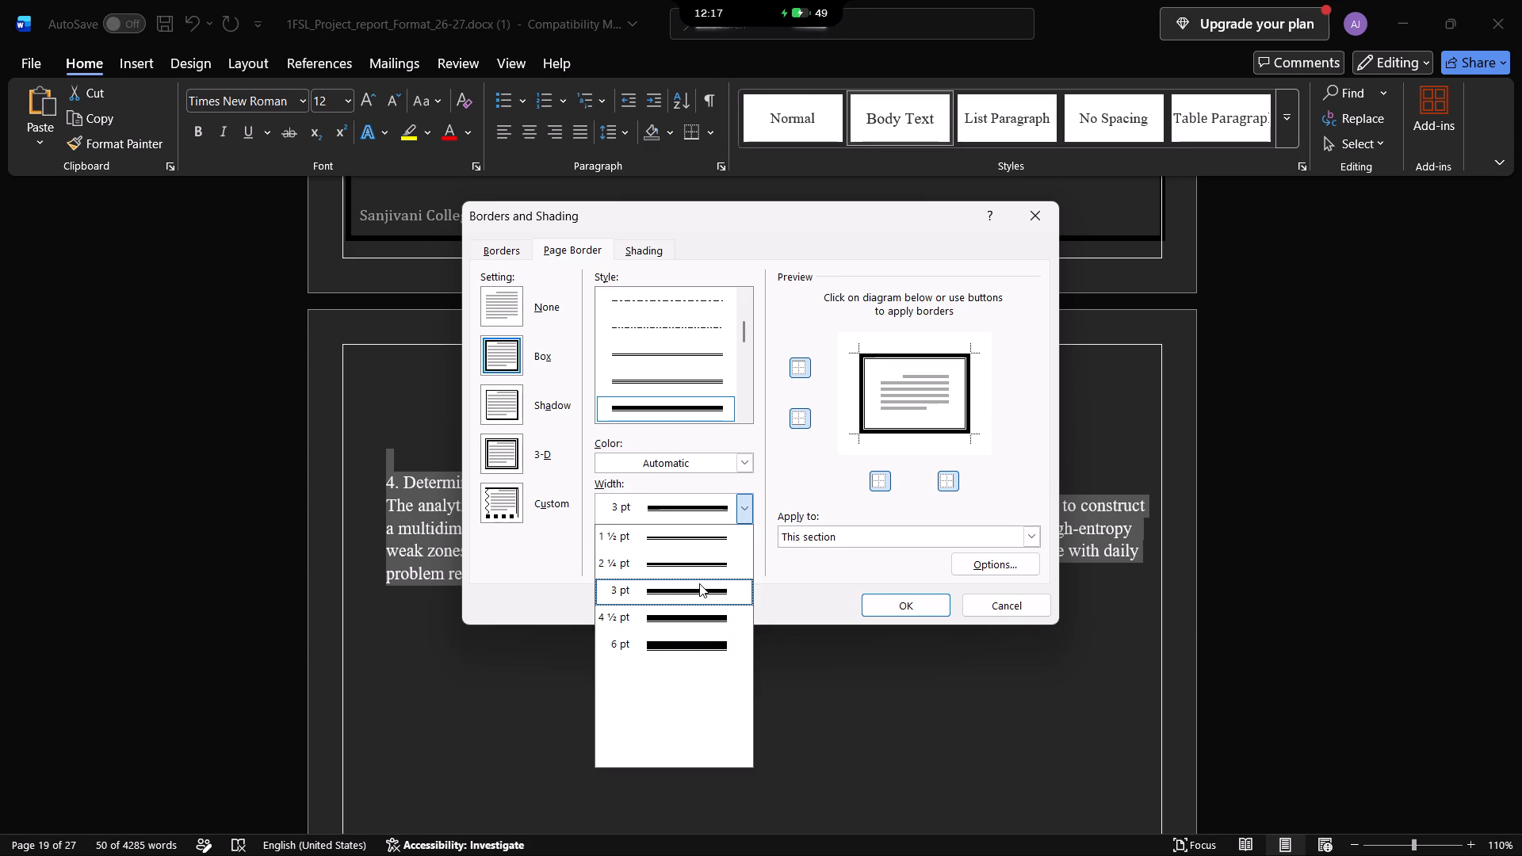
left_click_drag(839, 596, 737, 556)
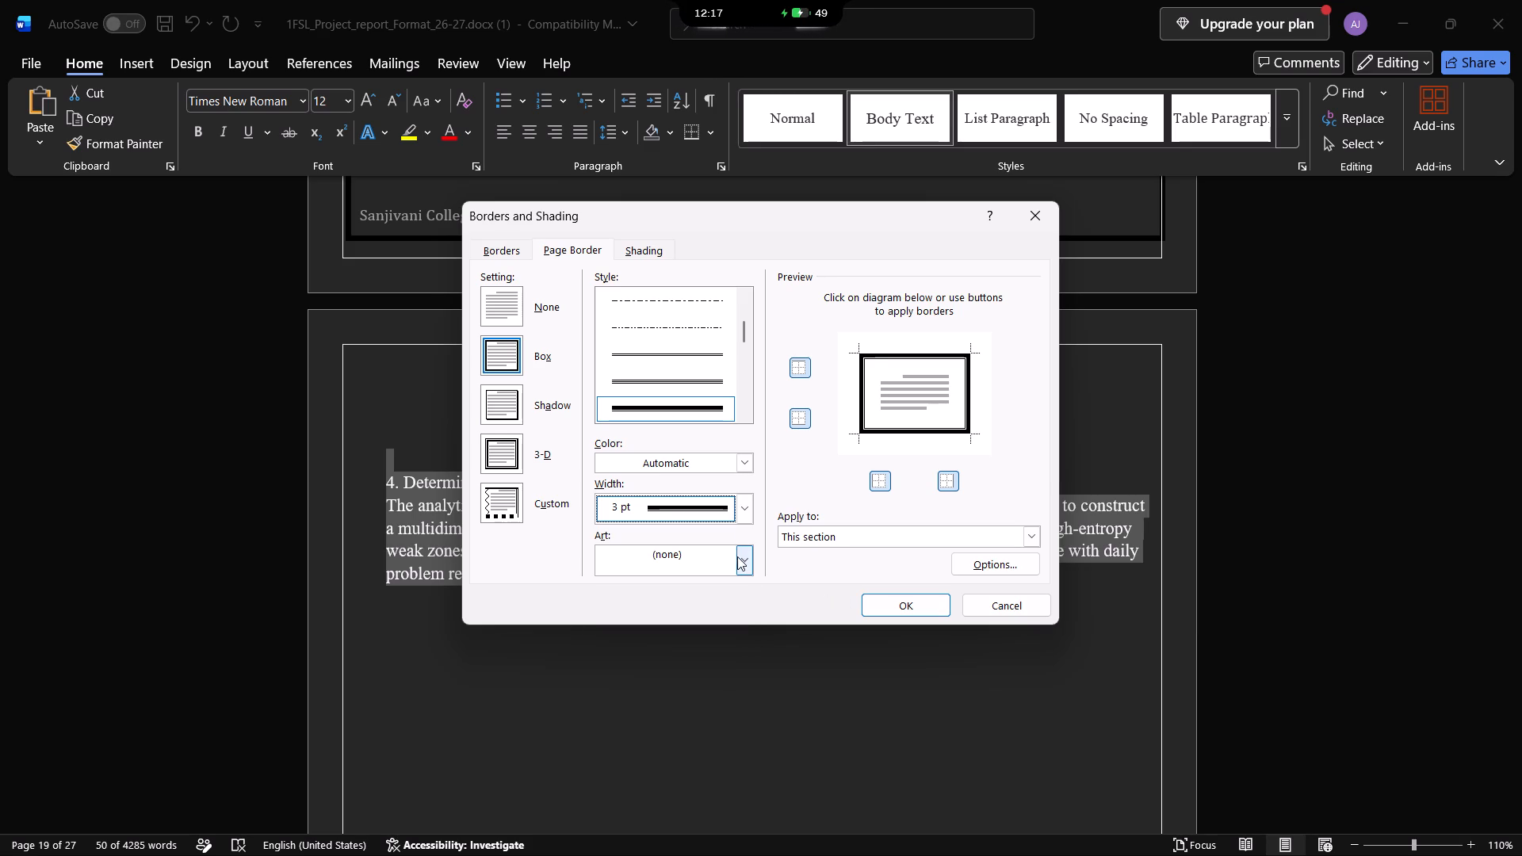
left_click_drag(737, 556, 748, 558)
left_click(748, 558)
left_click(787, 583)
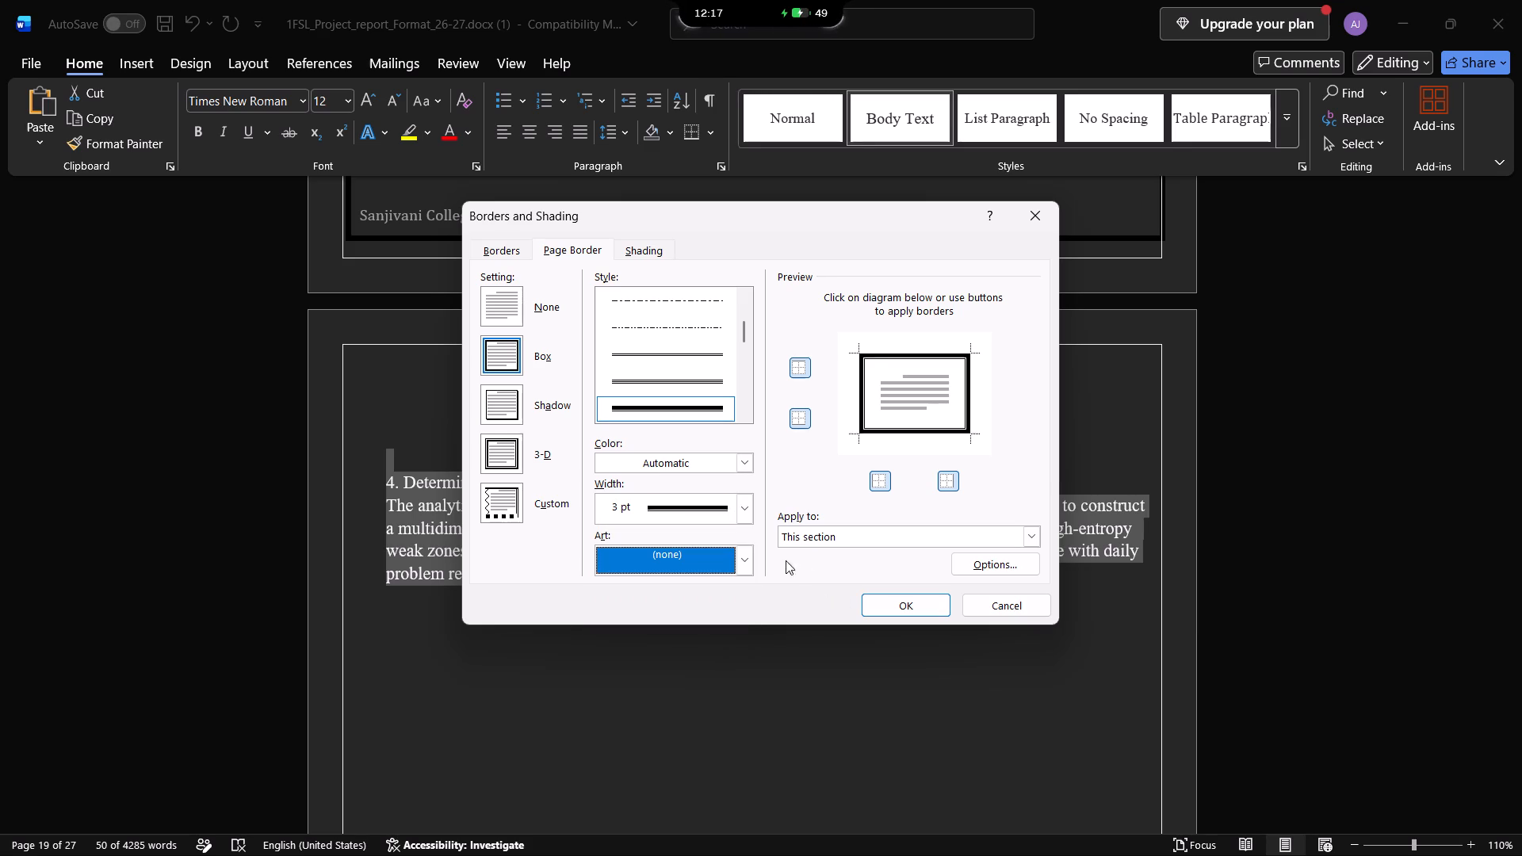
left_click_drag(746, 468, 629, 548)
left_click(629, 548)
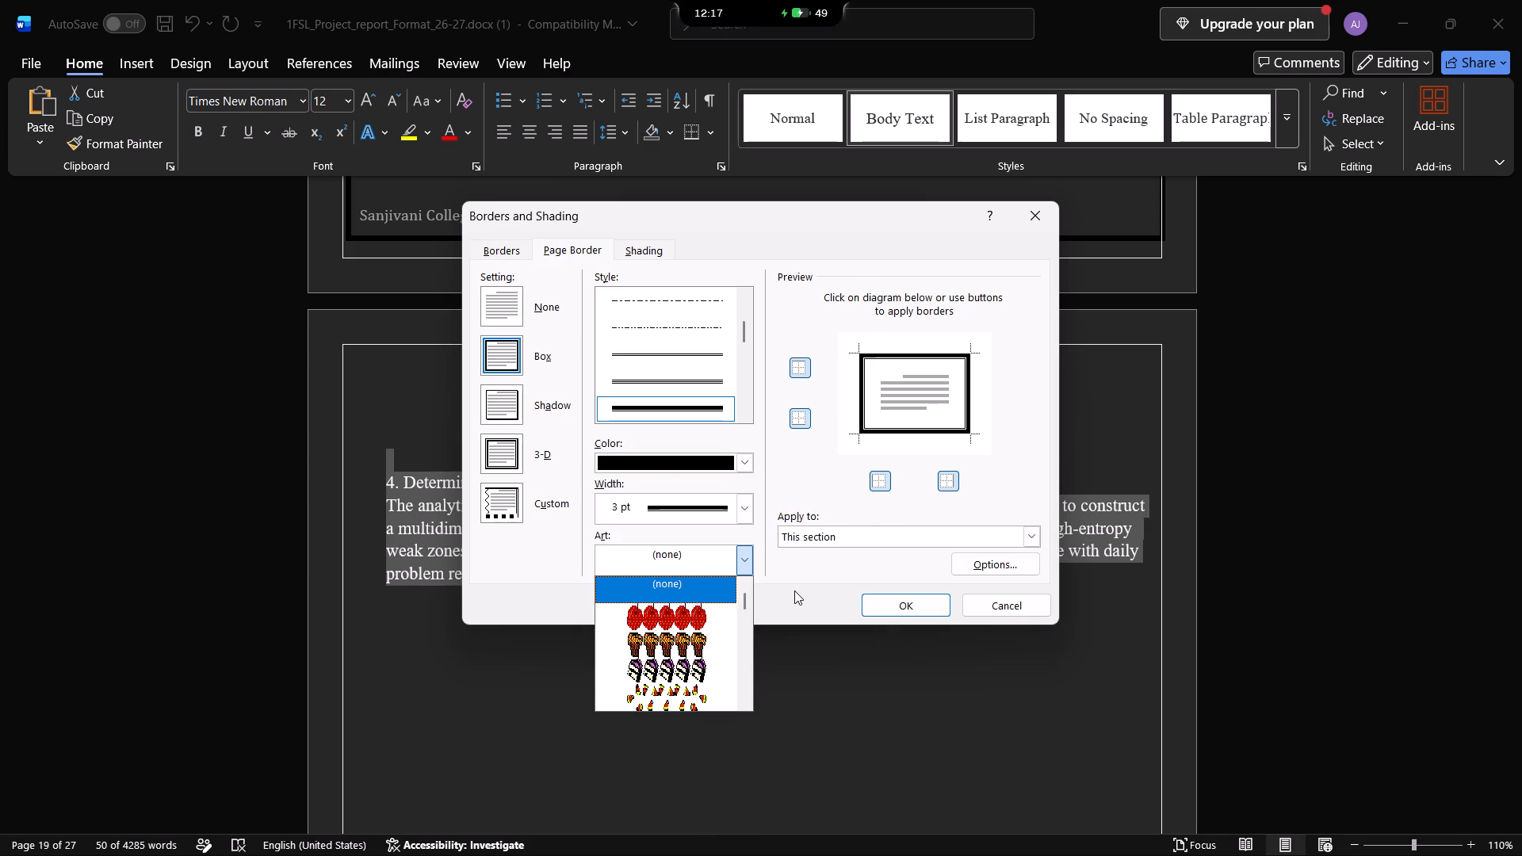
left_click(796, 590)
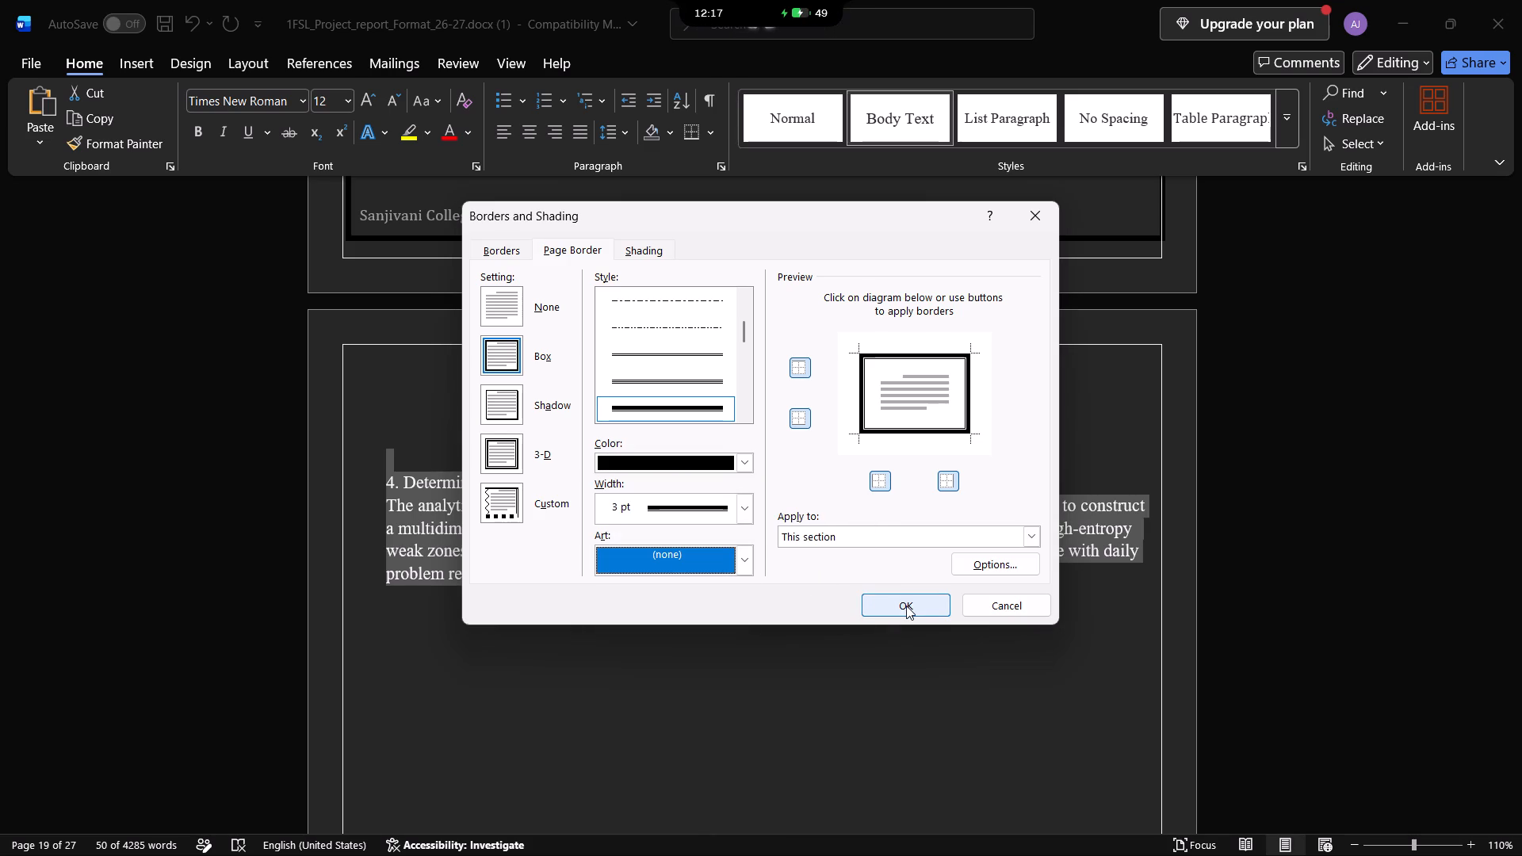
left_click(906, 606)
Select the Chapter 9 Implementation content and set both its paragraph borders and the whole document's page border to None.
scroll(906, 606, "up", 1)
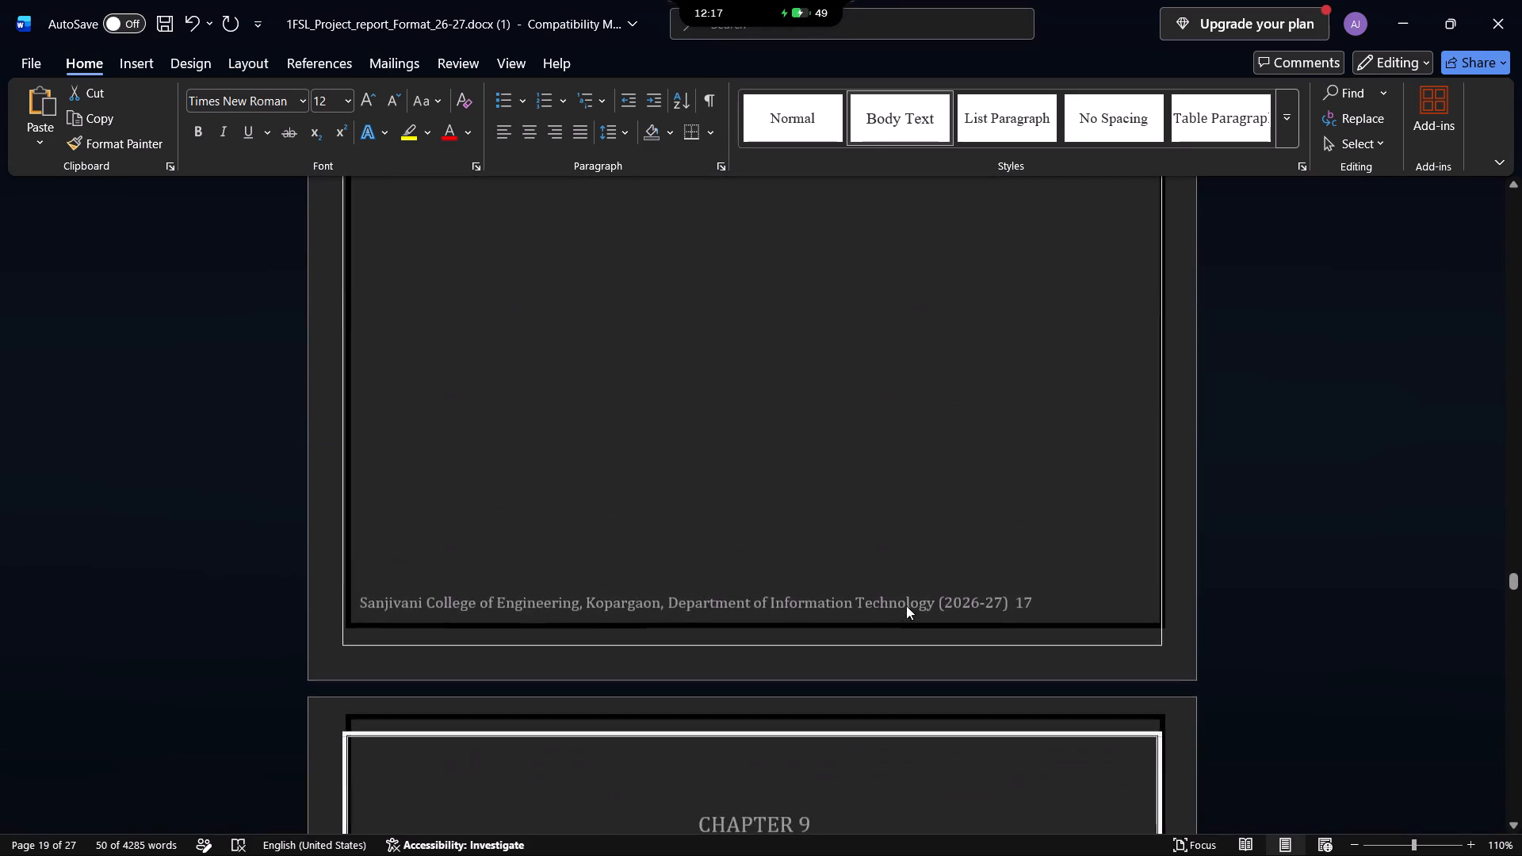
scroll(906, 606, "down", 1)
left_click_drag(754, 491, 338, 227)
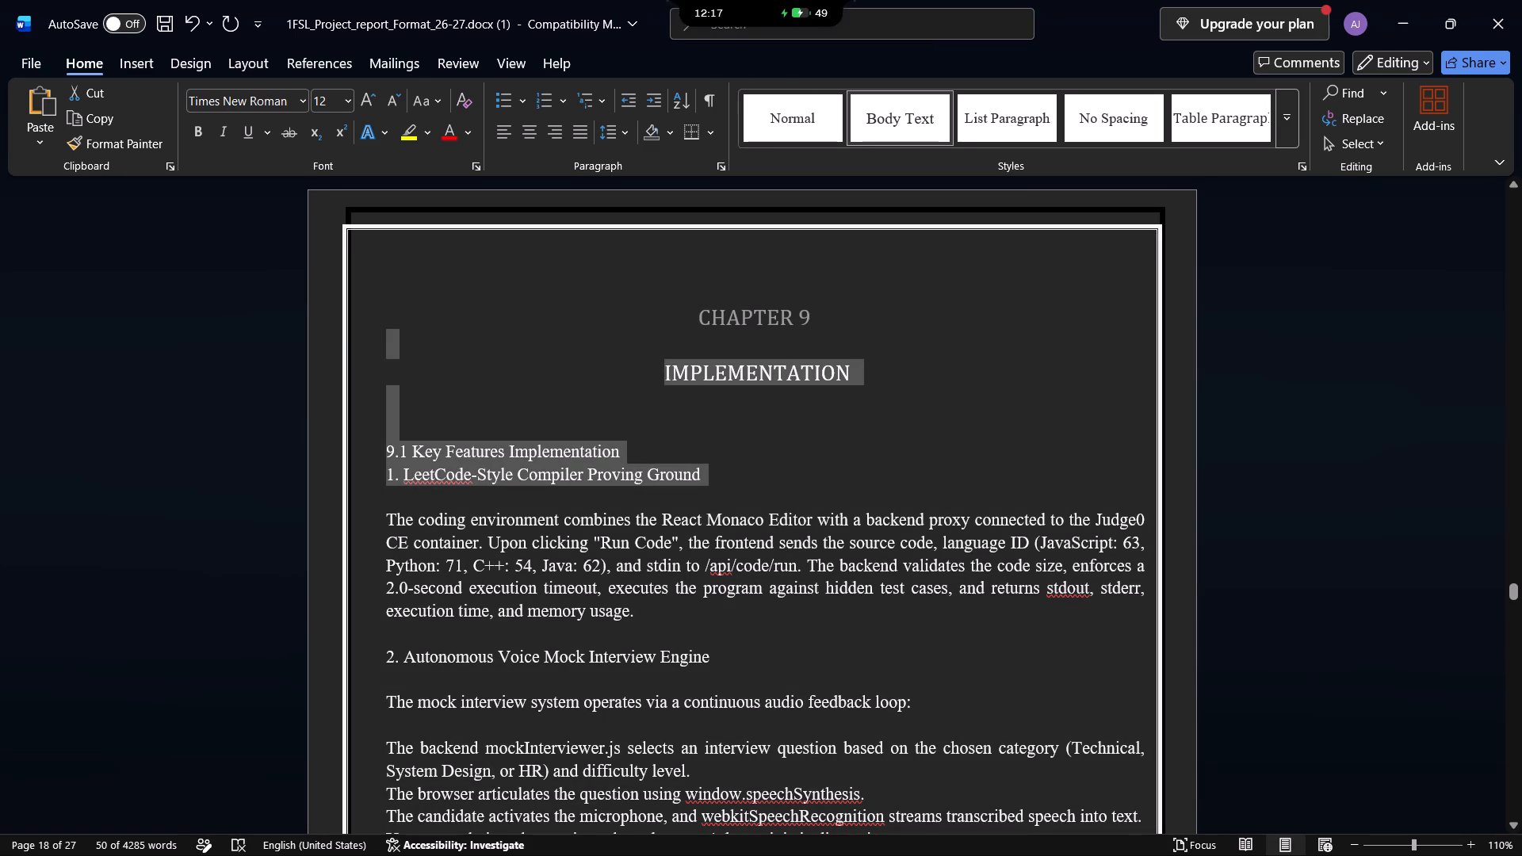
left_click_drag(338, 227, 680, 792)
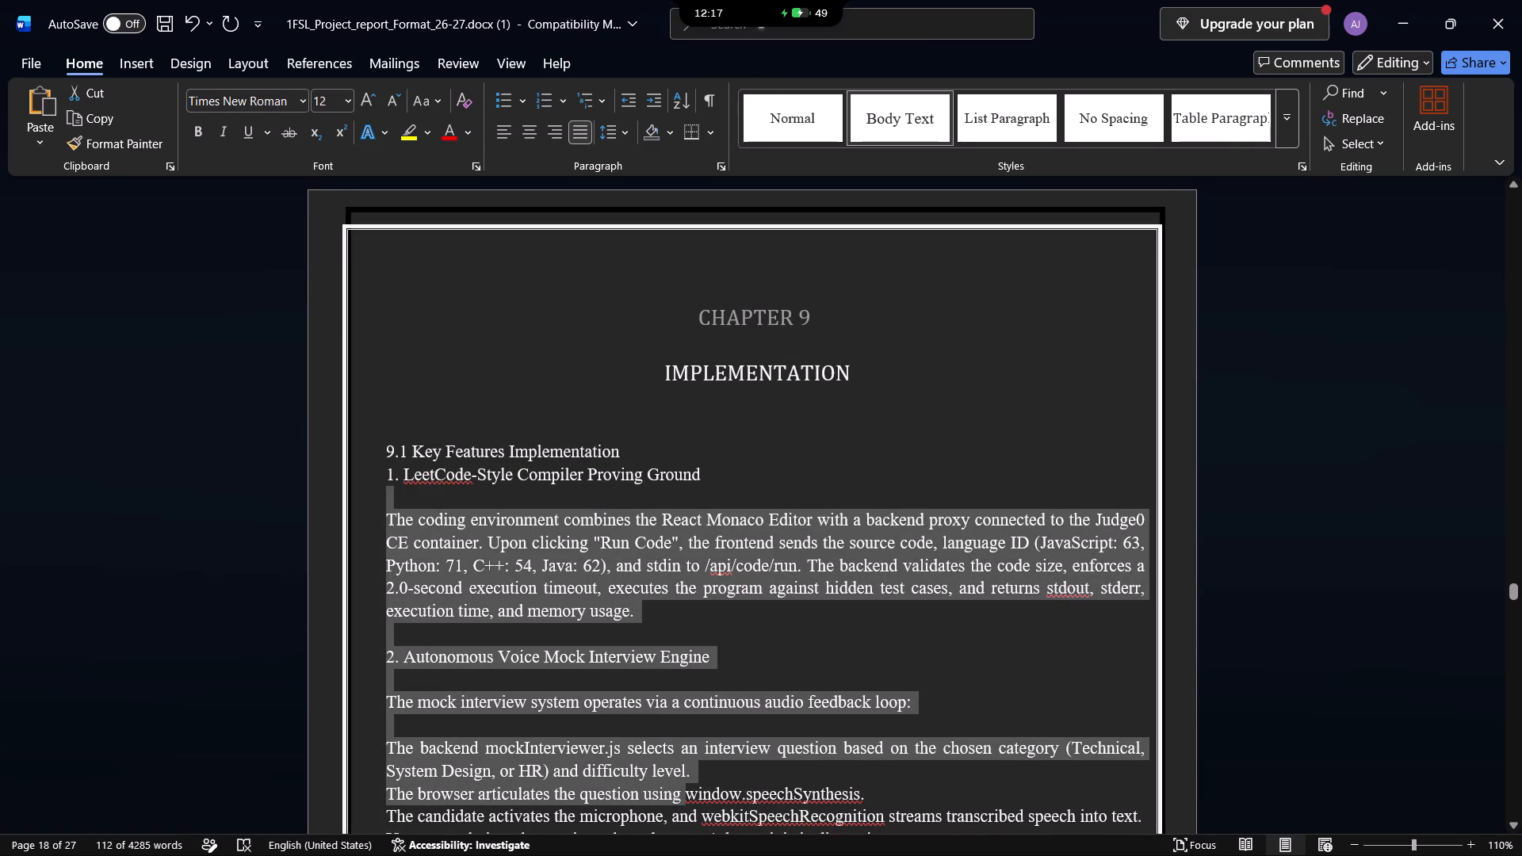
left_click_drag(507, 316, 764, 855)
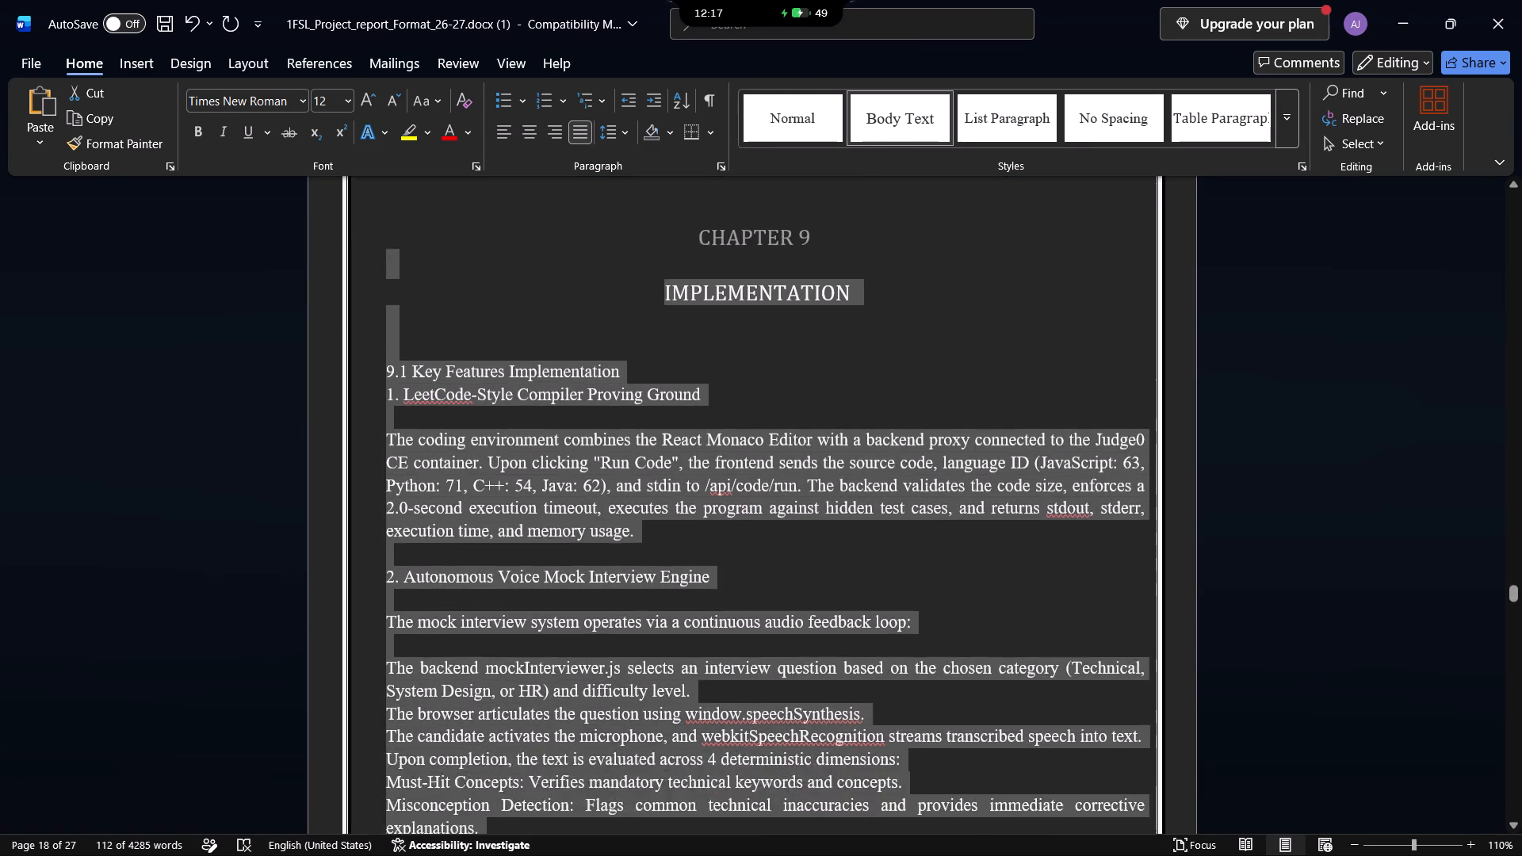
left_click_drag(764, 855, 751, 745)
left_click_drag(751, 745, 735, 679)
left_click(714, 124)
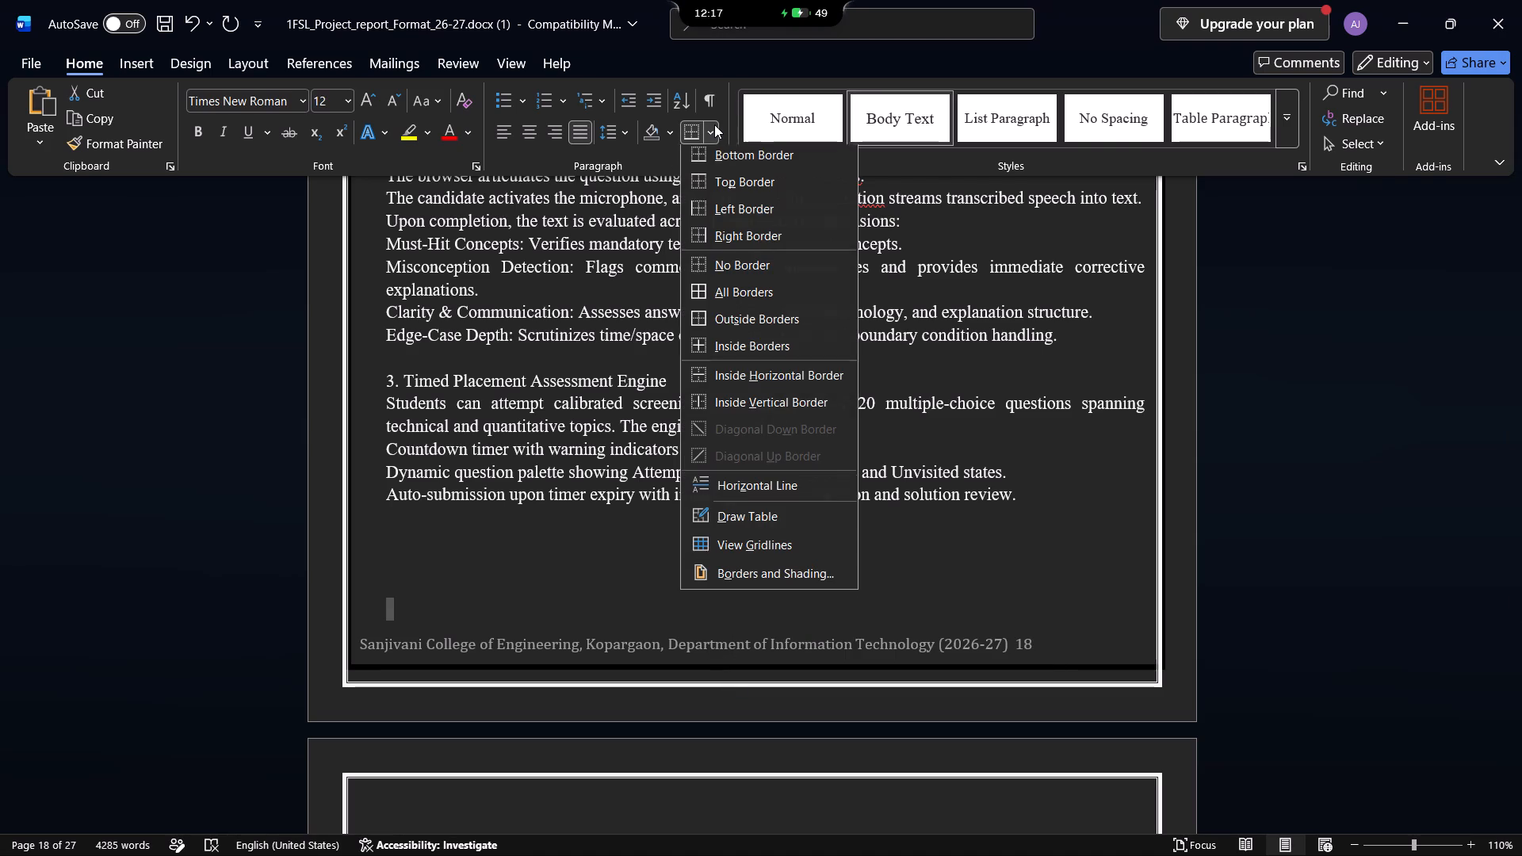
left_click(722, 567)
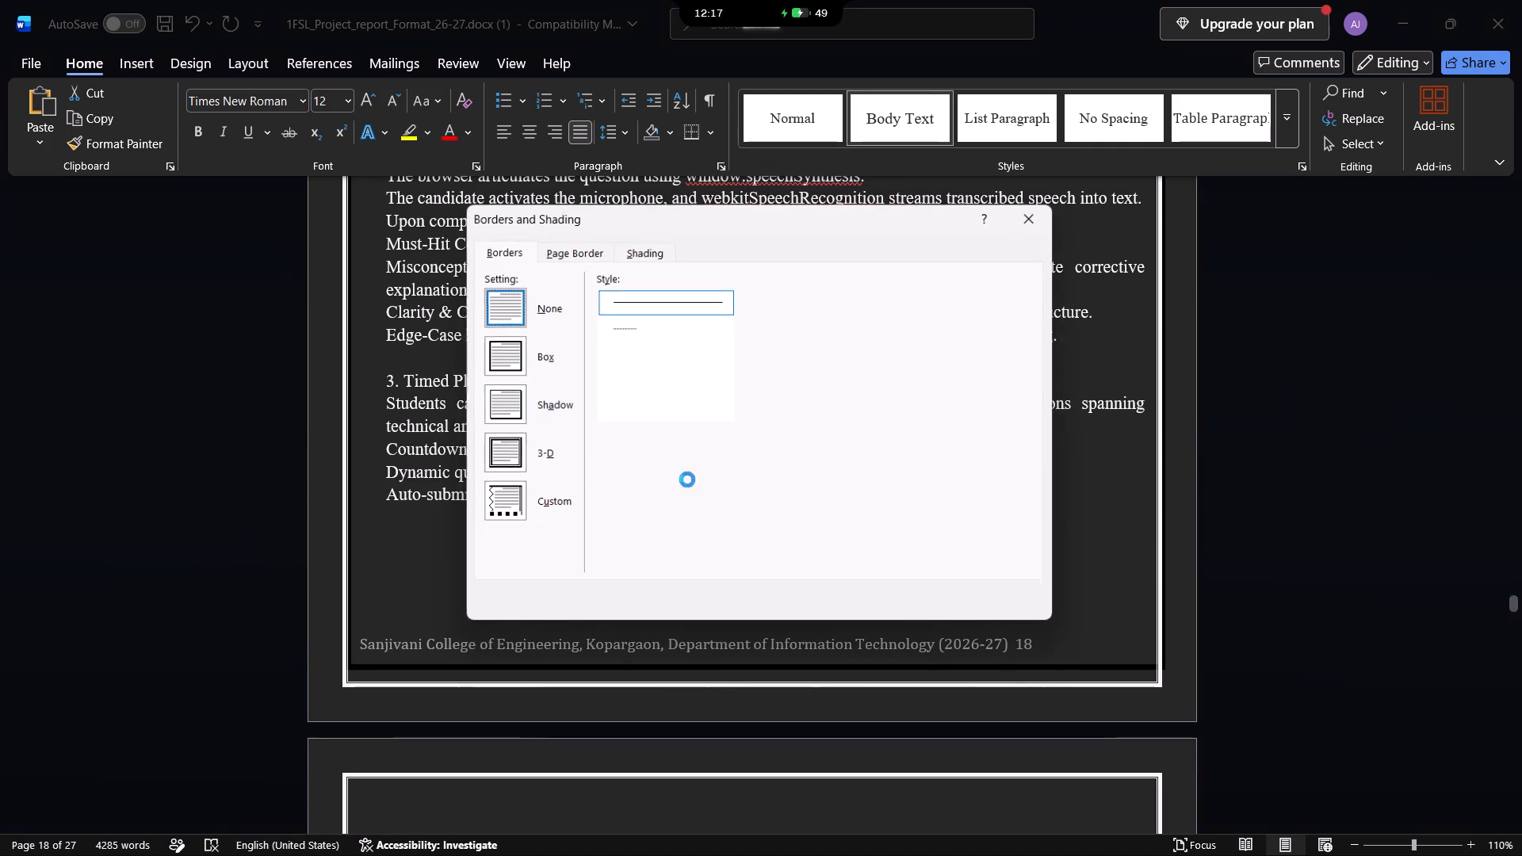
left_click(508, 300)
left_click_drag(587, 252, 555, 281)
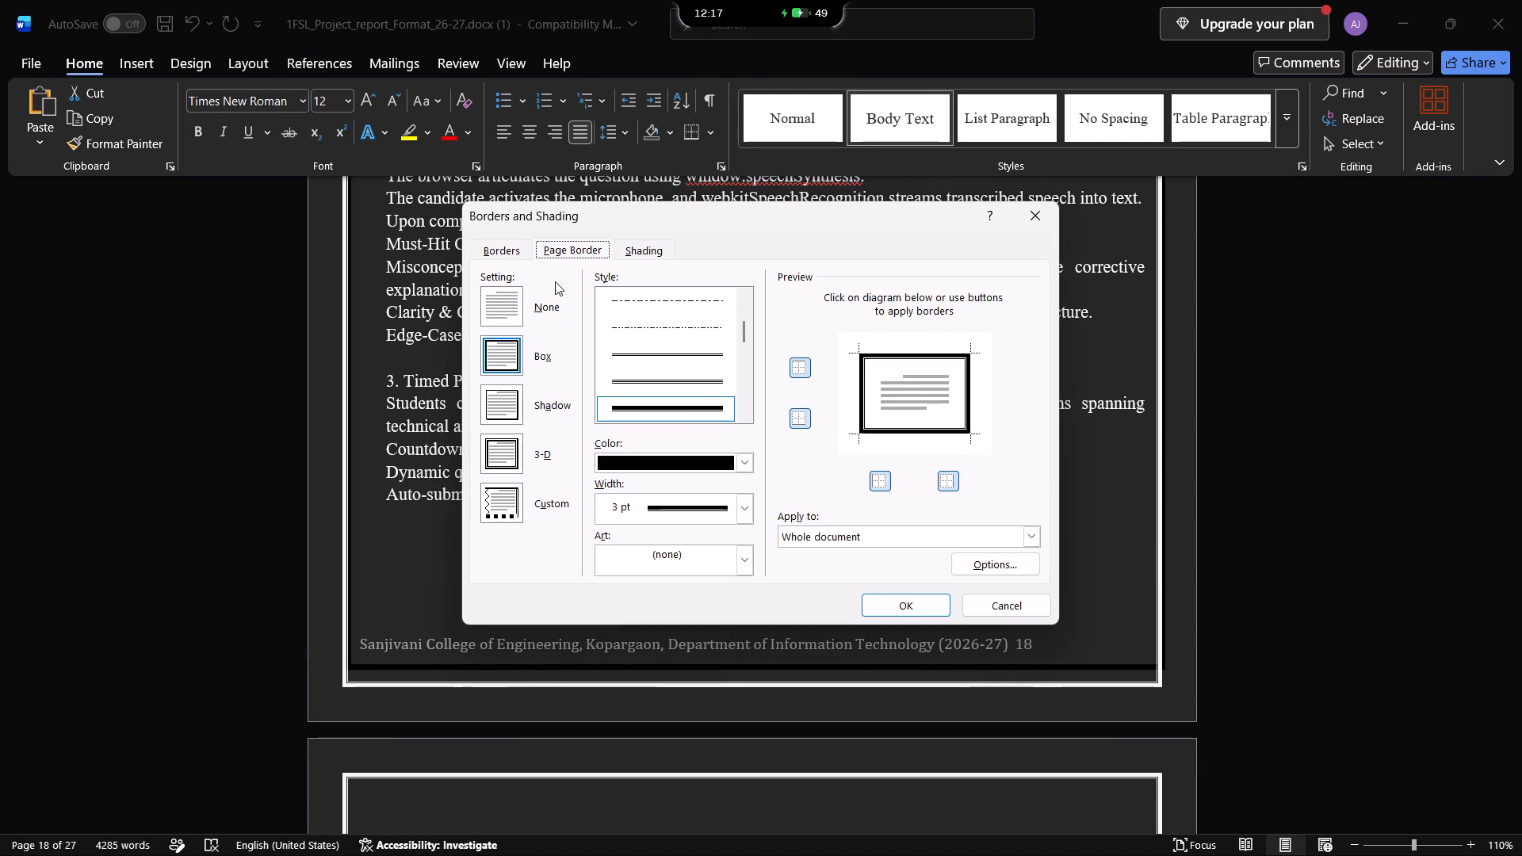
left_click_drag(555, 281, 489, 314)
left_click(489, 314)
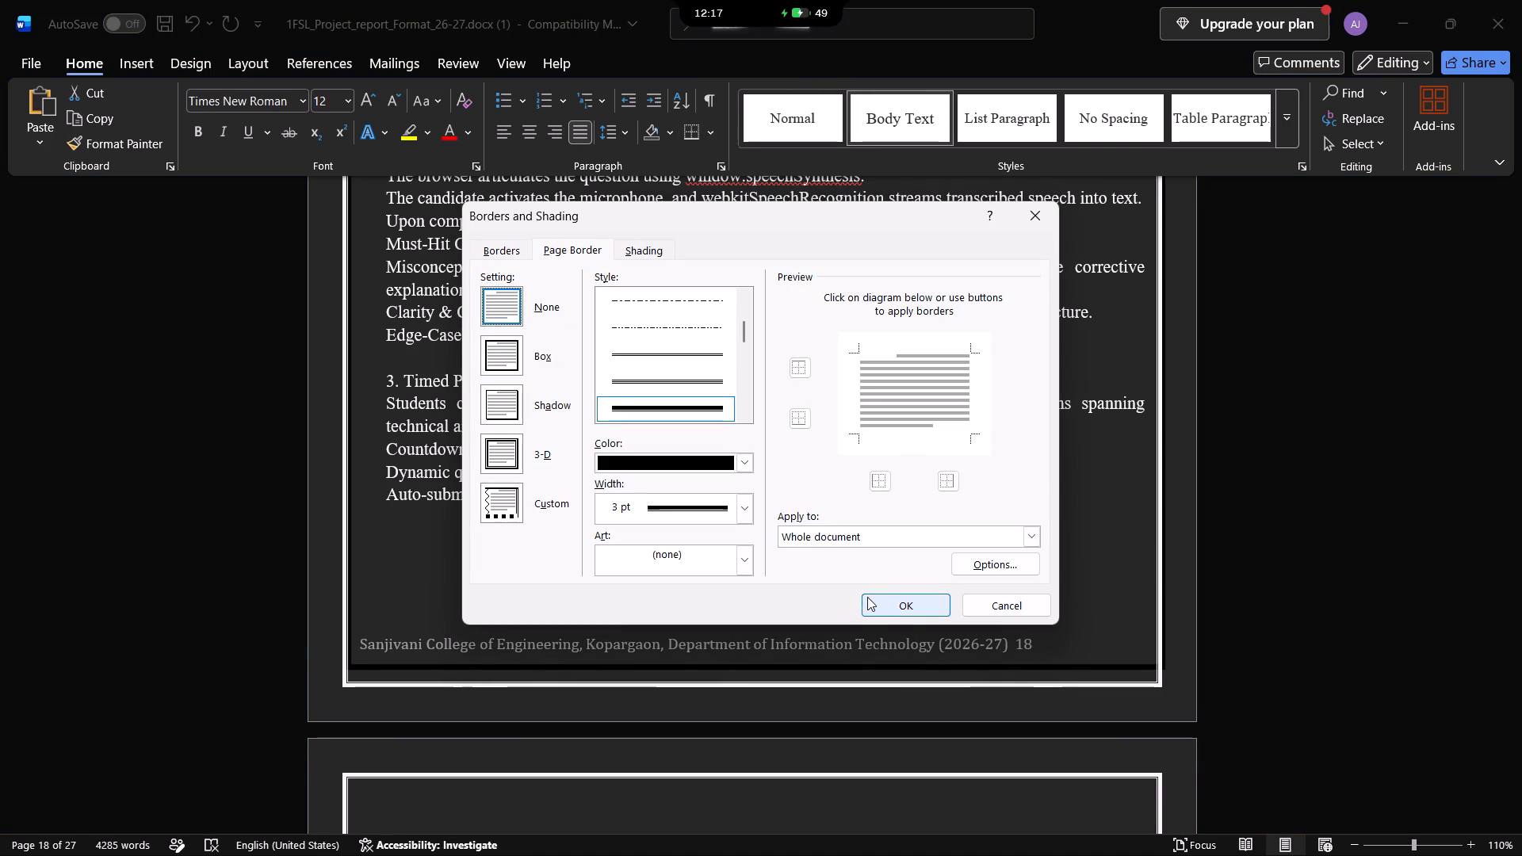
left_click(867, 597)
scroll(867, 597, "down", 4)
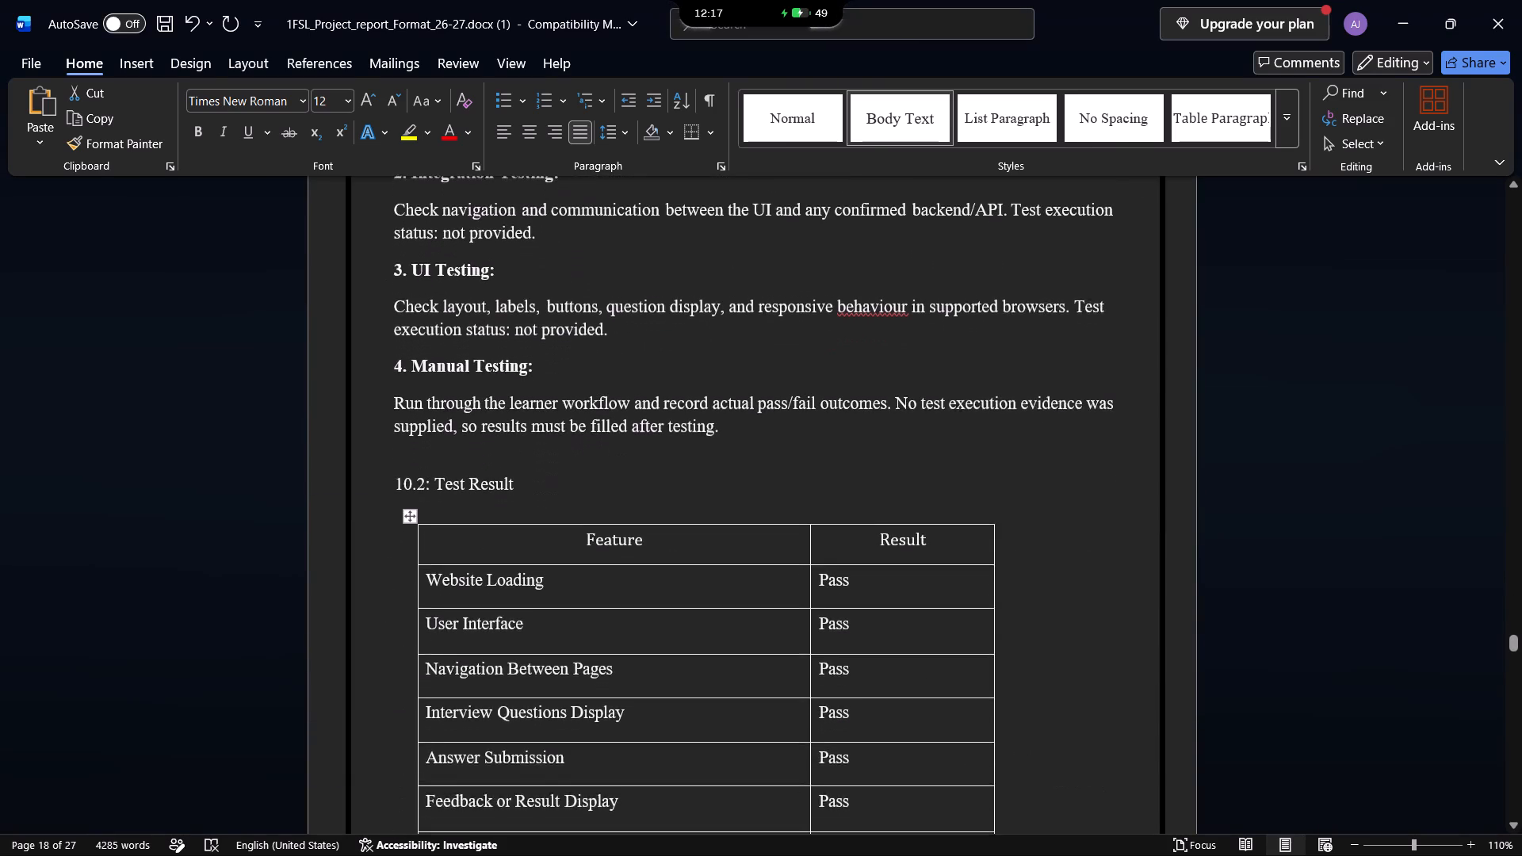